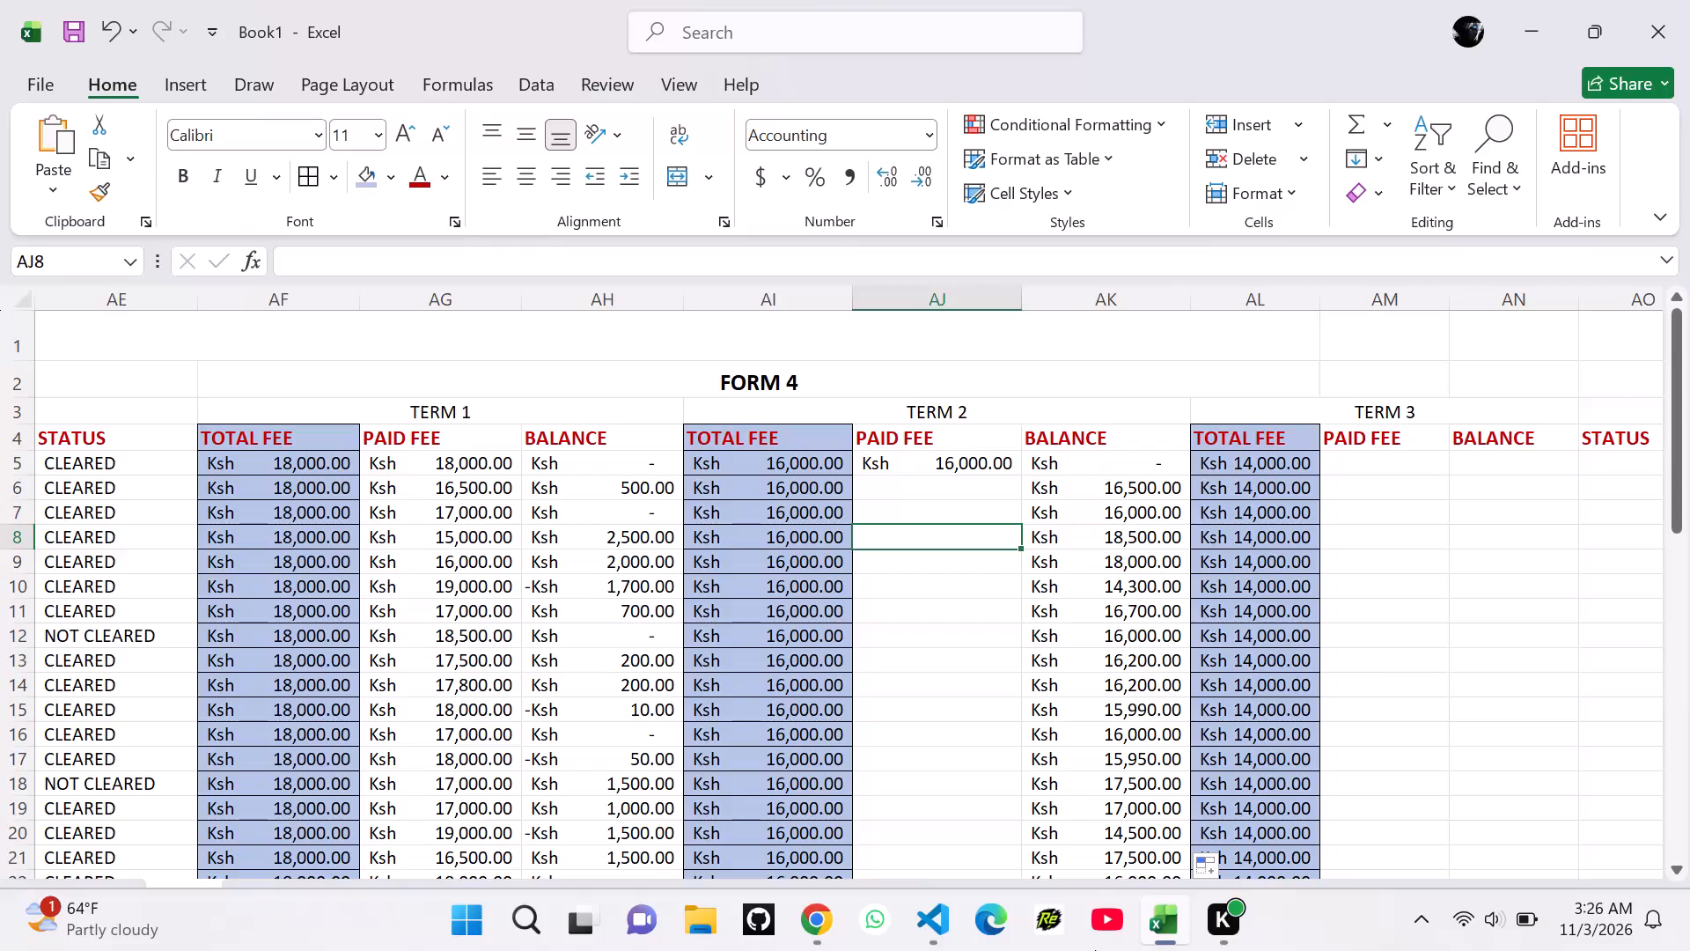
Enter Form 4 Term 2 paid fees of 15500, 18000, 16000 and 18700 in cells AJ6 to AJ9.
left_click(904, 485)
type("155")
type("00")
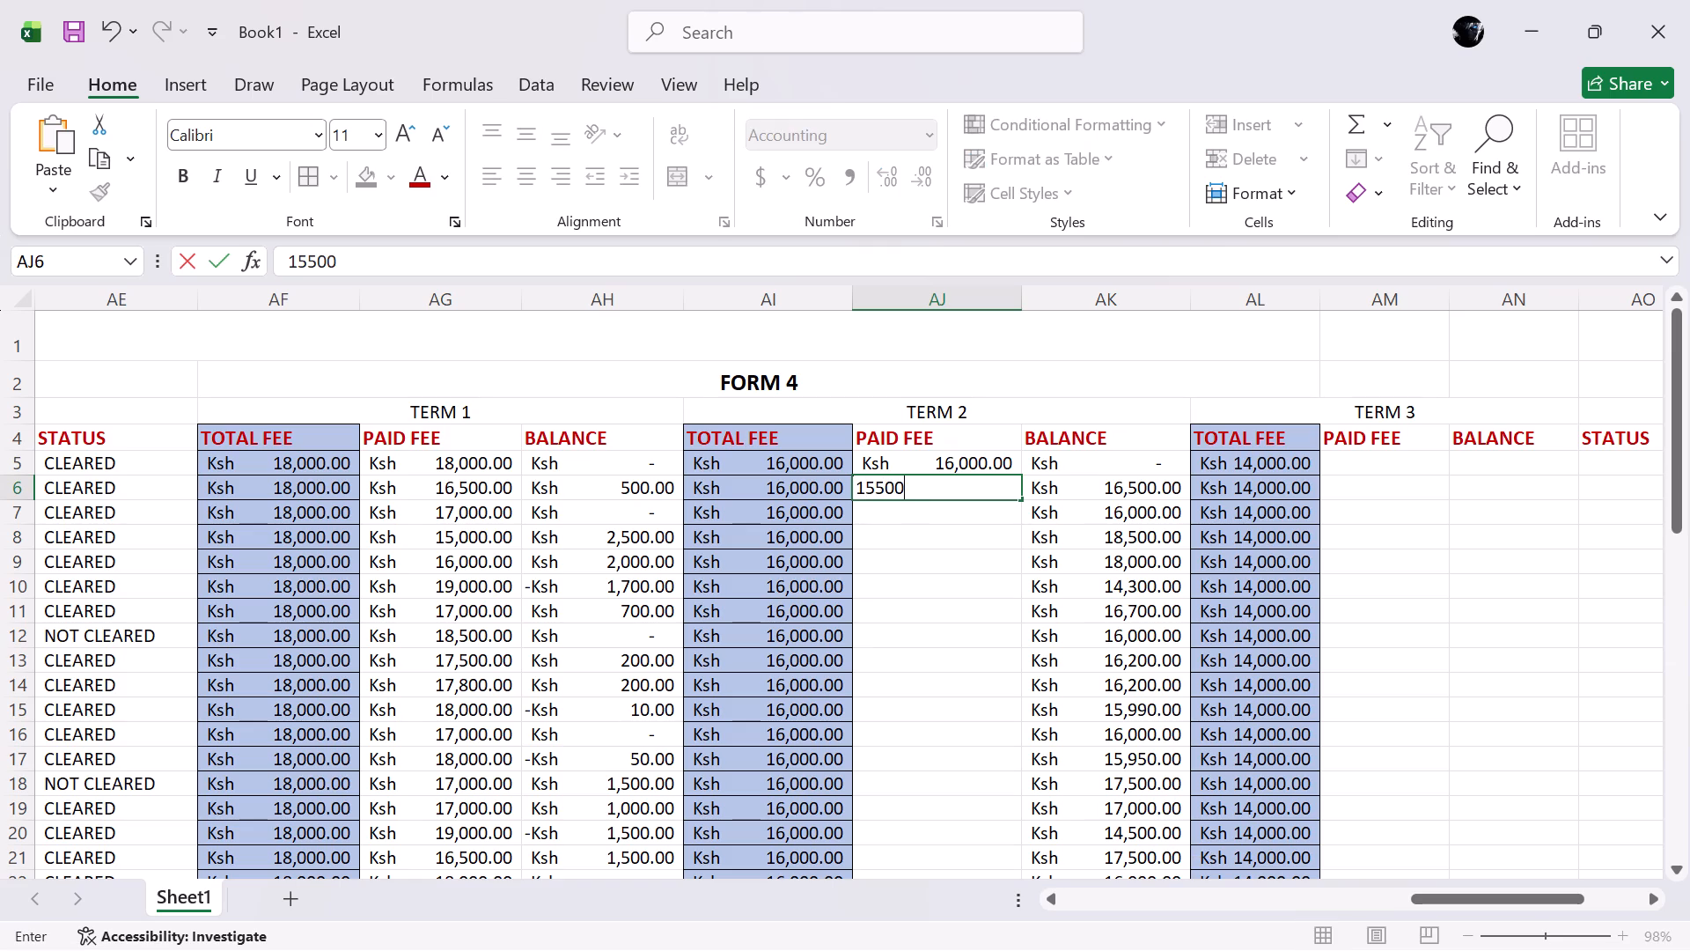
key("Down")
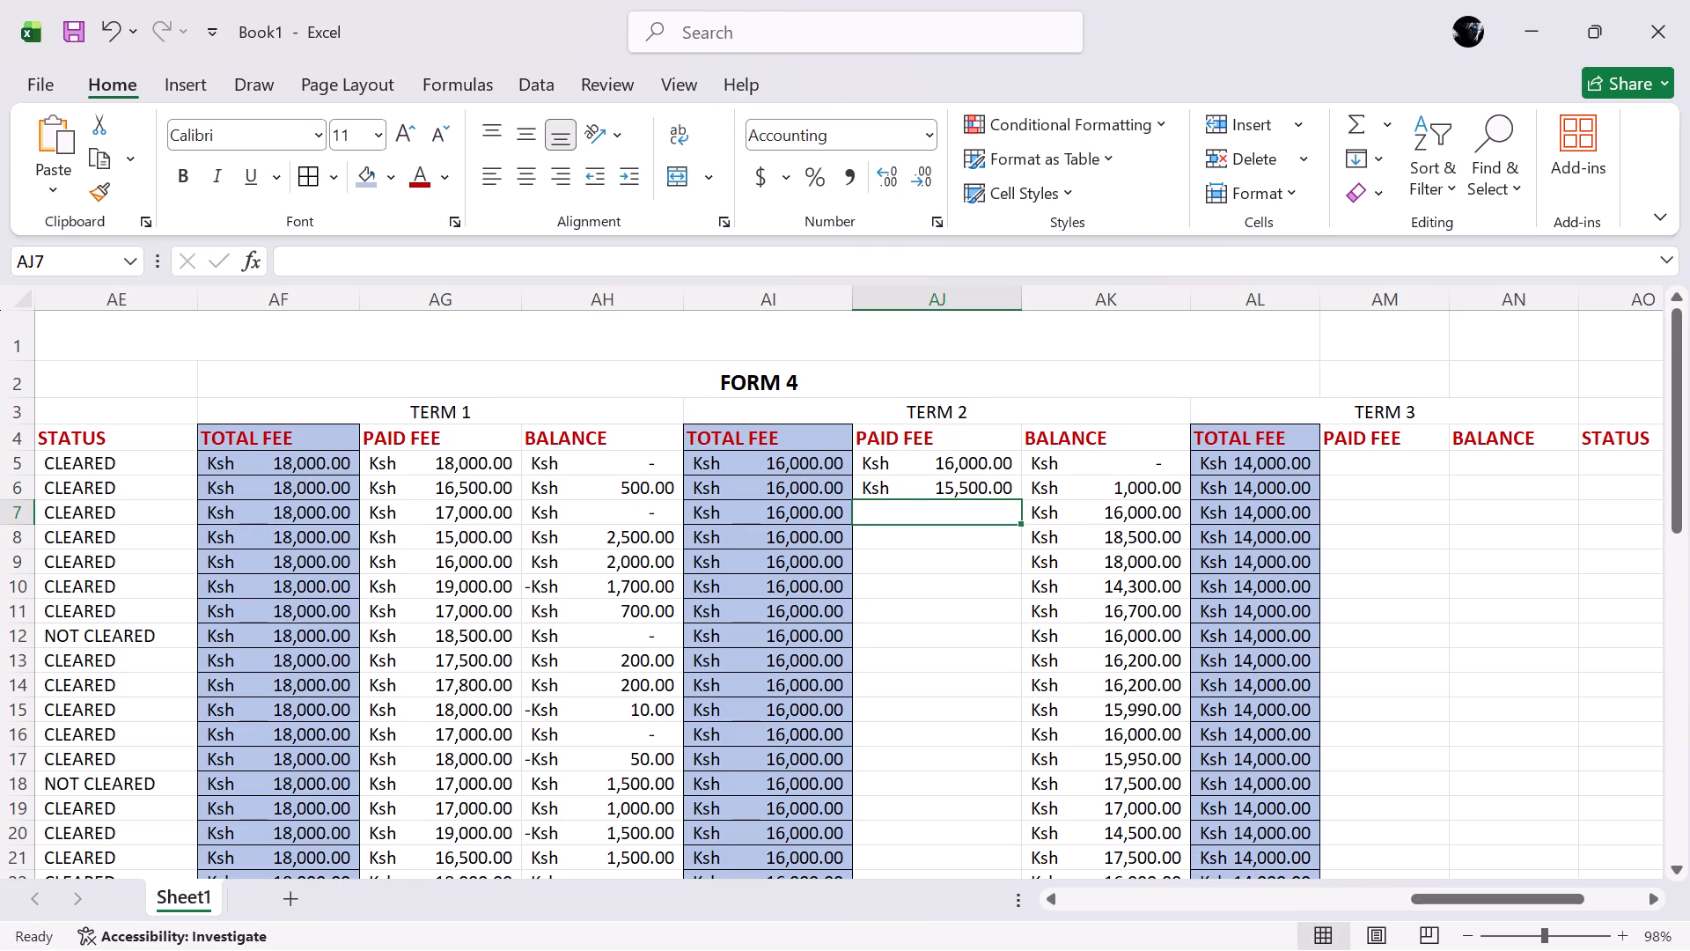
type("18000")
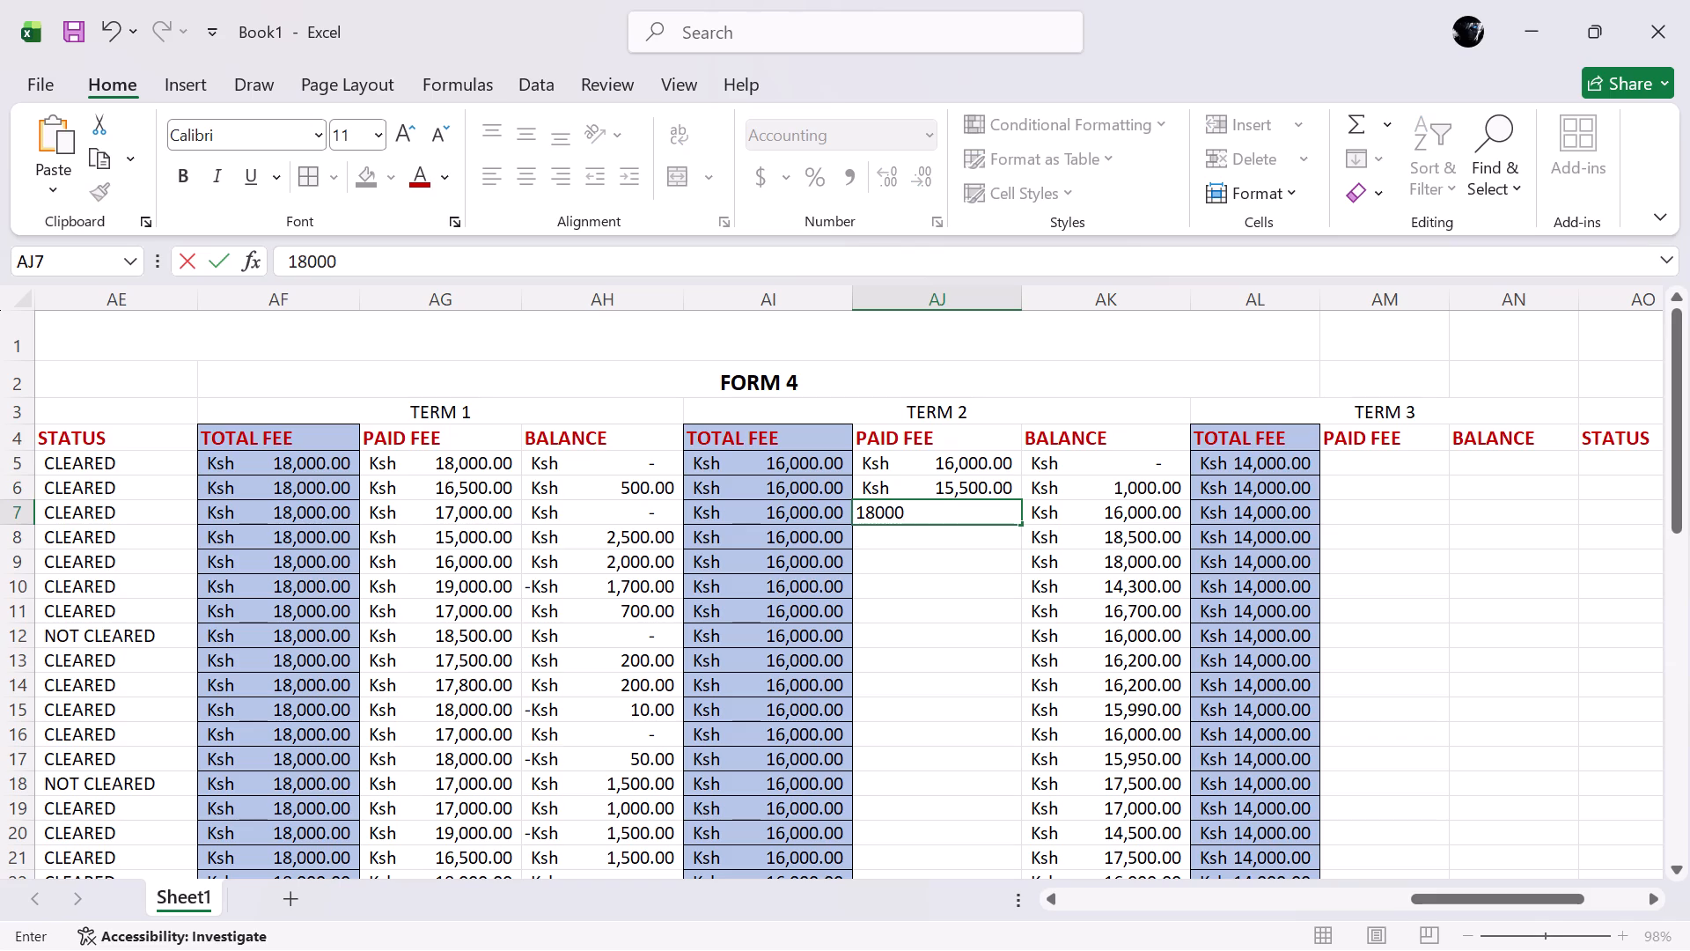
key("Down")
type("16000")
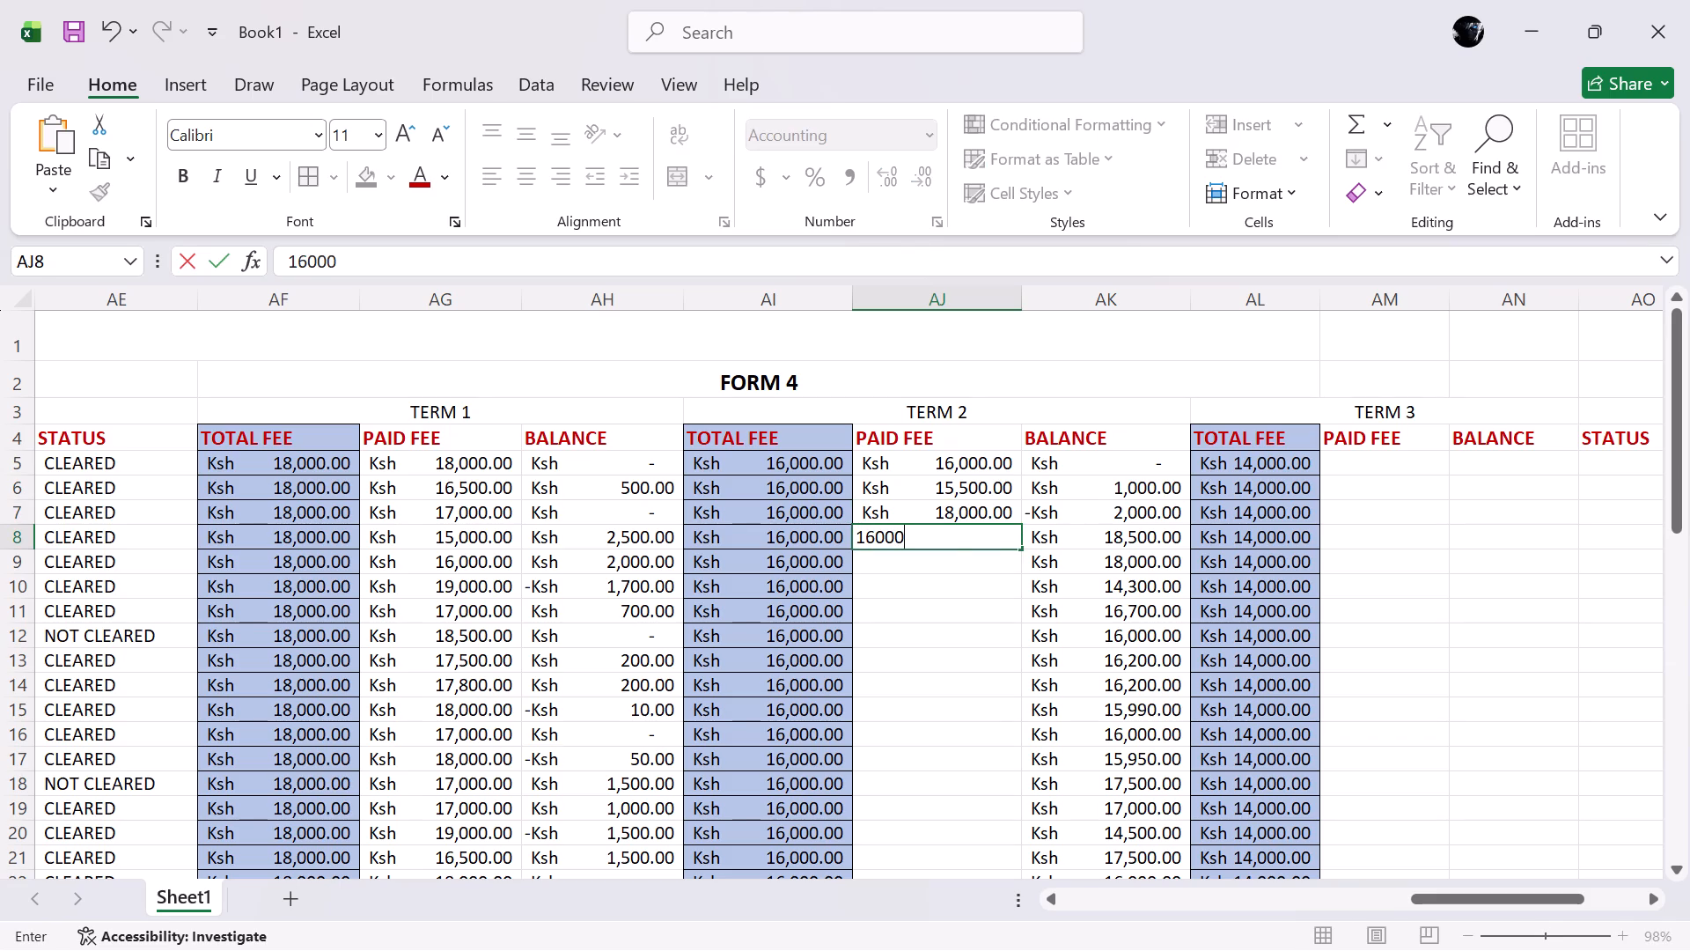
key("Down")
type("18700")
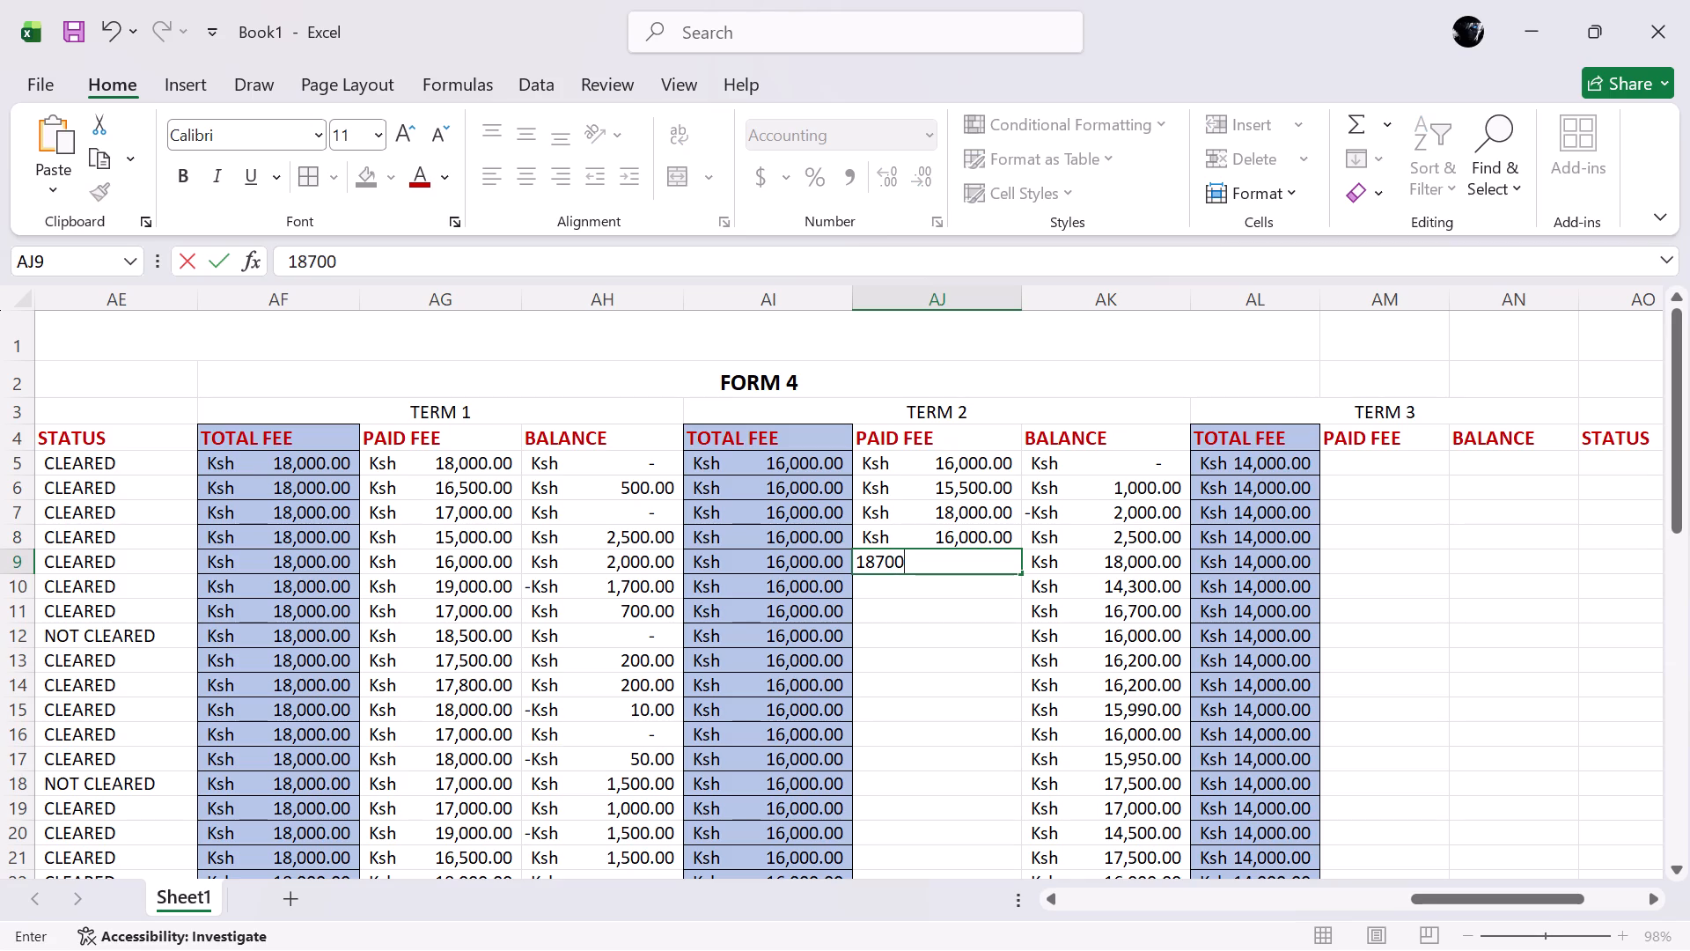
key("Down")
Enter Term 2 paid fees of 14500, 17000 and 16000 in cells AJ10 to AJ12.
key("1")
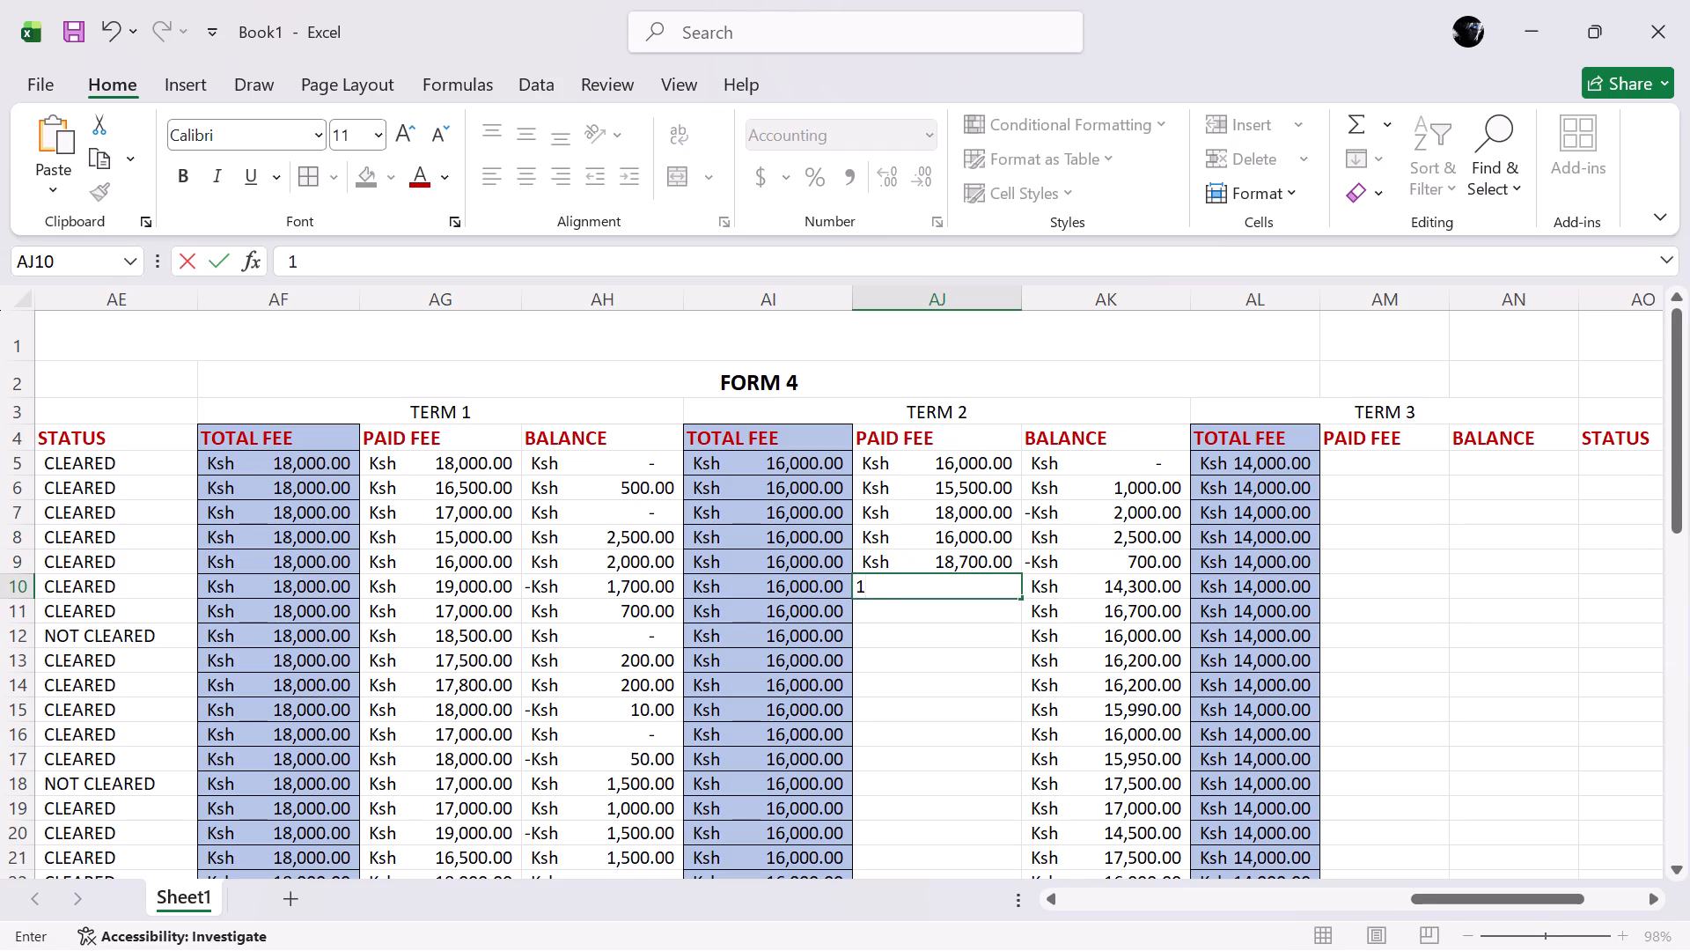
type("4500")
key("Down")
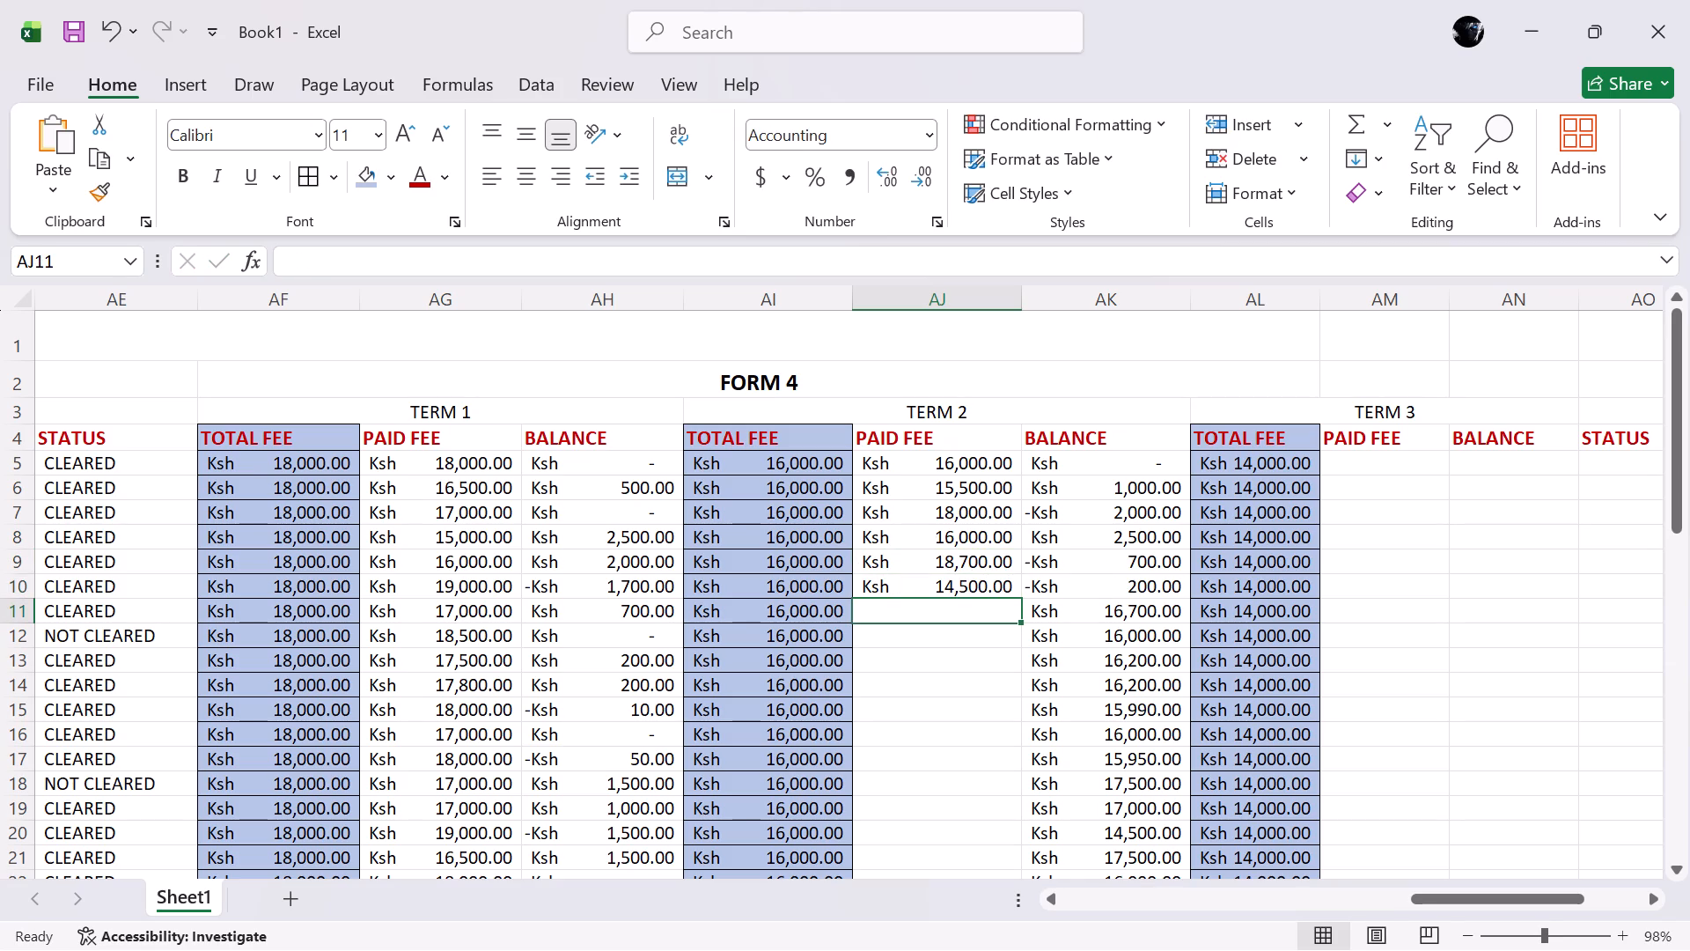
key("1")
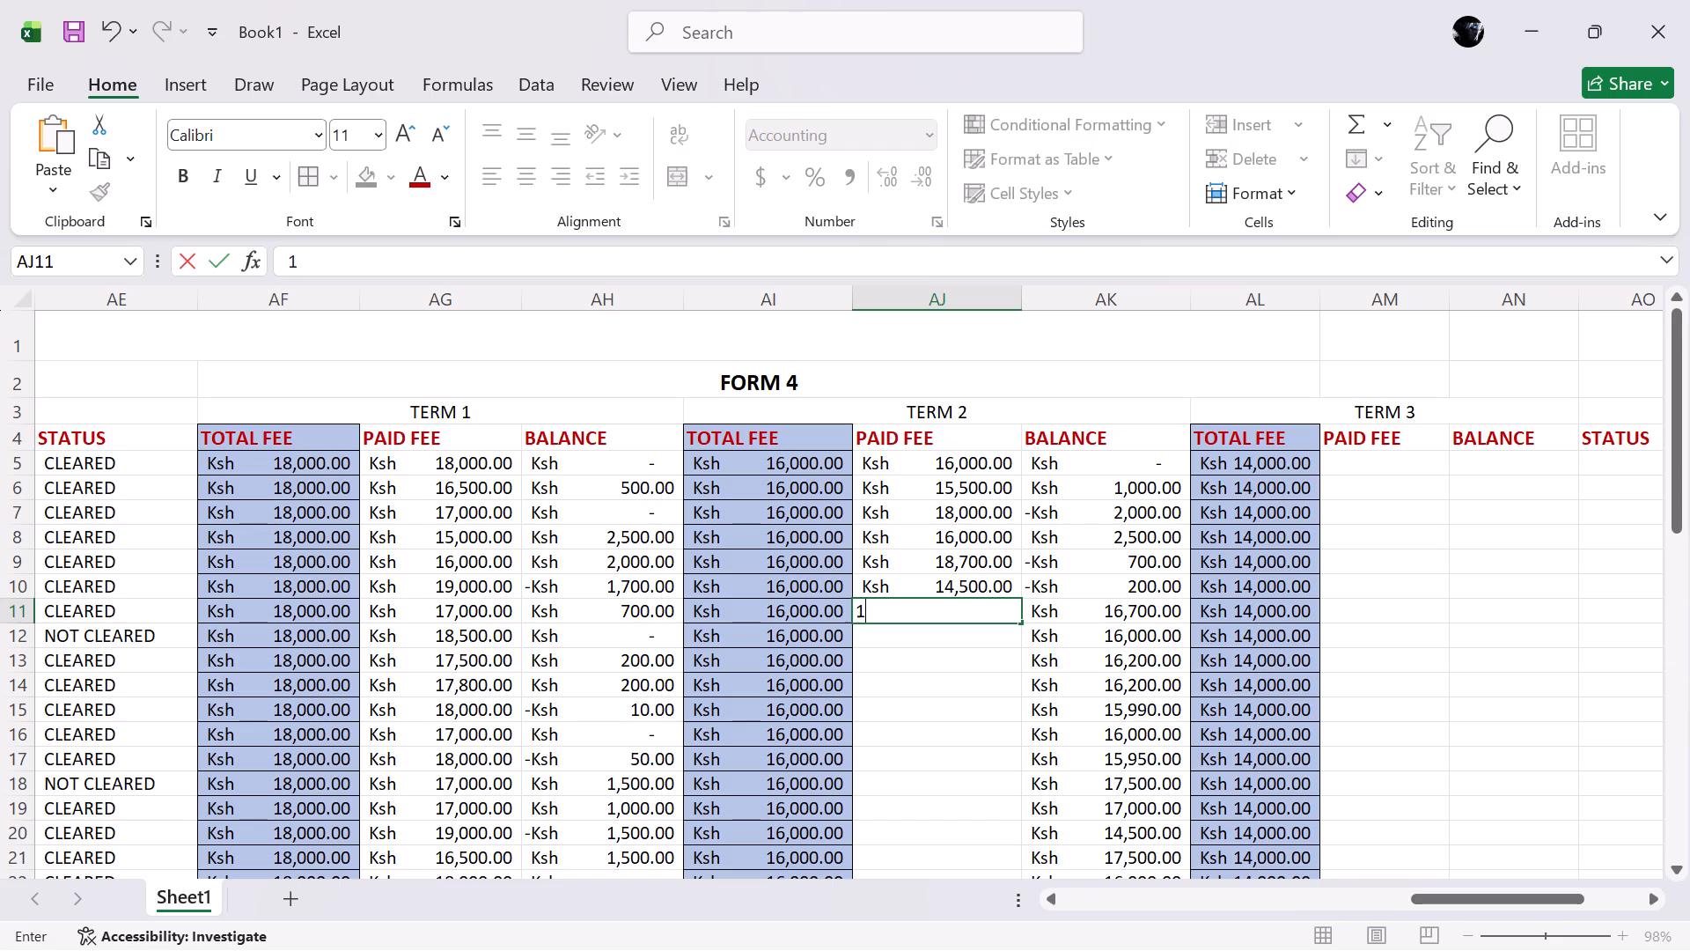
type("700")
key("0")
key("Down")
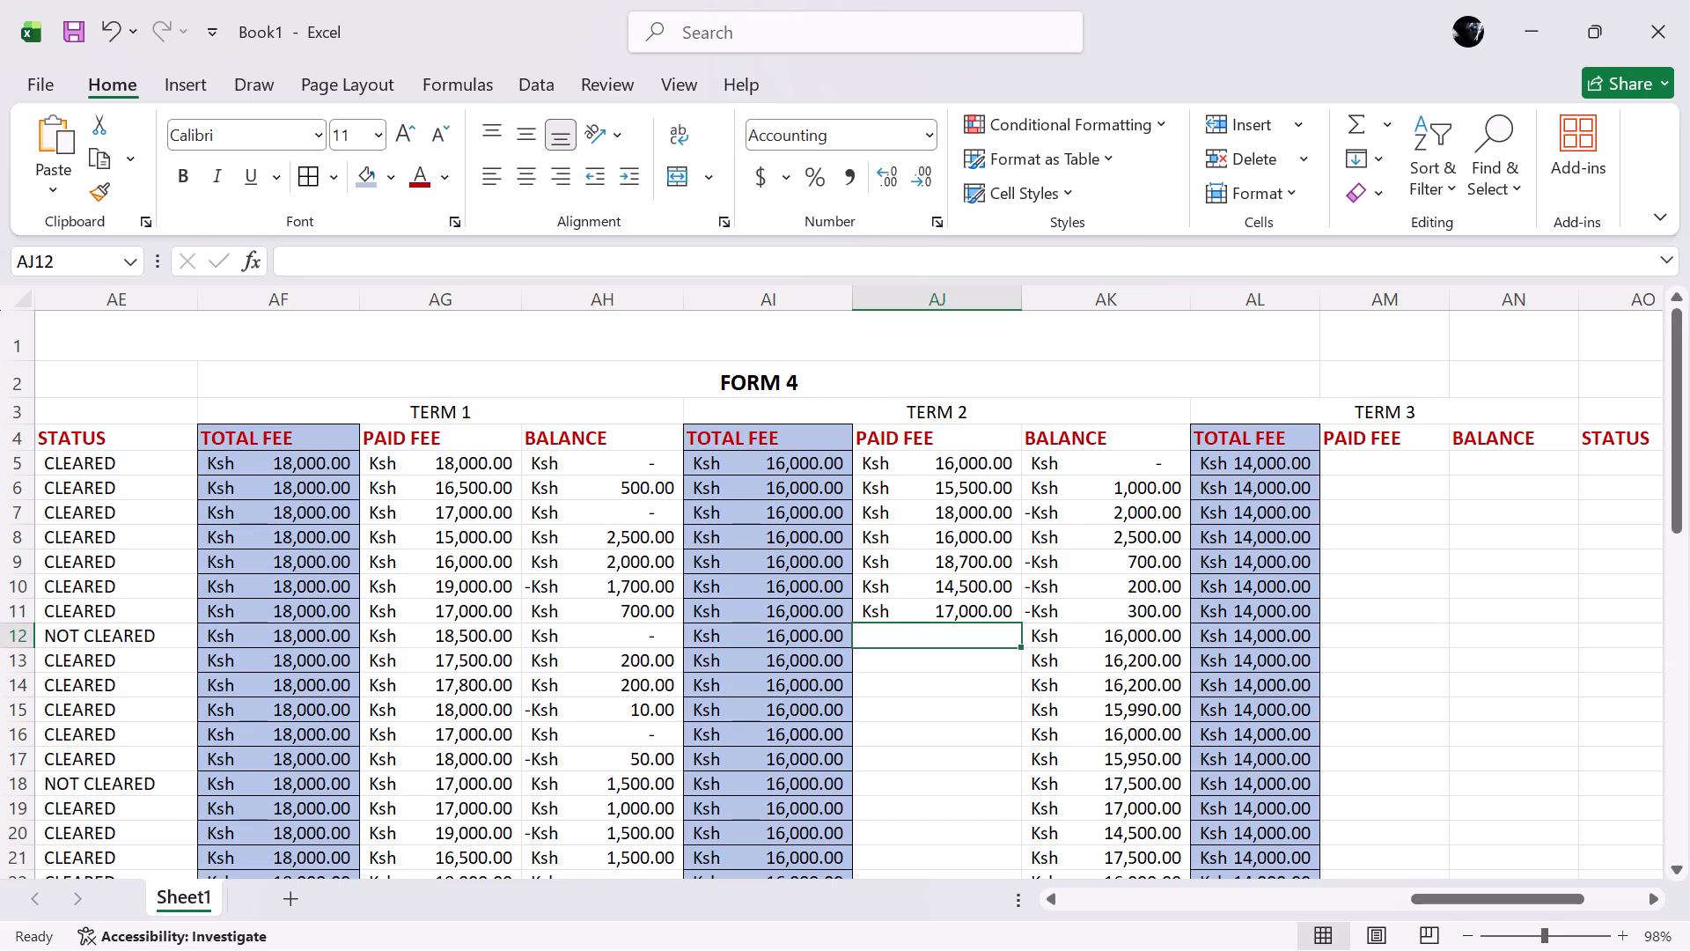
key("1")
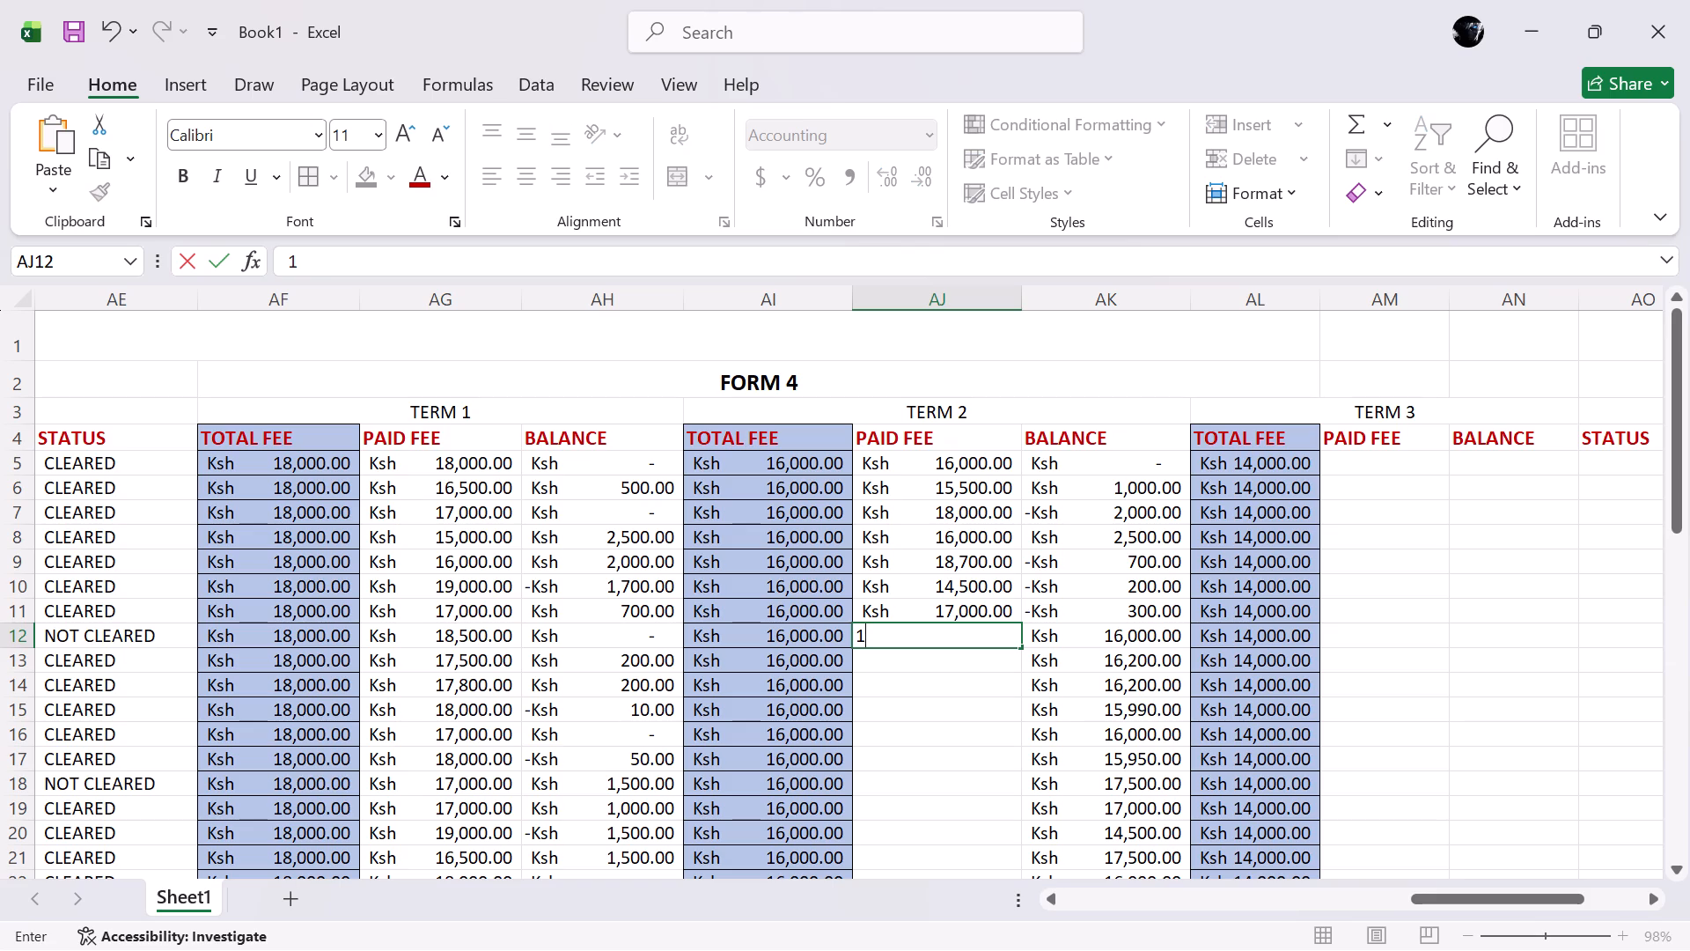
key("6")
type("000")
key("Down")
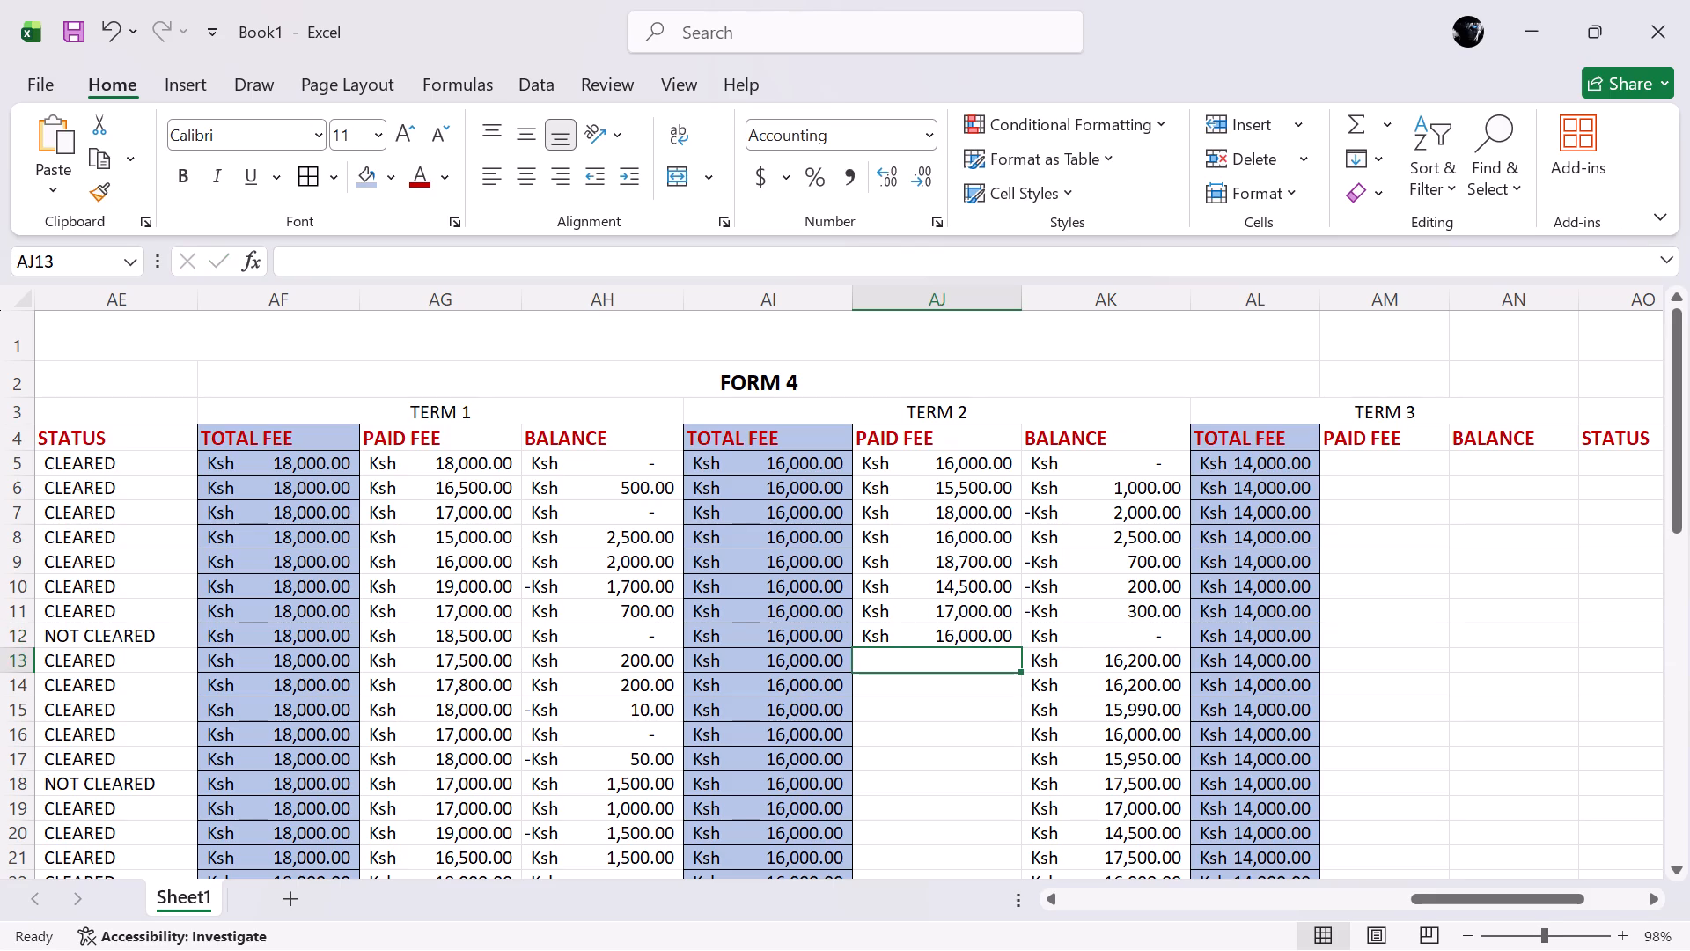
Enter Term 2 paid fees of 16500 in cell AJ13 and 17000 in cell AJ14.
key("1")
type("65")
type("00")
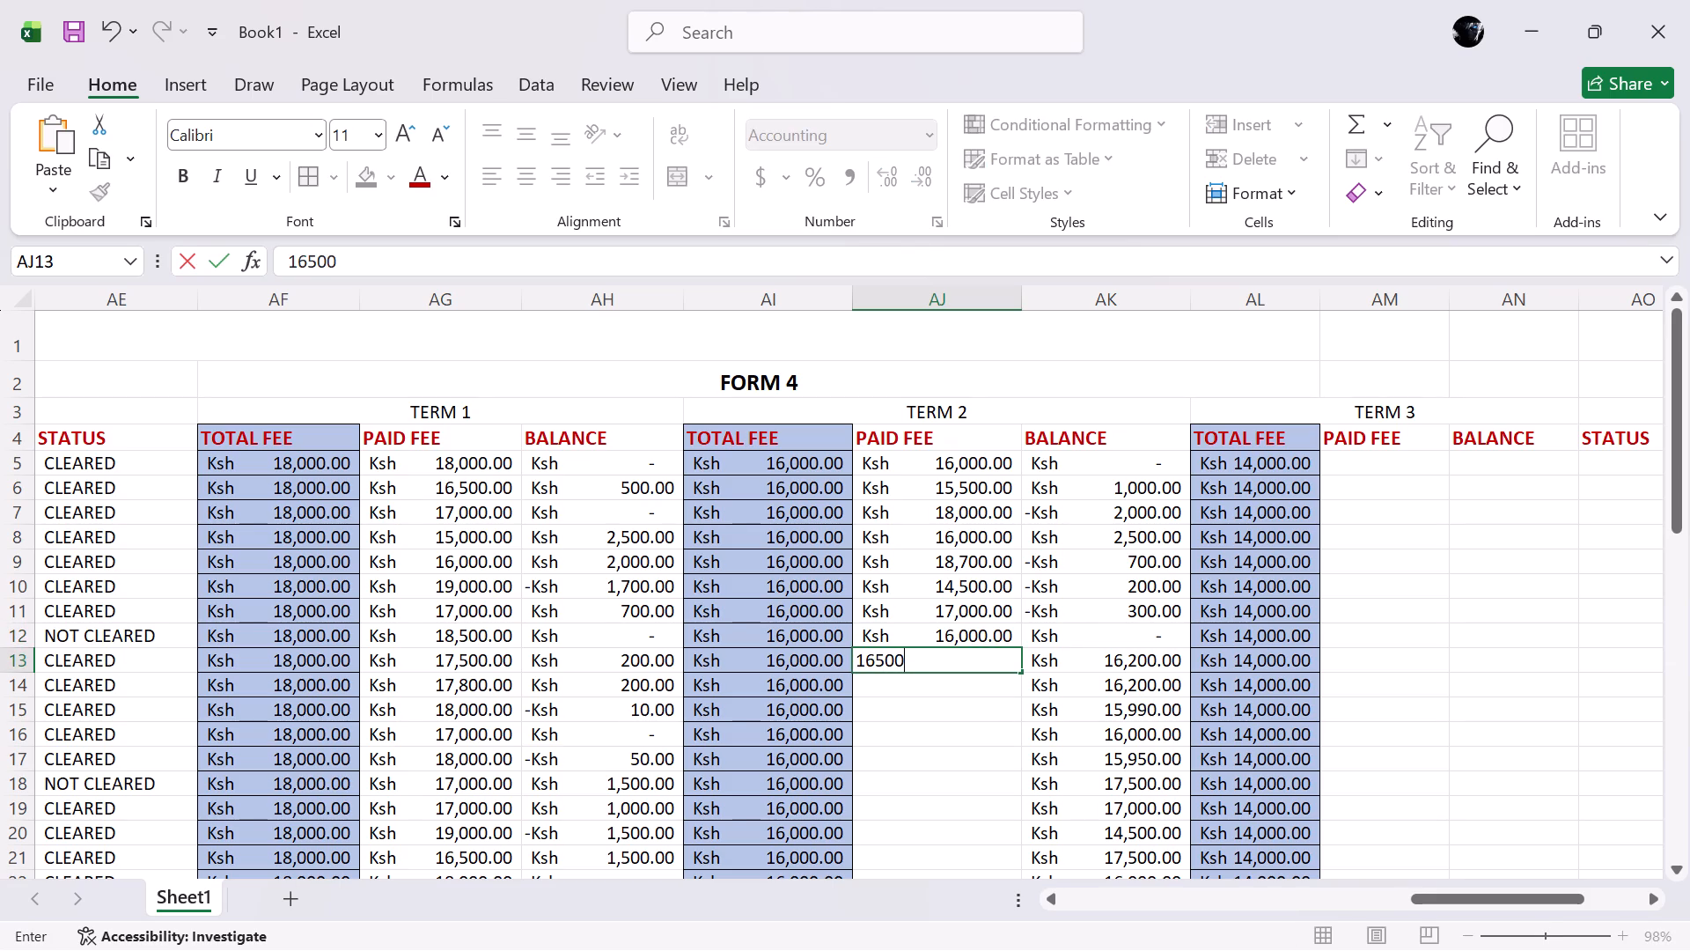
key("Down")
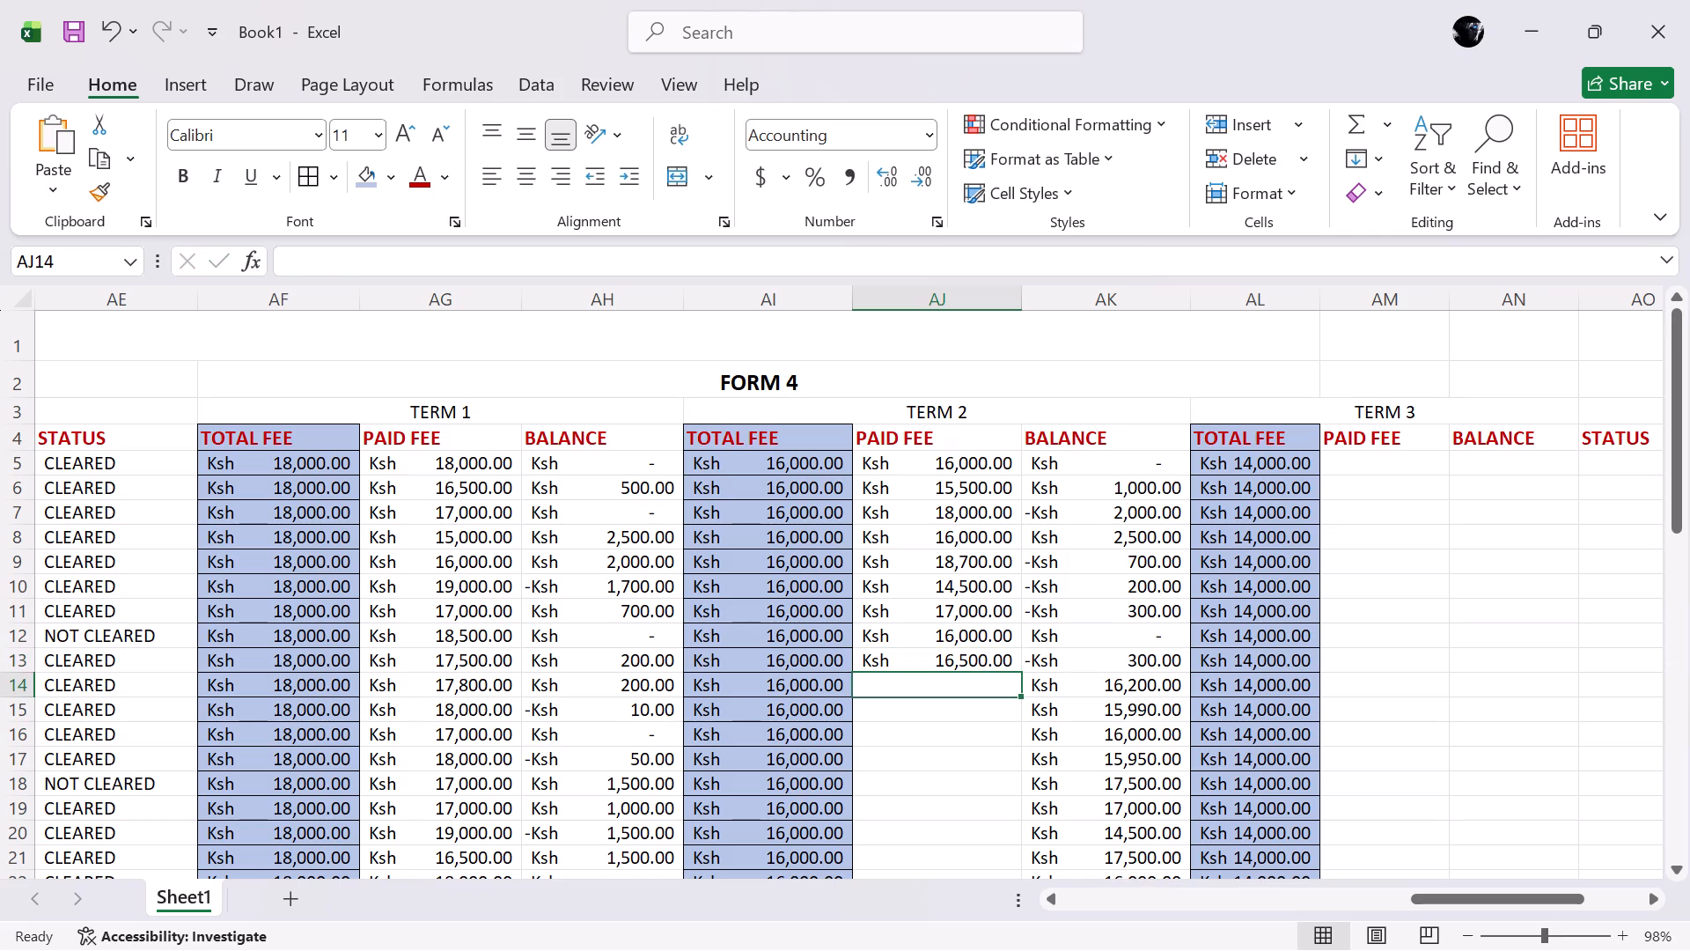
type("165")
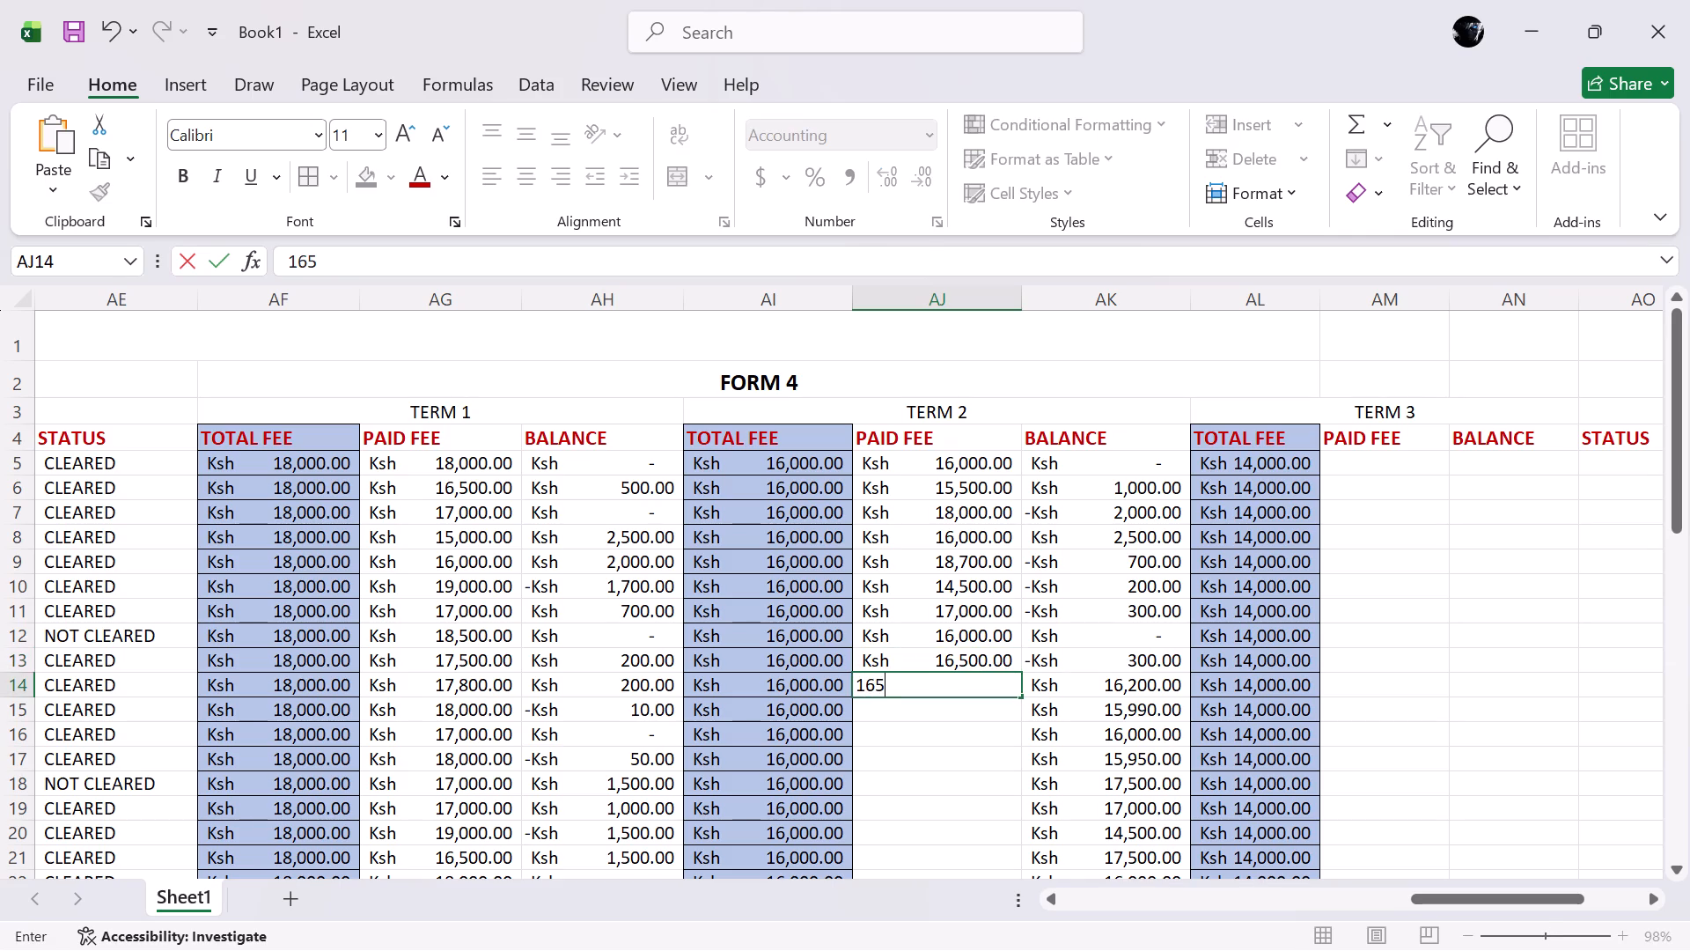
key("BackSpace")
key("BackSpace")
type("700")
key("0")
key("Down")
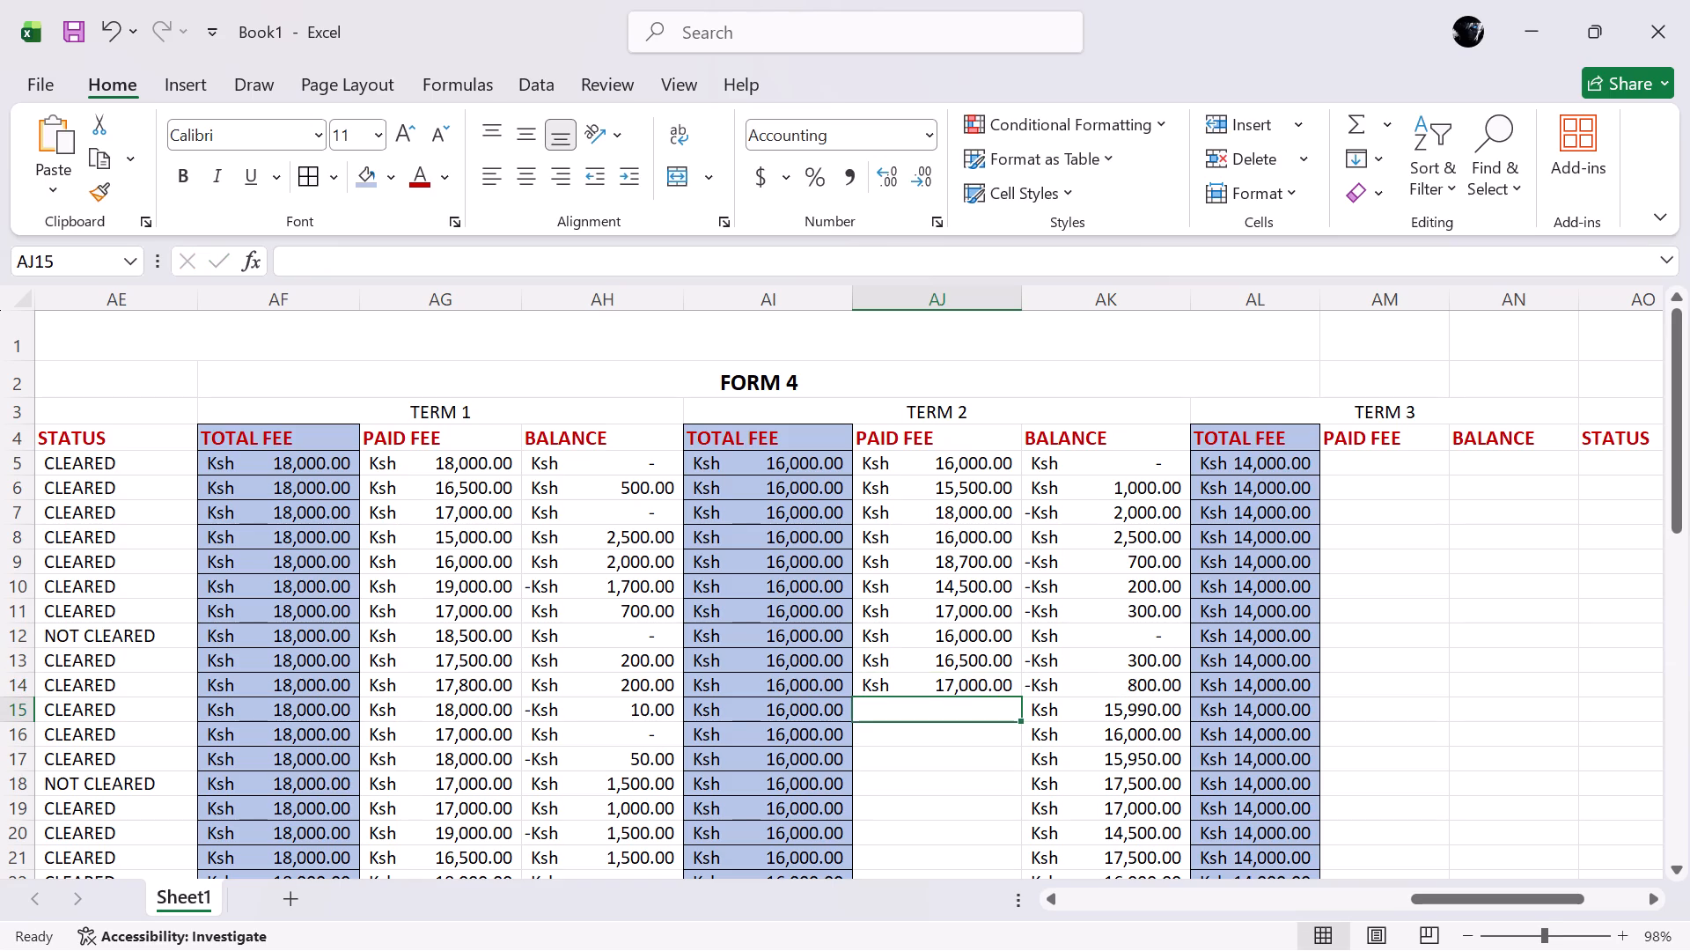
Enter a Term 2 paid fee of 16000 in cell AJ15.
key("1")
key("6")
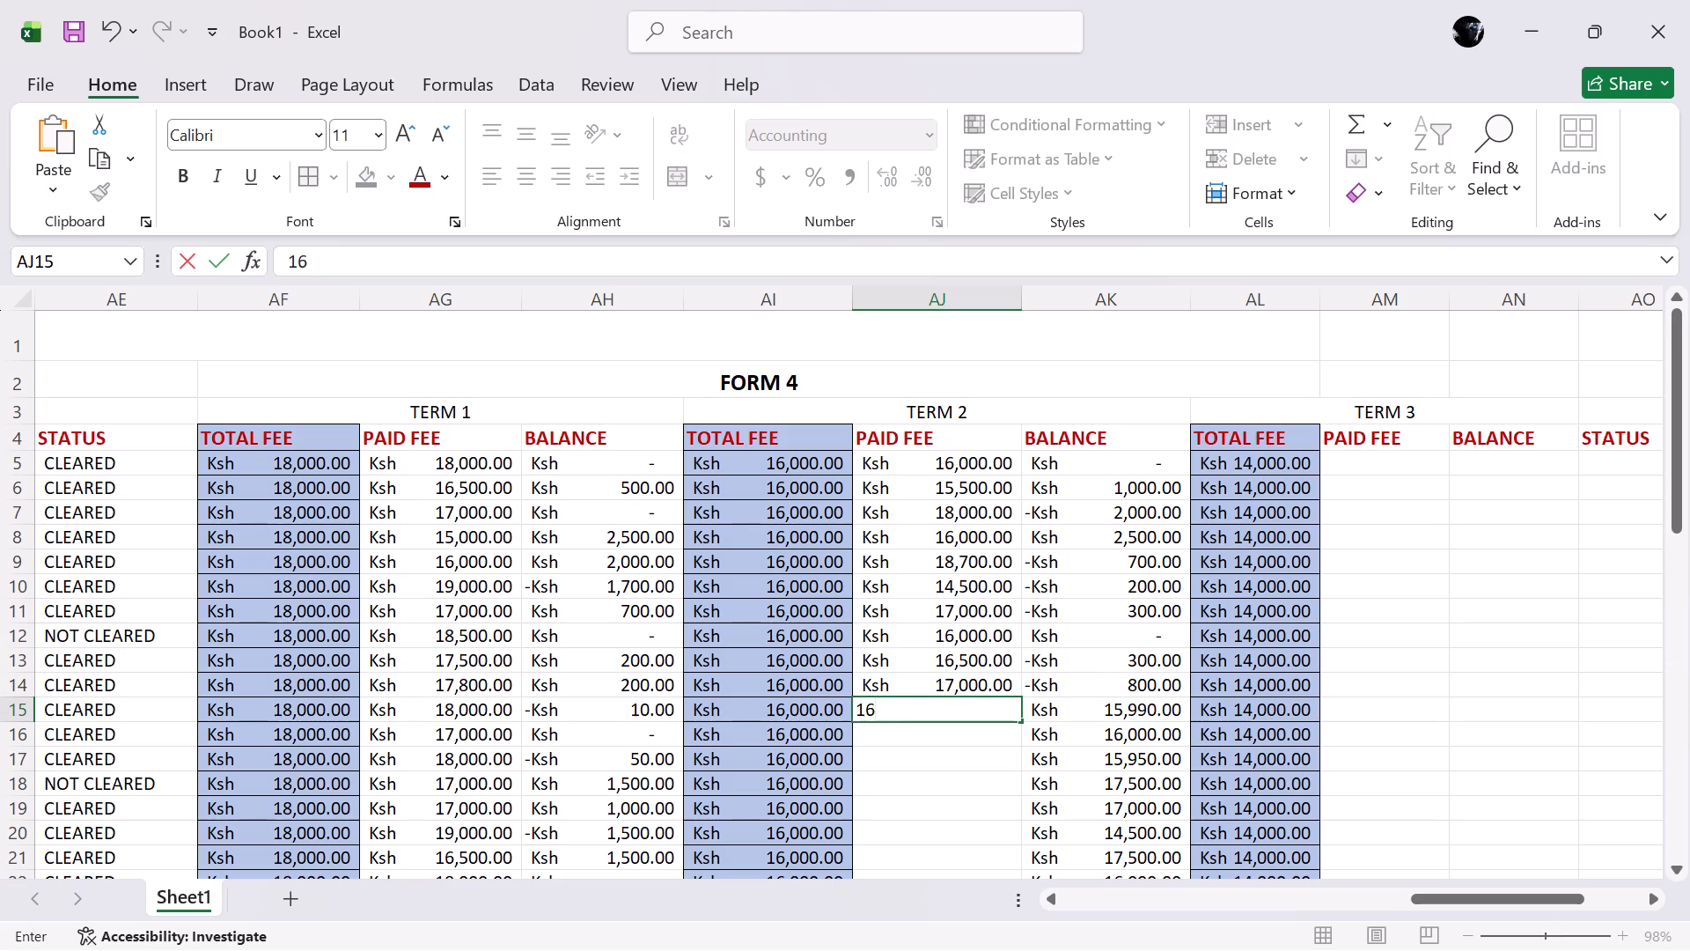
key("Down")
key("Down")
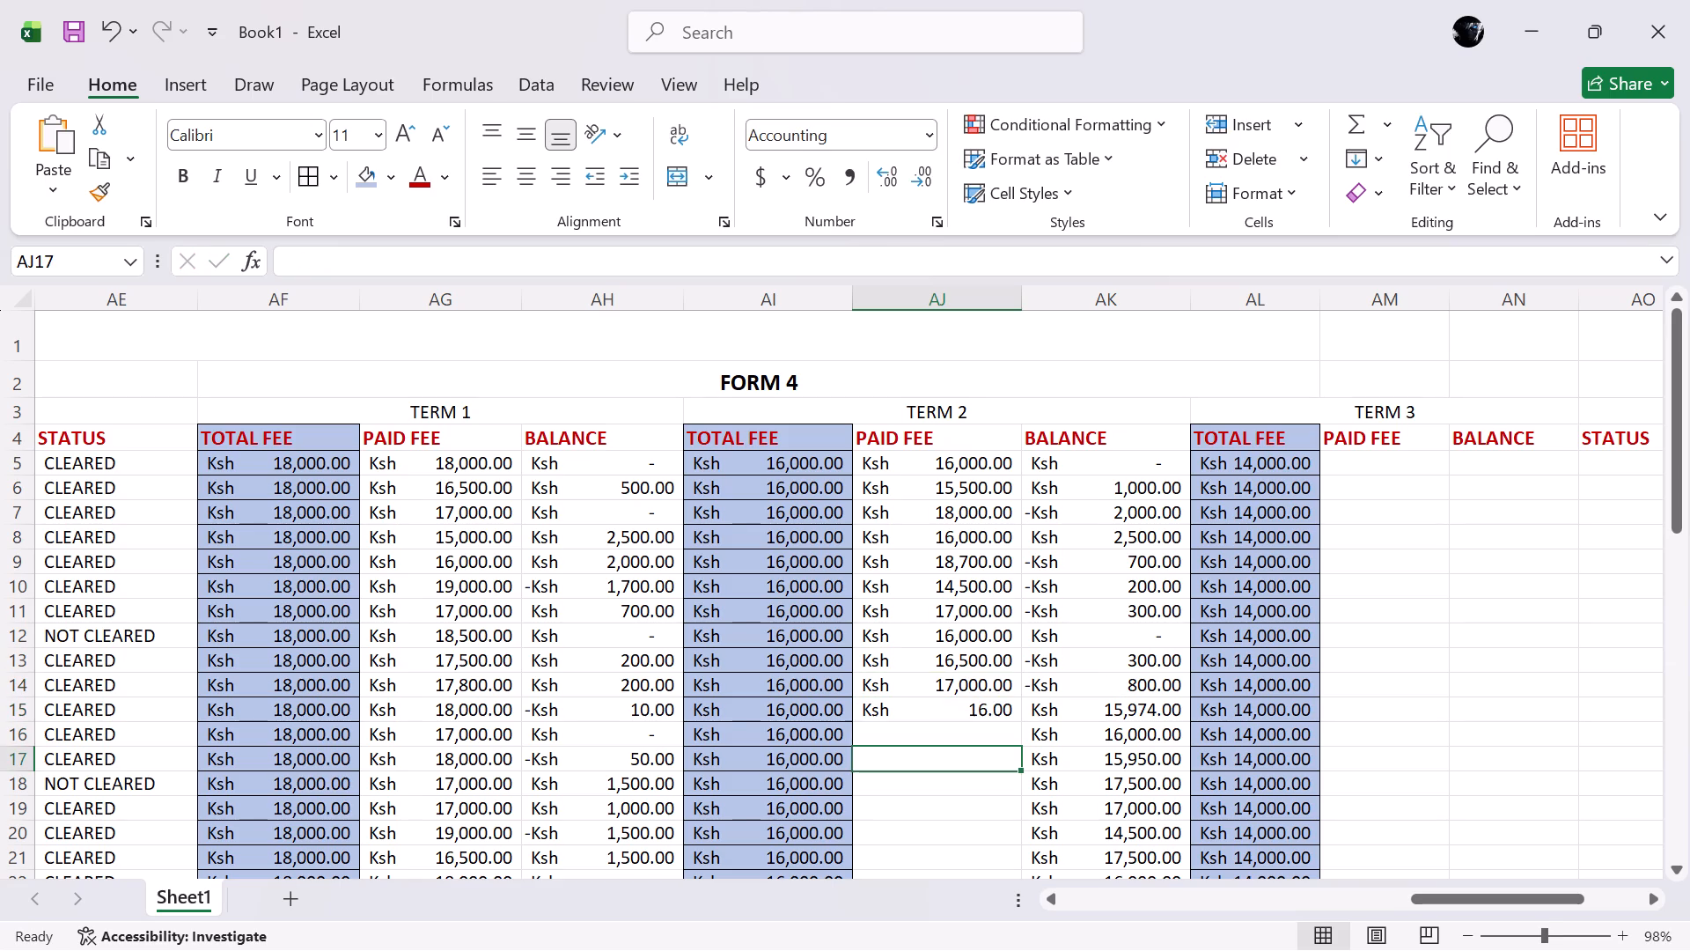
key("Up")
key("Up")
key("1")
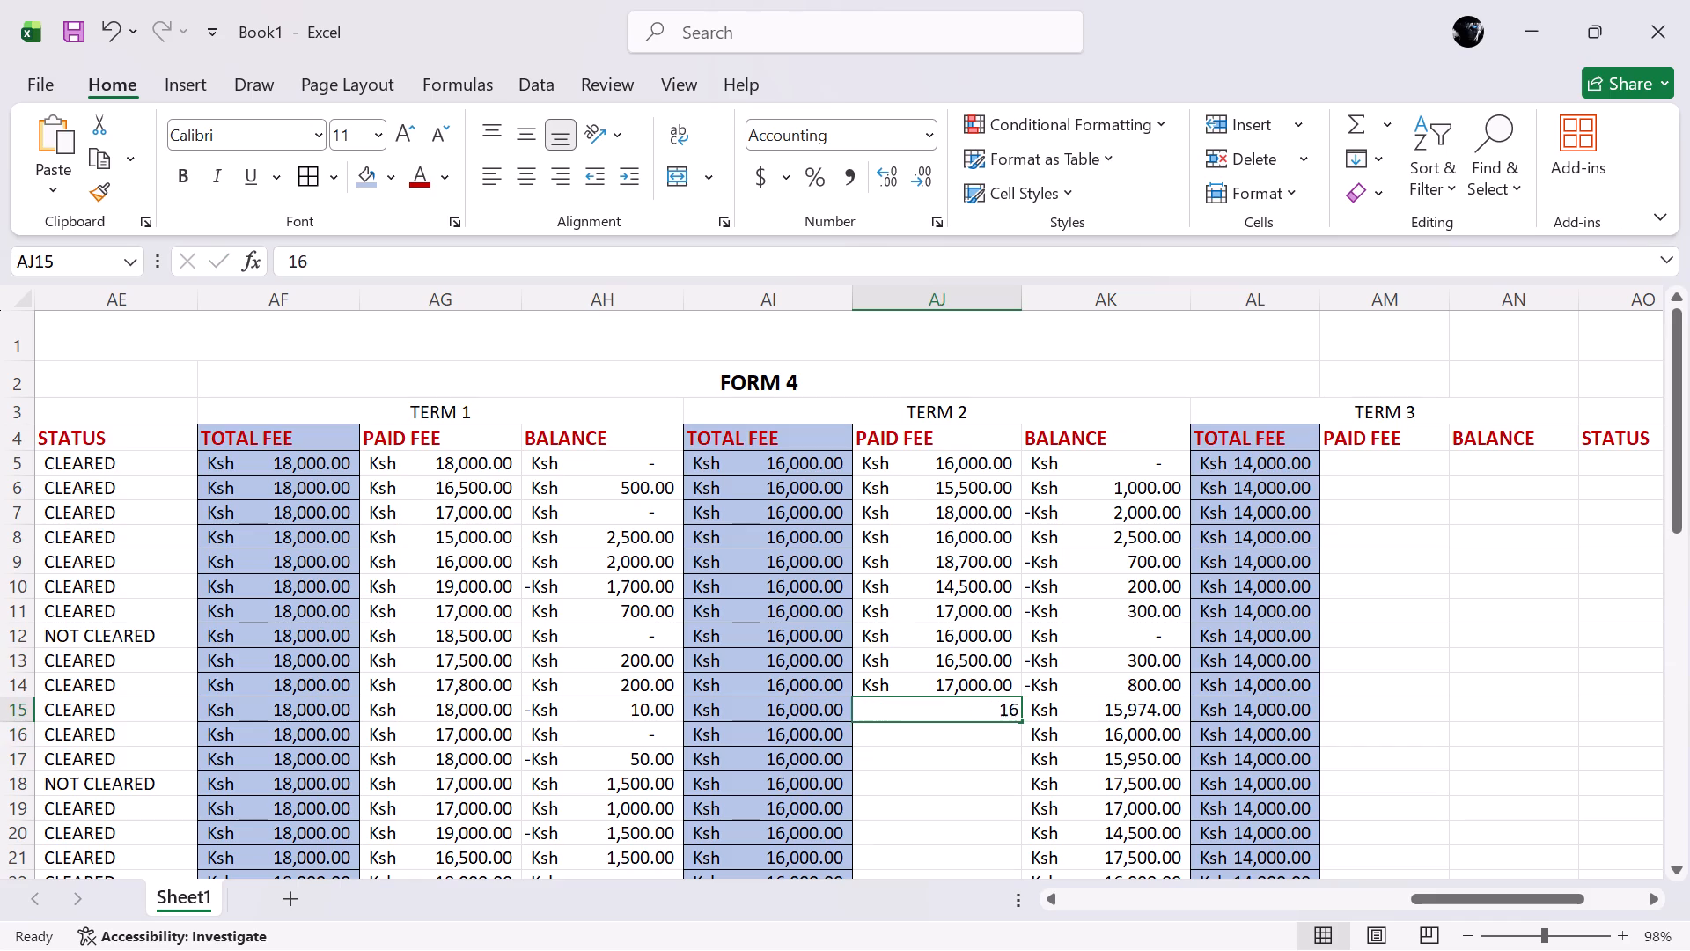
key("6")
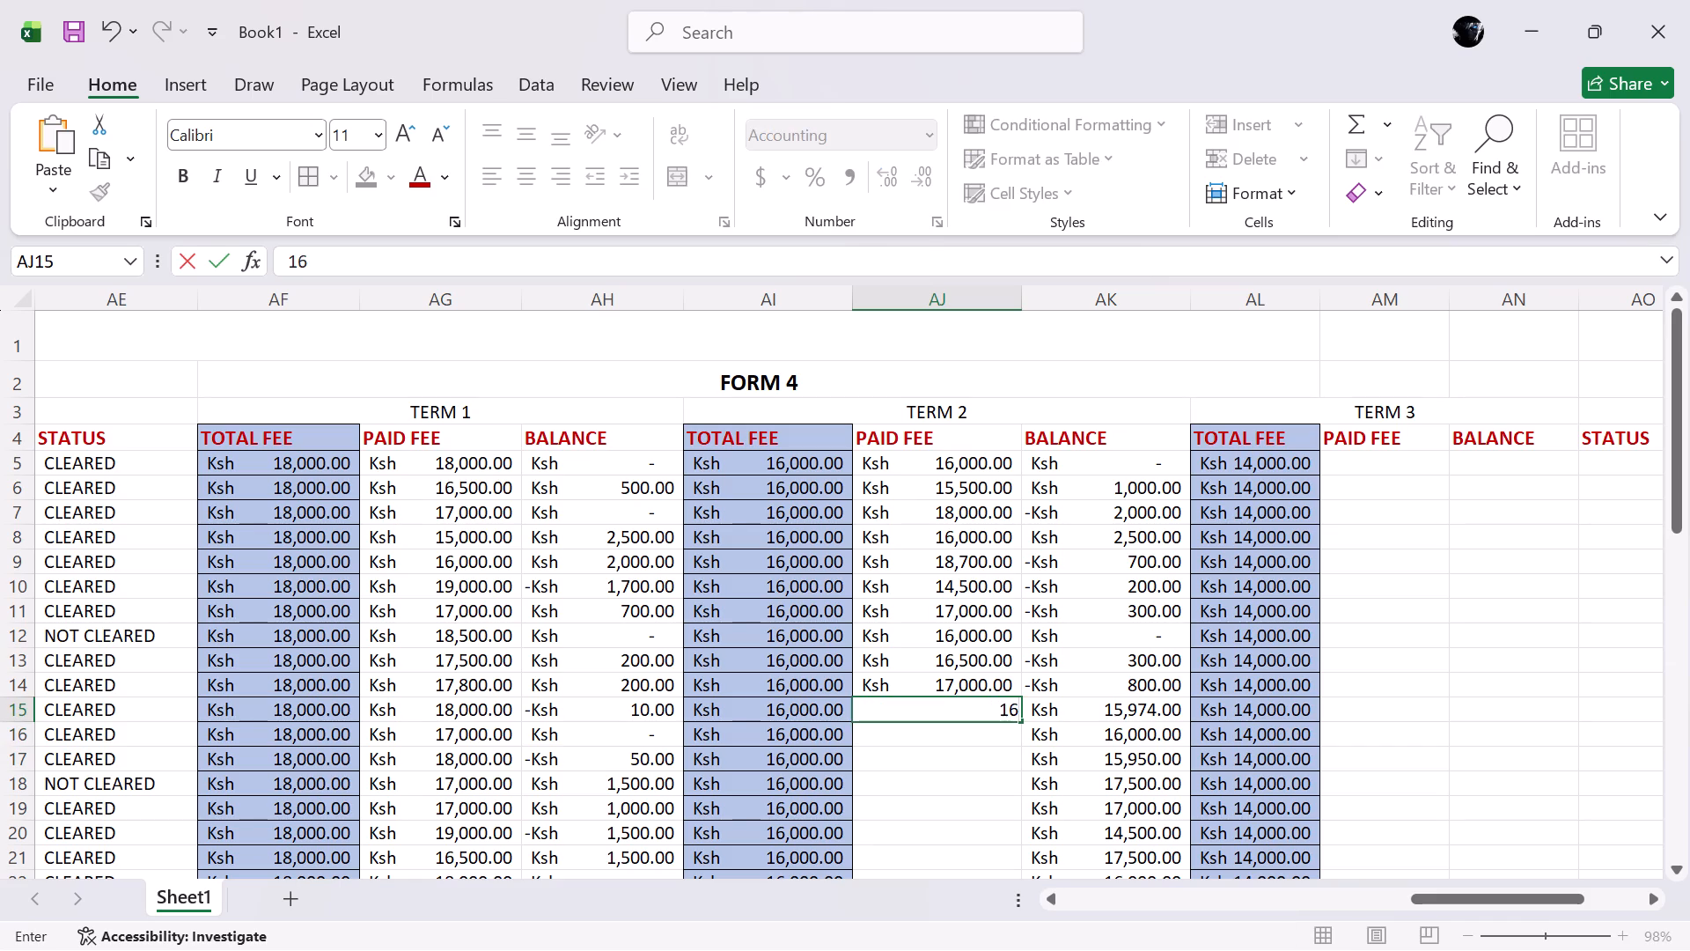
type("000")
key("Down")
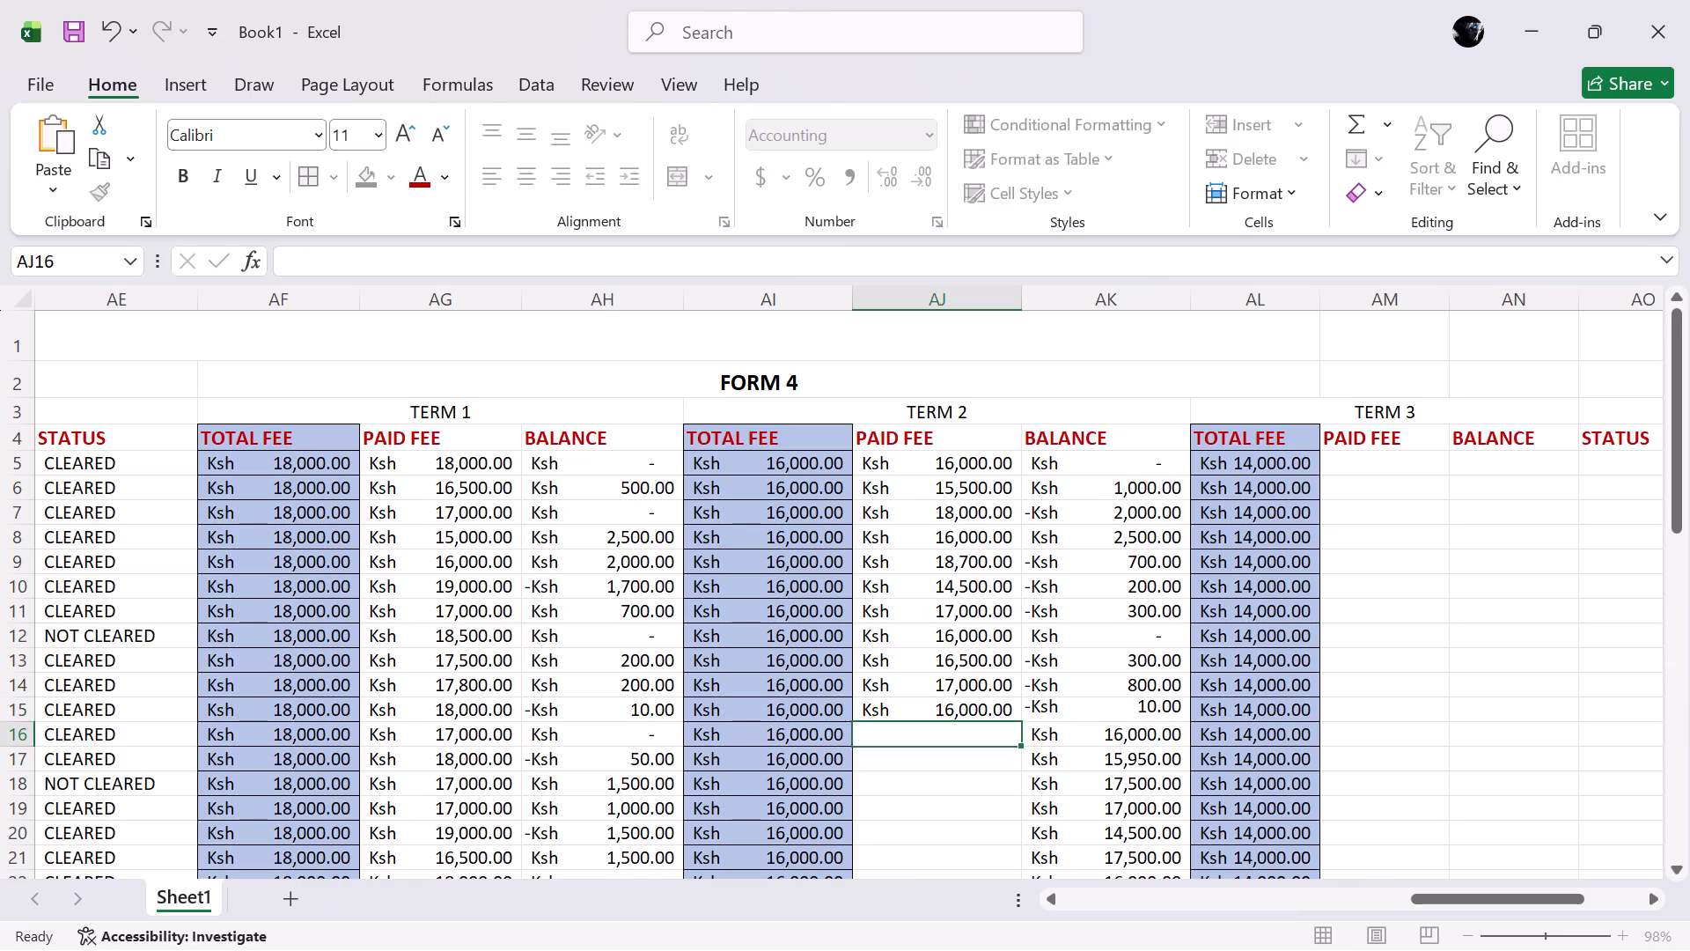
Enter a Term 2 paid fee of 16000 in each of cells AJ16 and AJ17.
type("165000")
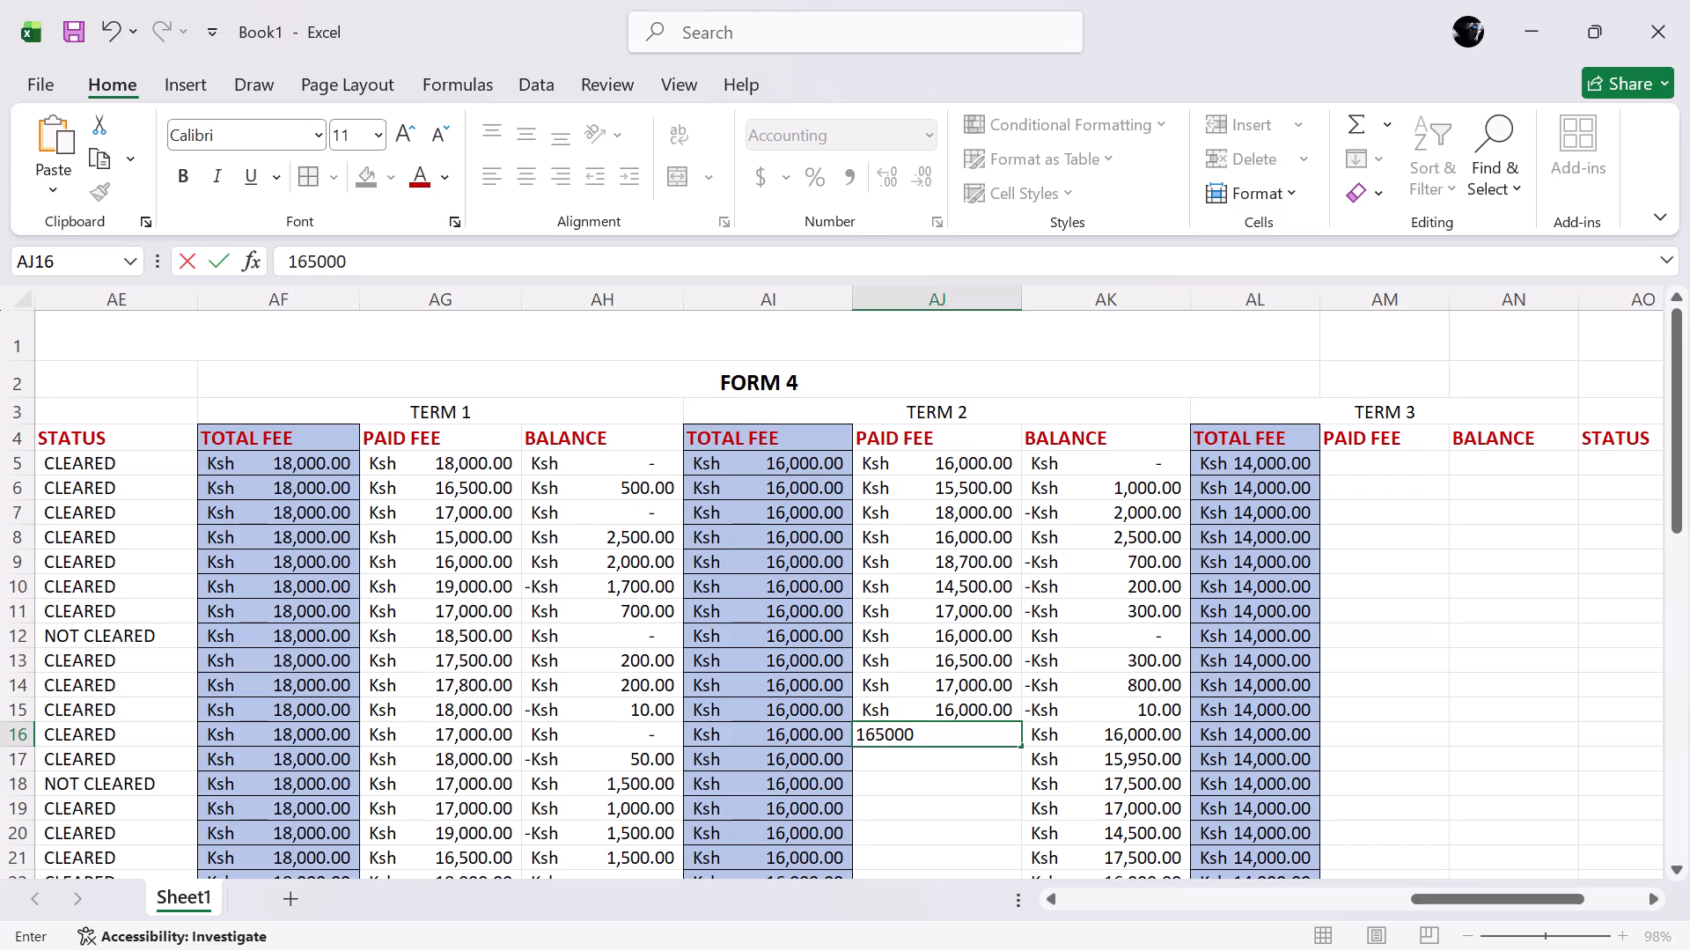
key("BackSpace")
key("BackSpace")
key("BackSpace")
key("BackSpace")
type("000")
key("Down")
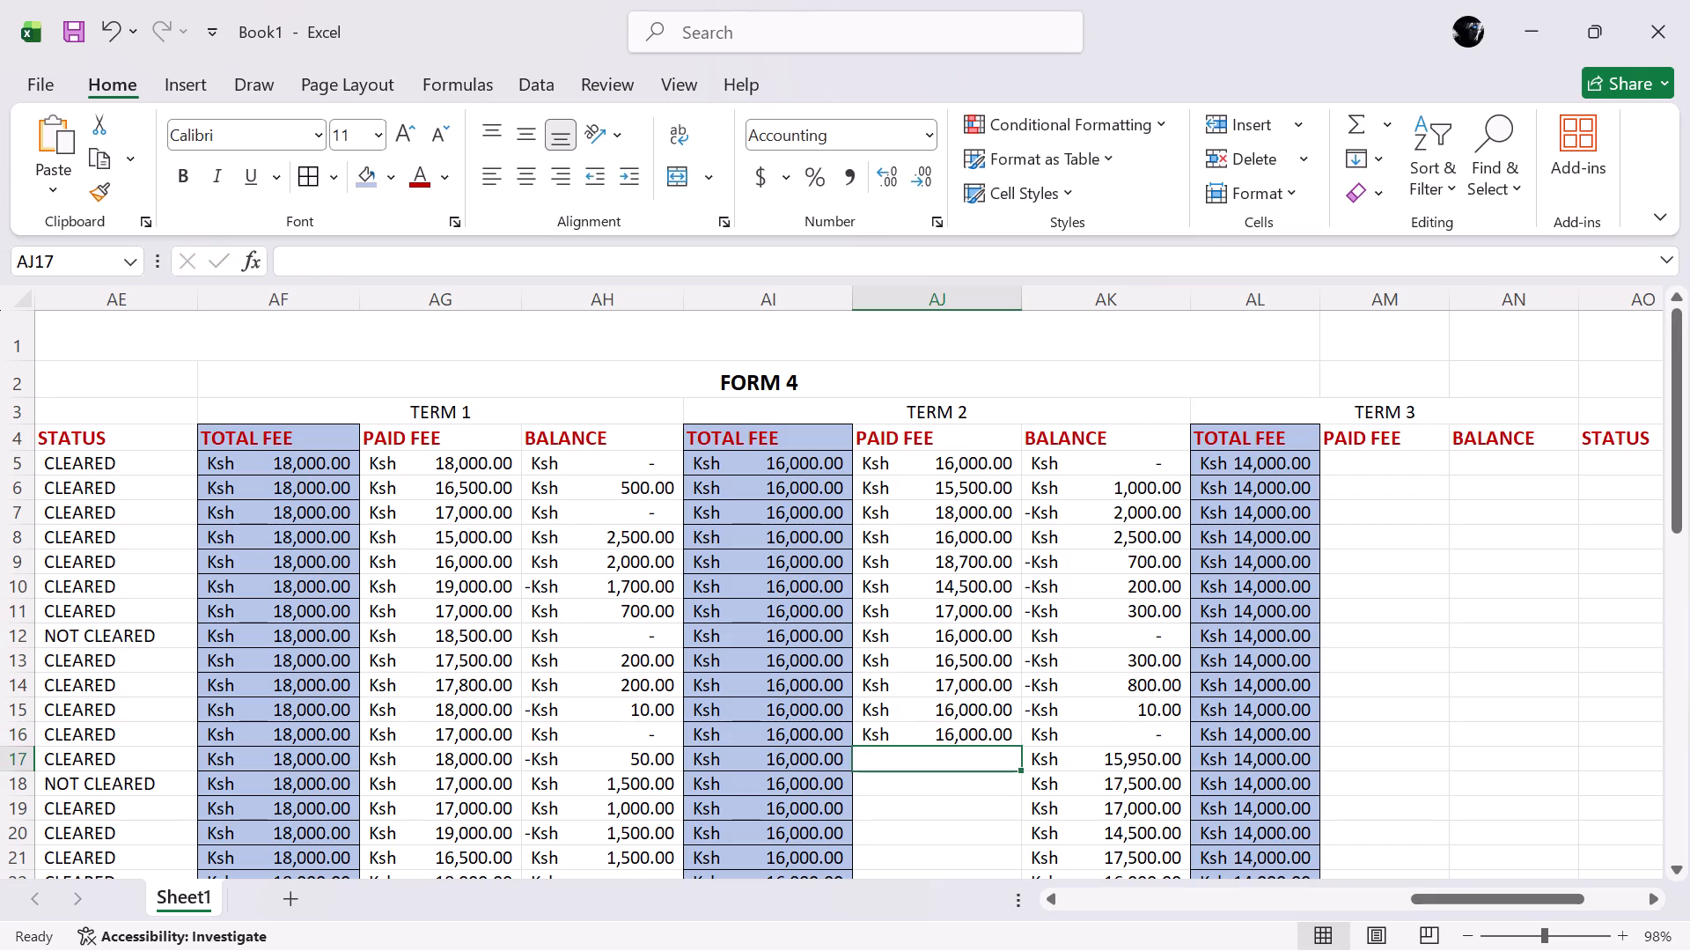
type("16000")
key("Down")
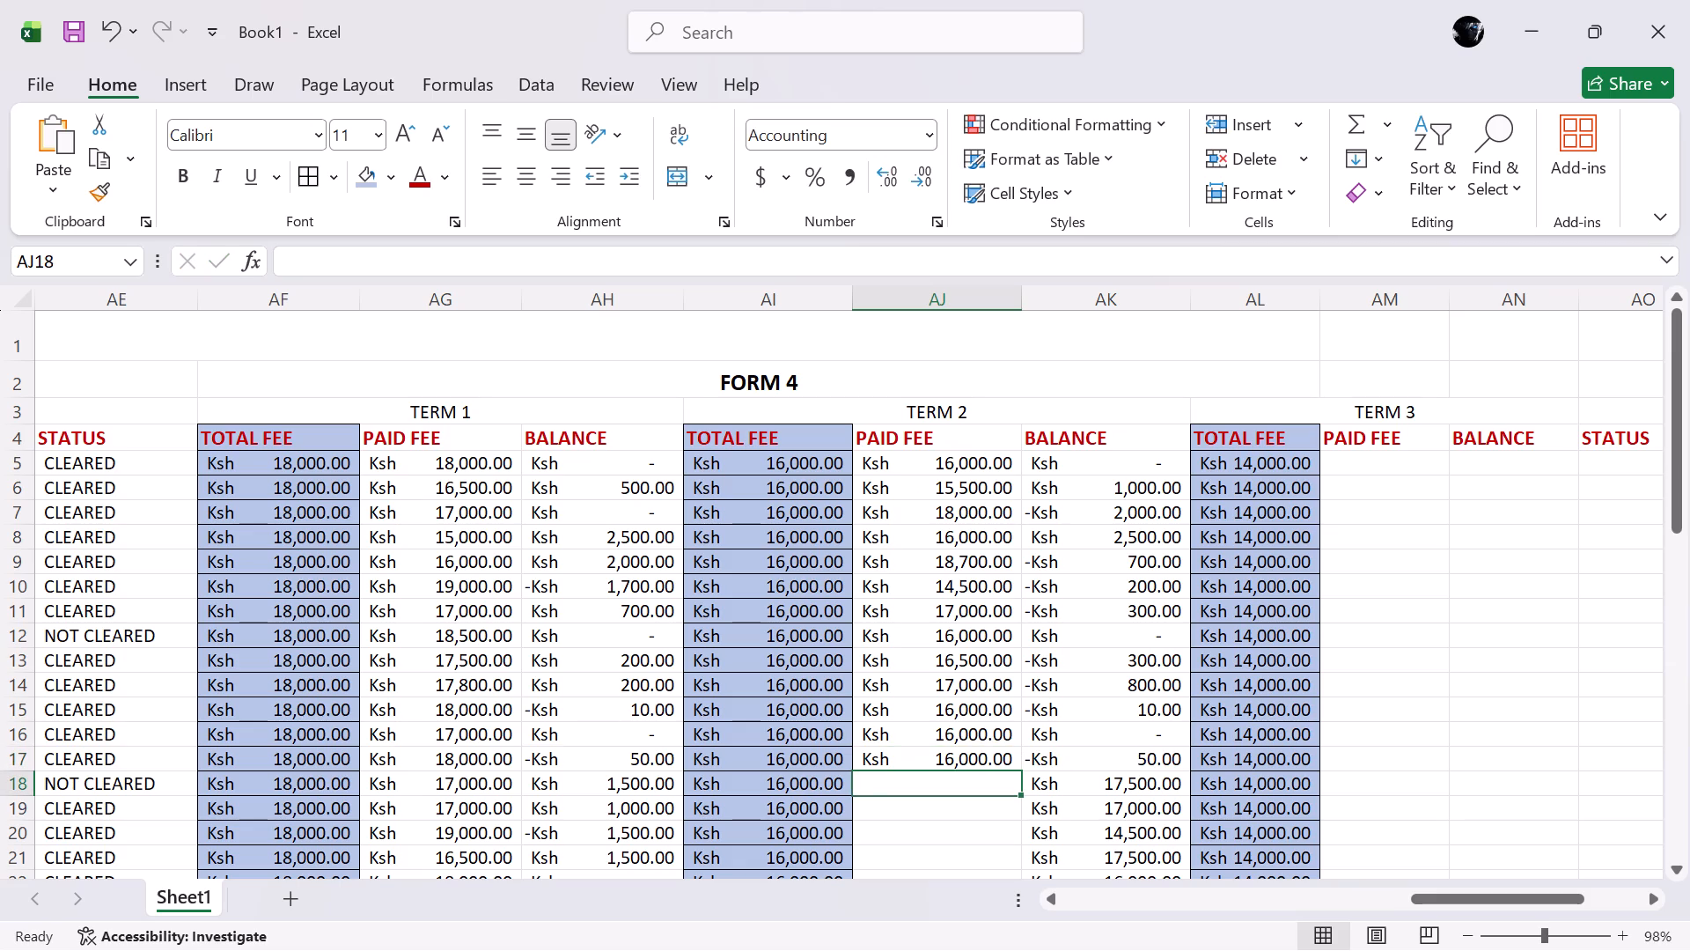
Enter Term 2 paid fees of 18000, 17000 and 15000 in cells AJ18 to AJ20.
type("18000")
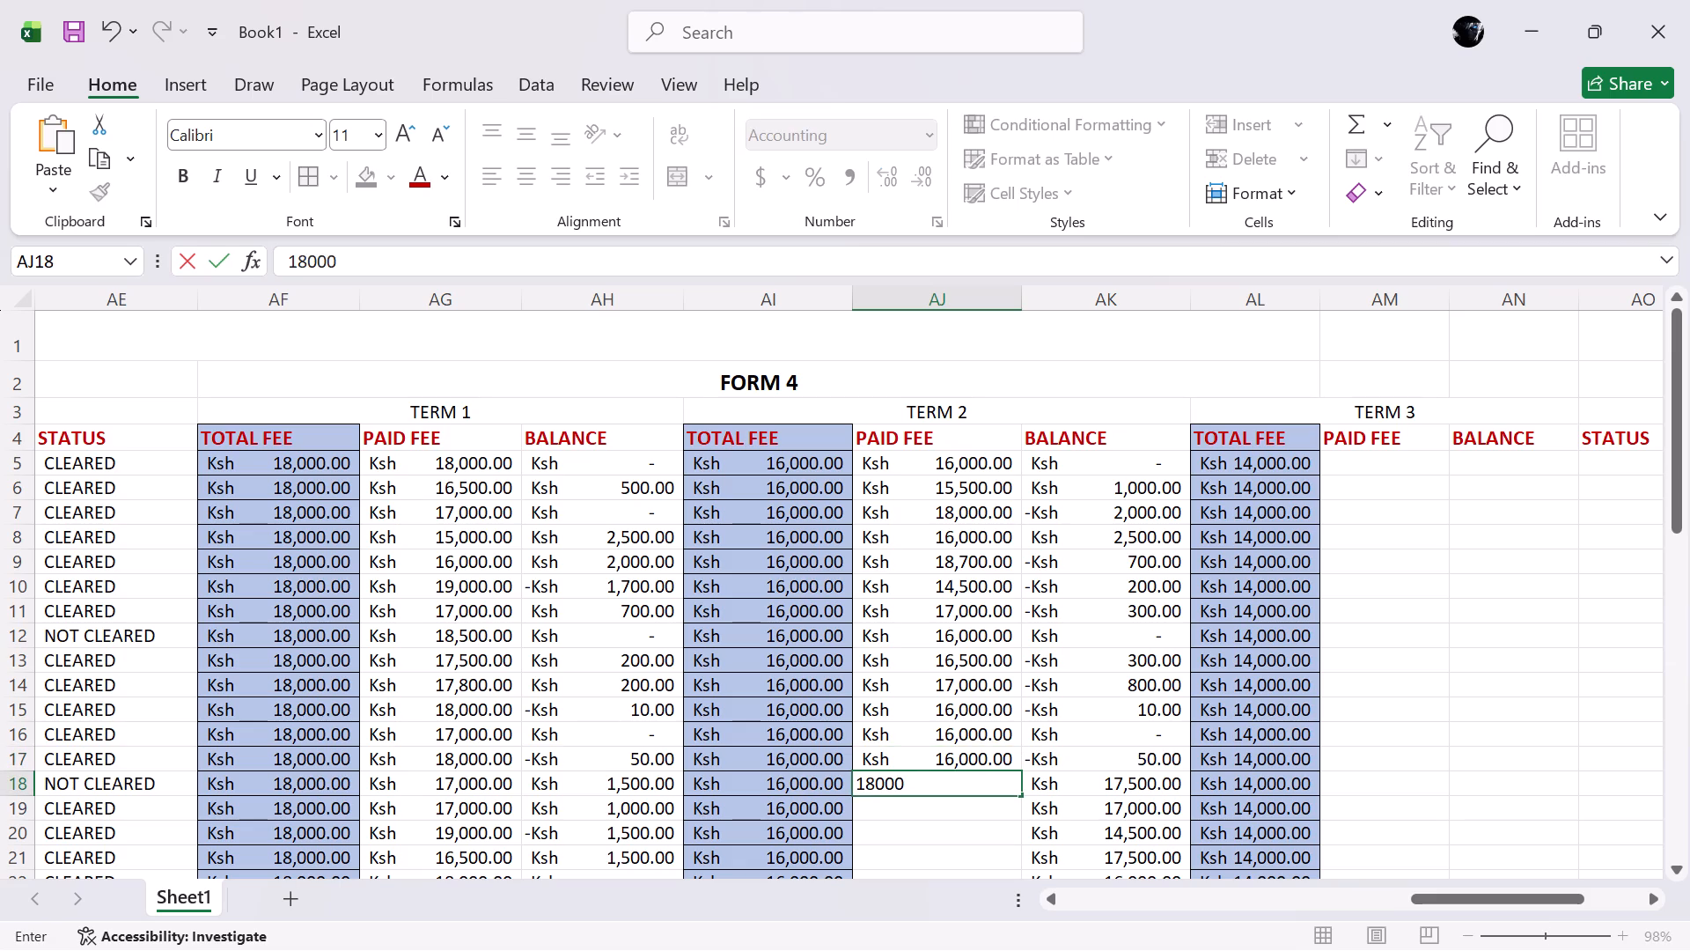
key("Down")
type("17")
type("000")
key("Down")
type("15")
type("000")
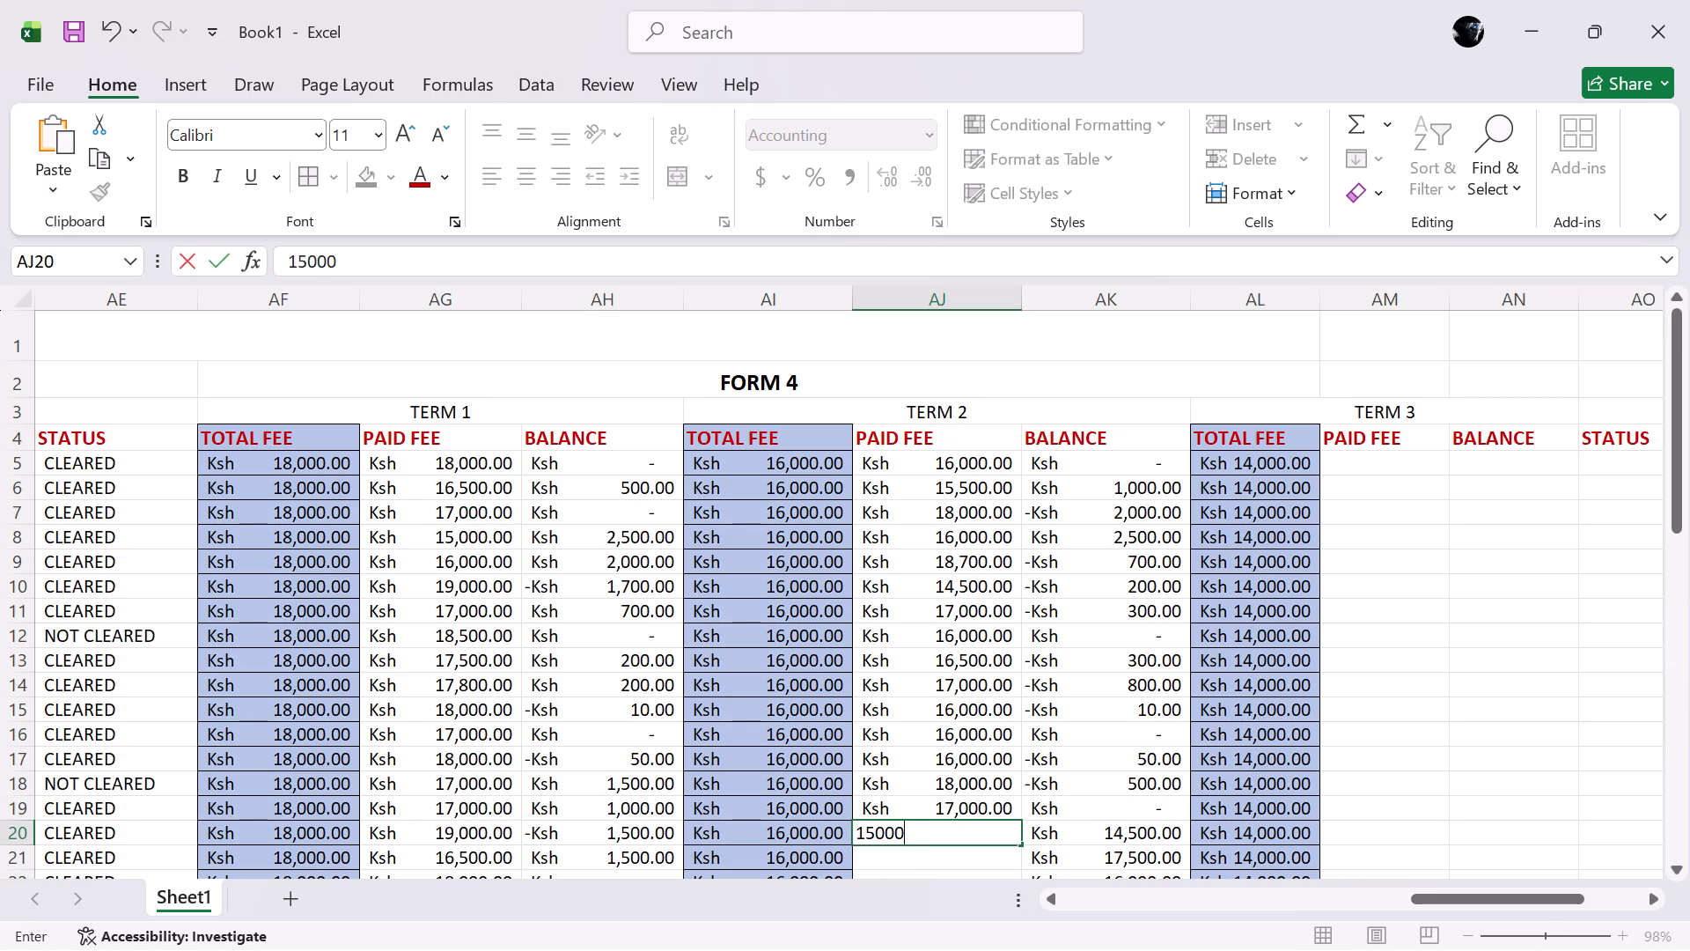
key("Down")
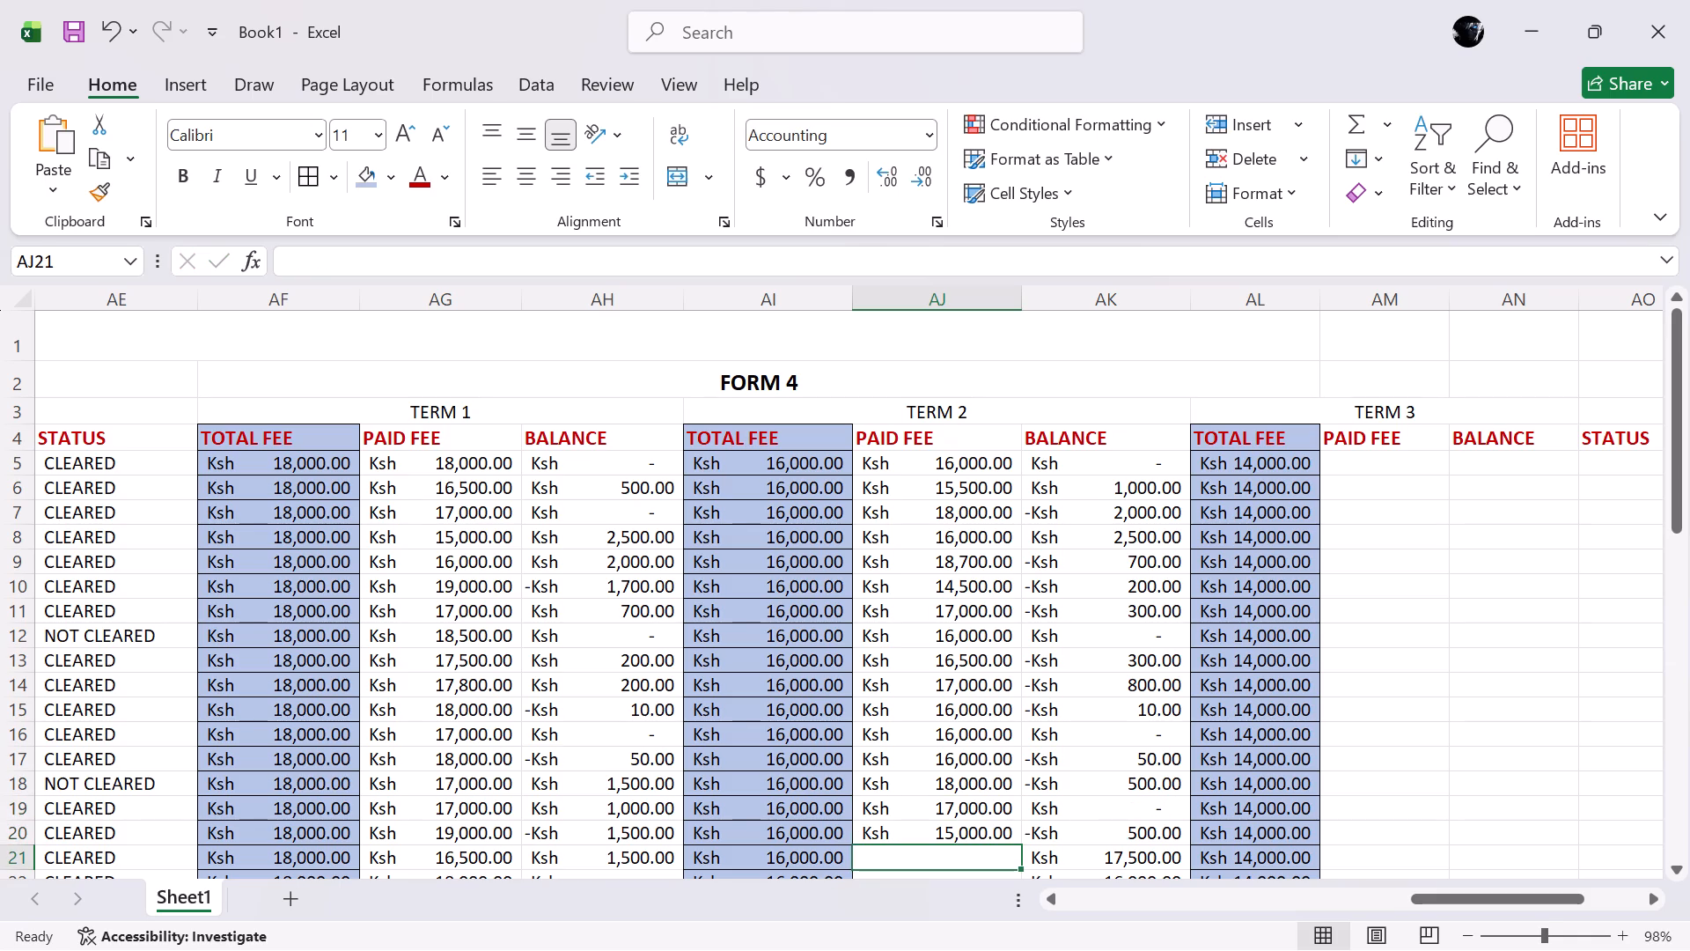
Enter Term 2 paid fees of 18000, 16000 and 16500 in cells AJ21 to AJ23.
scroll(950, 434, "down", 3)
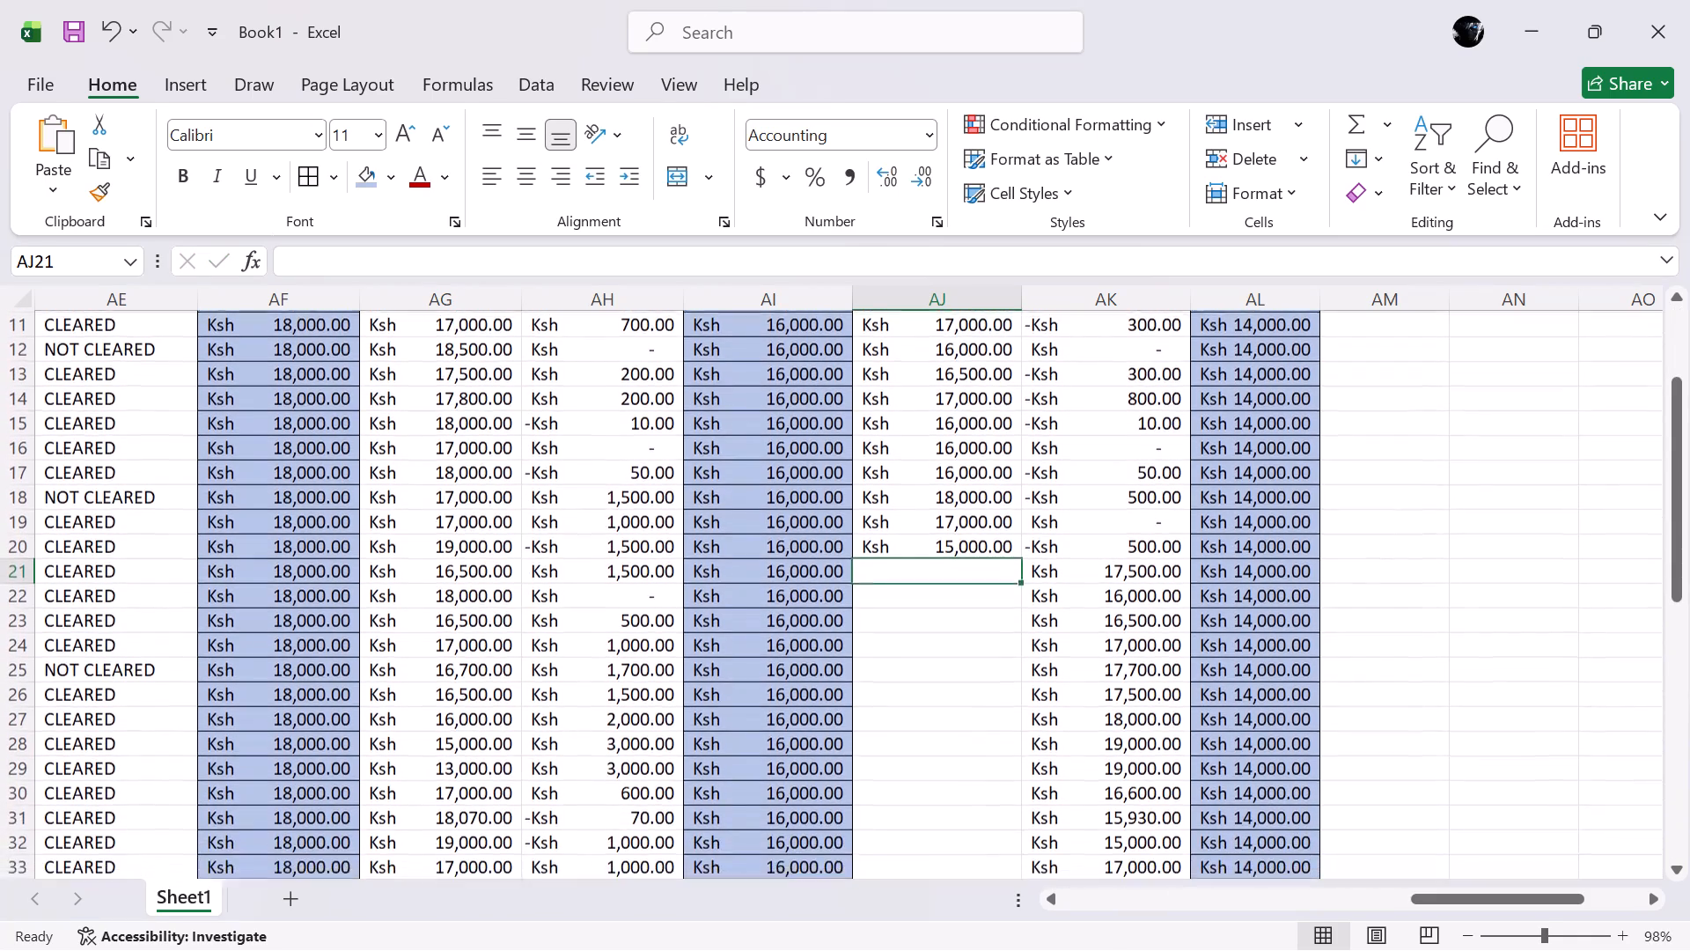
type("1899")
key("BackSpace")
key("BackSpace")
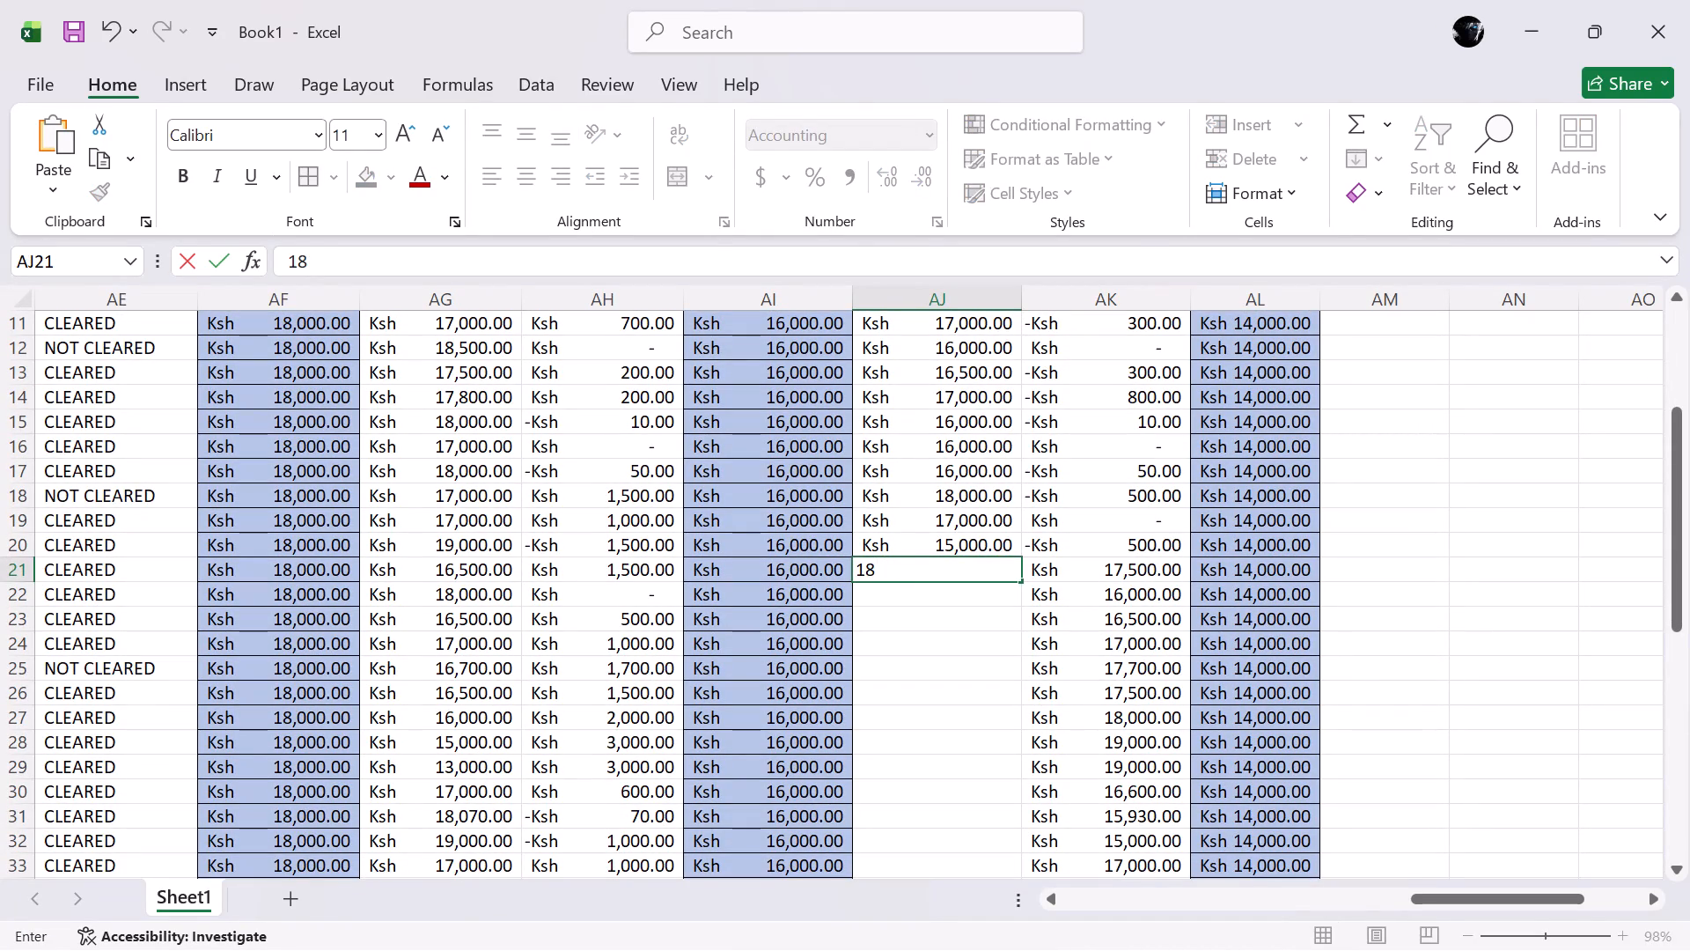
type("000")
key("Down")
type("16")
type("000")
key("Down")
type("16")
key("5")
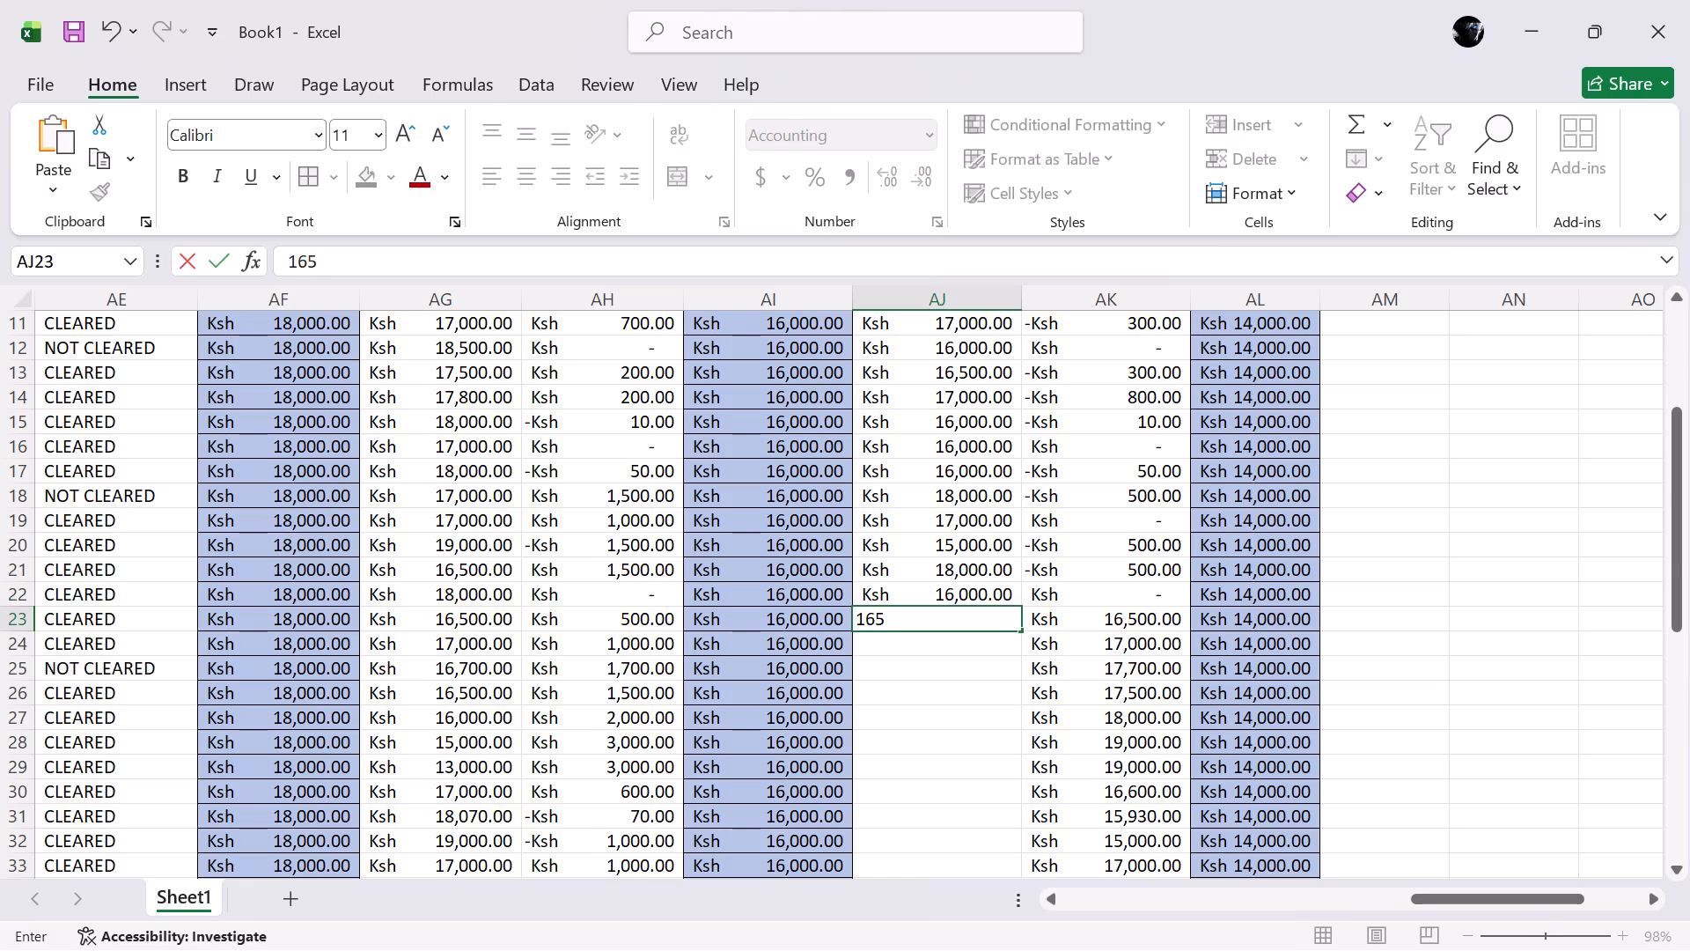
type("00")
key("Down")
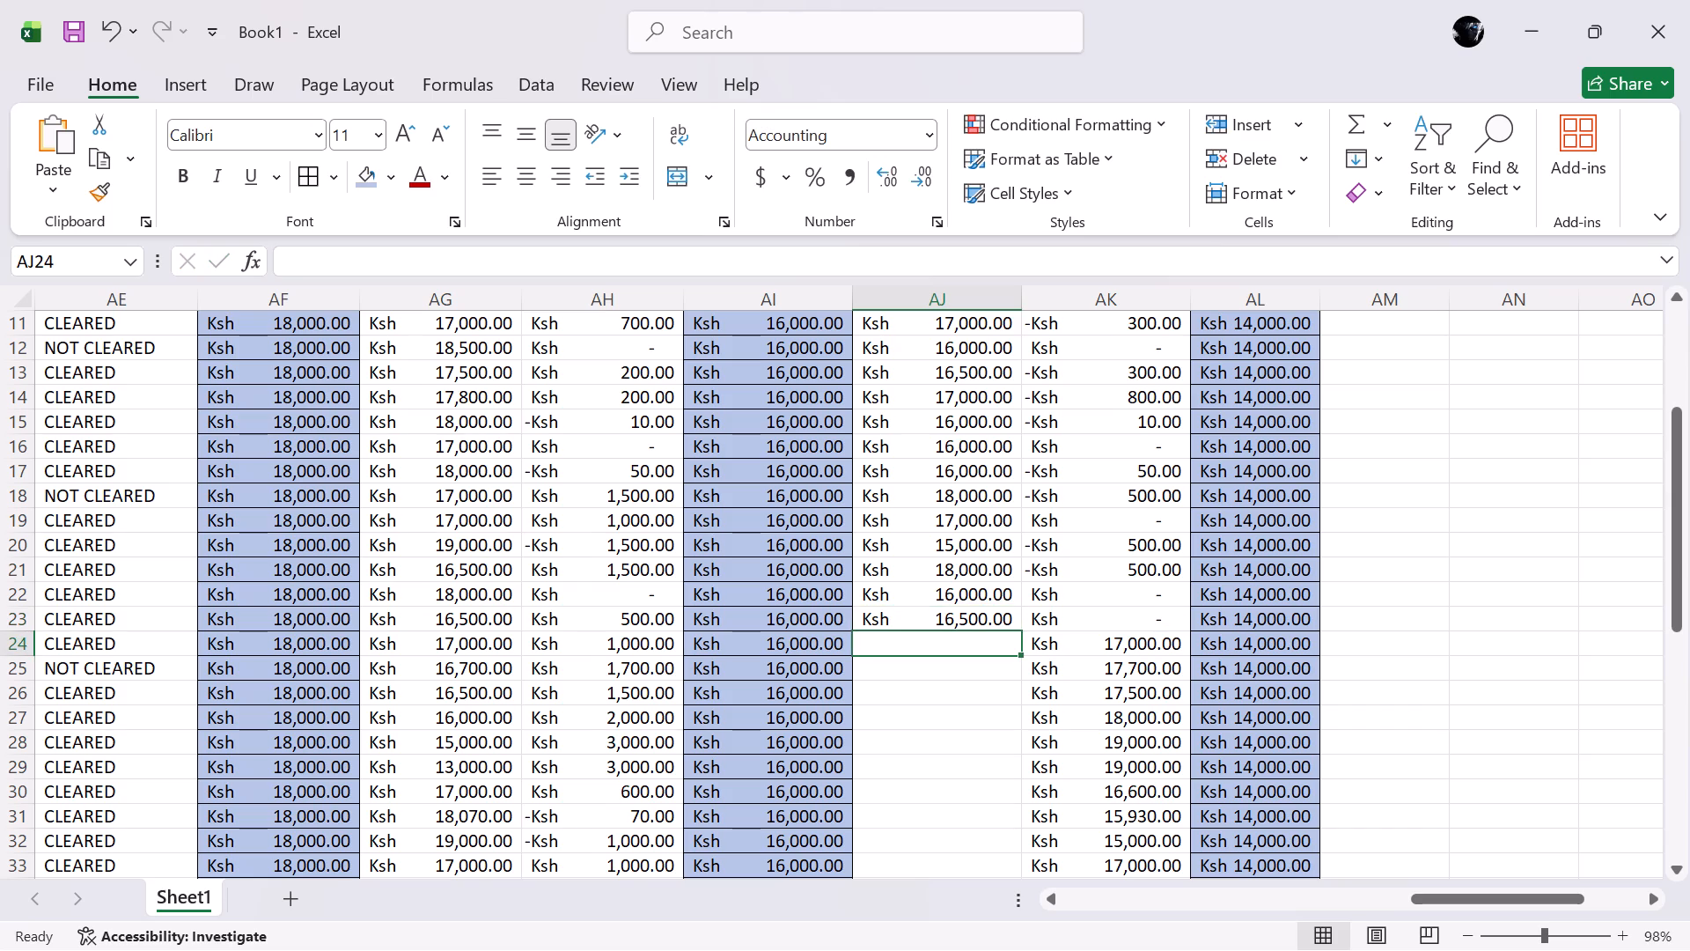
Enter Term 2 paid fees of 17000, 17000 and 16500 in cells AJ24 to AJ26.
type("17")
type("000")
key("Down")
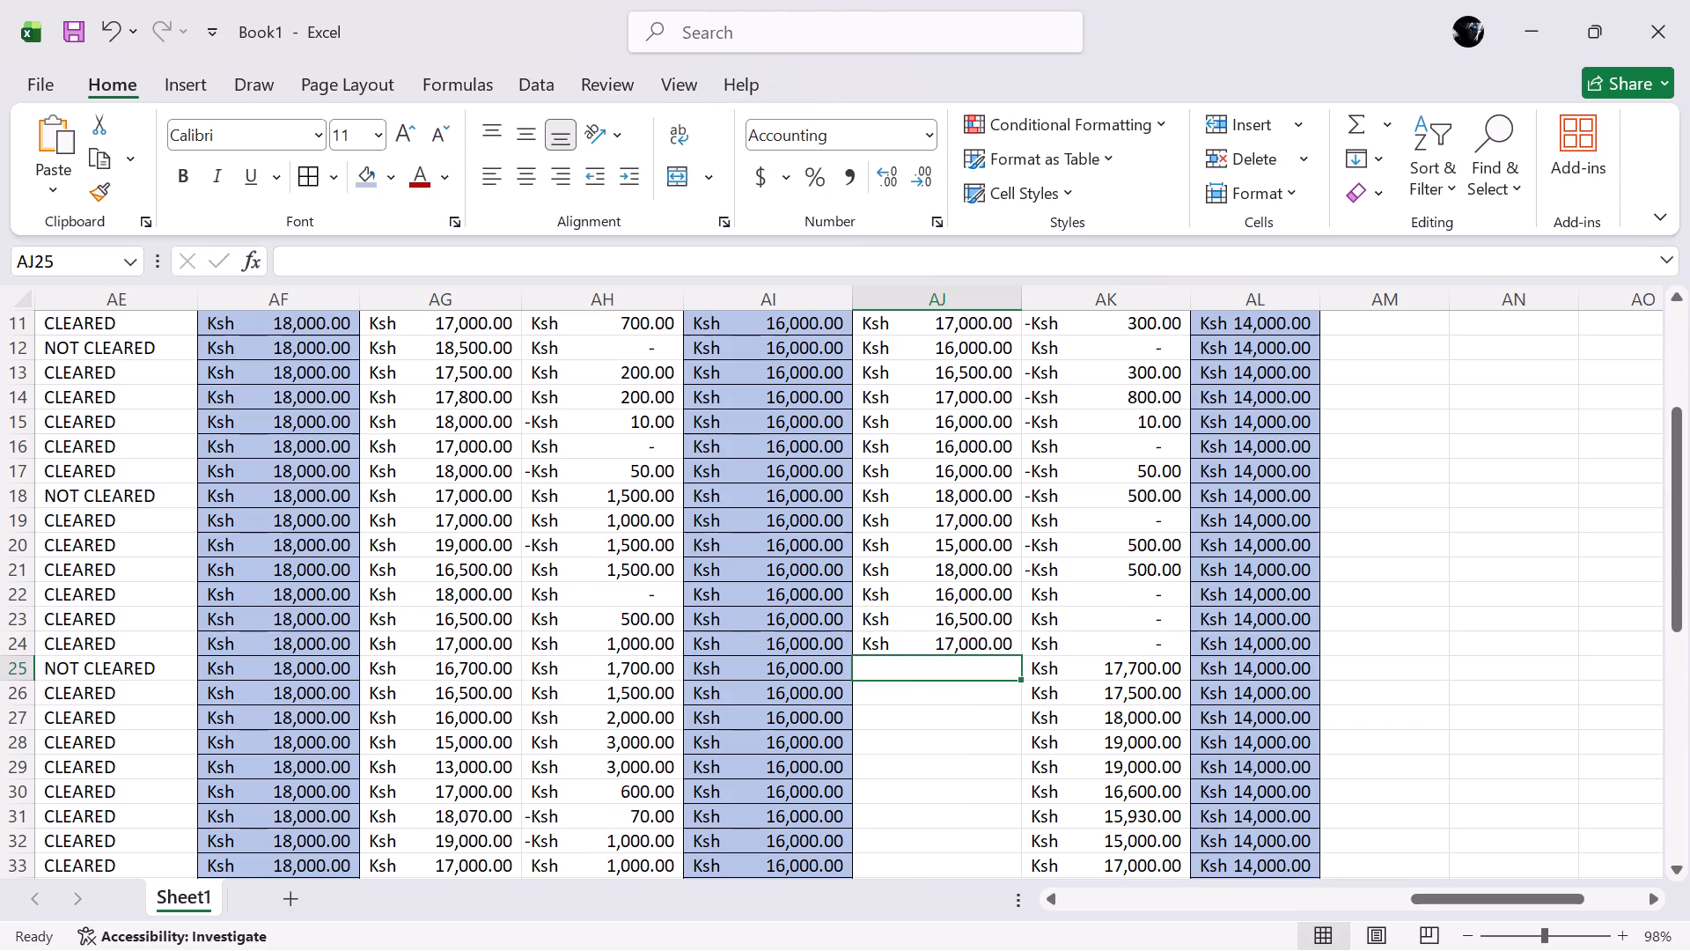
key("1")
type("7000")
key("Down")
type("16500")
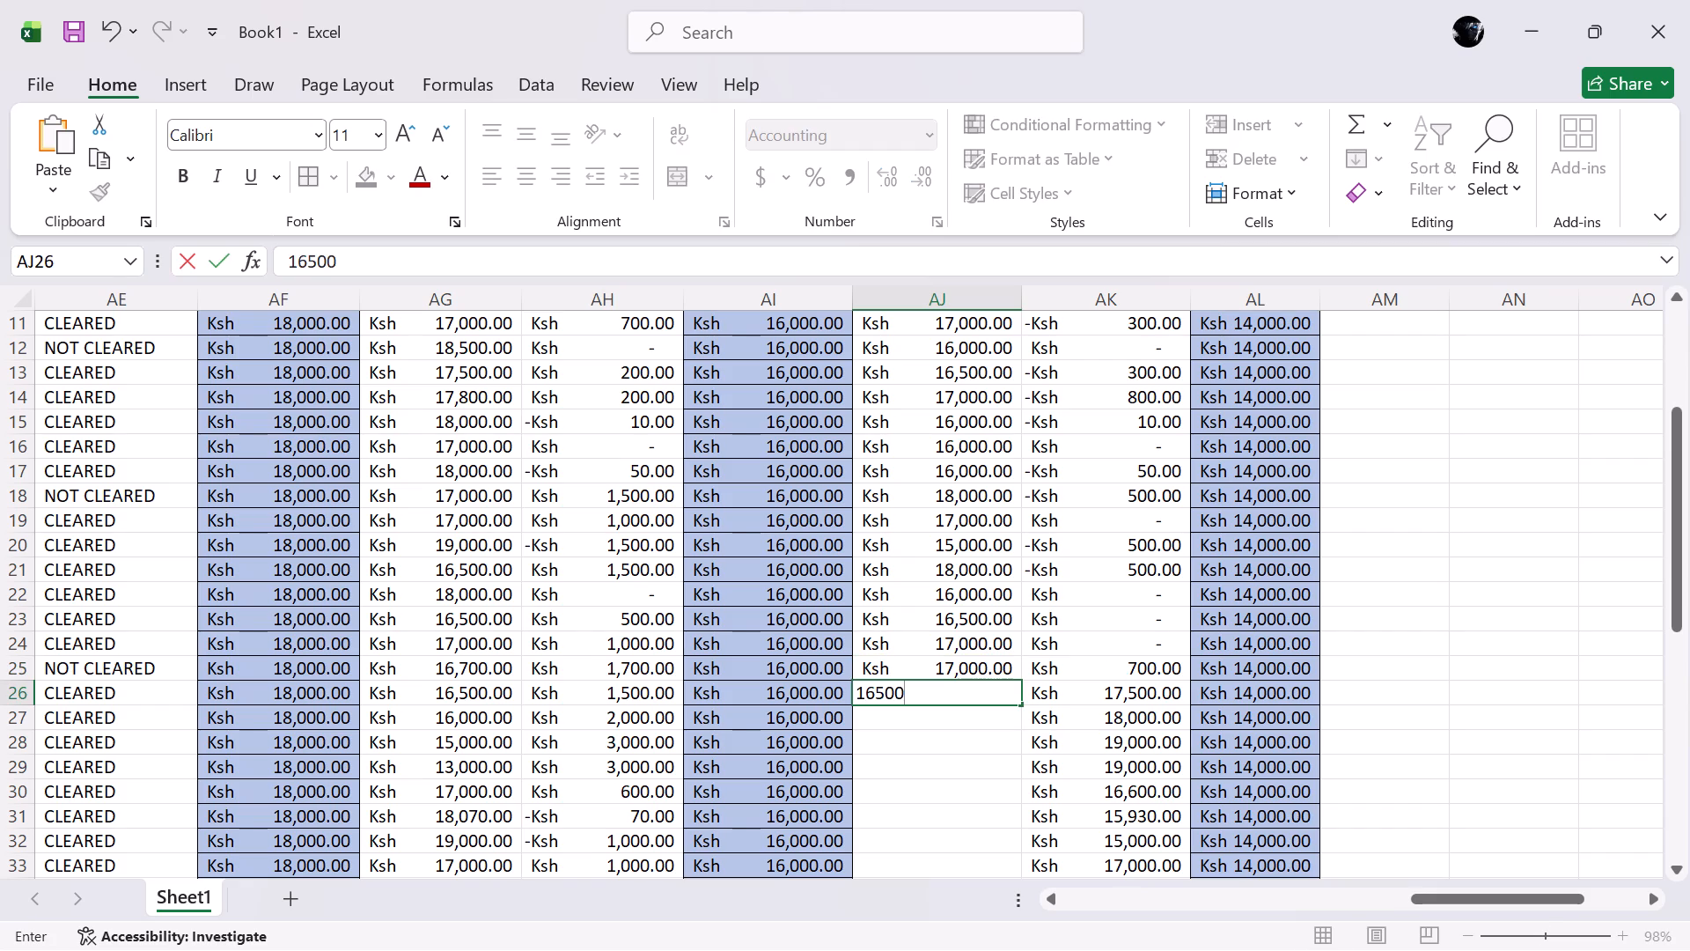
key("Down")
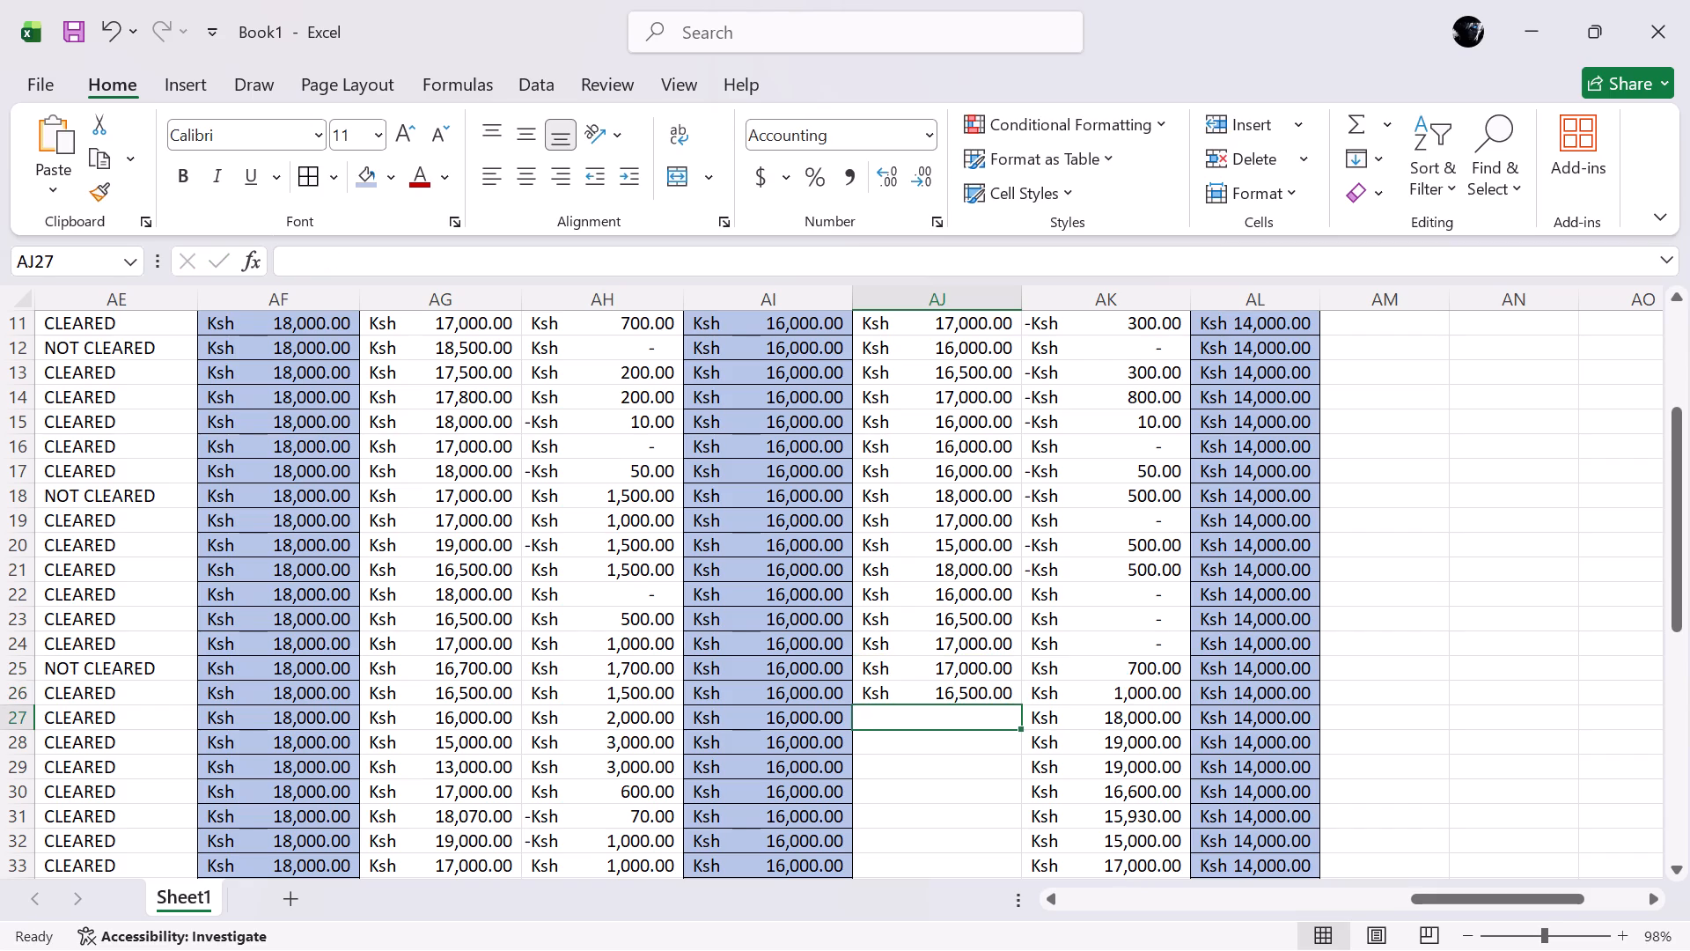
Enter Term 2 paid fees of 16000, 17000 and 17000 in cells AJ27 to AJ29.
type("16000")
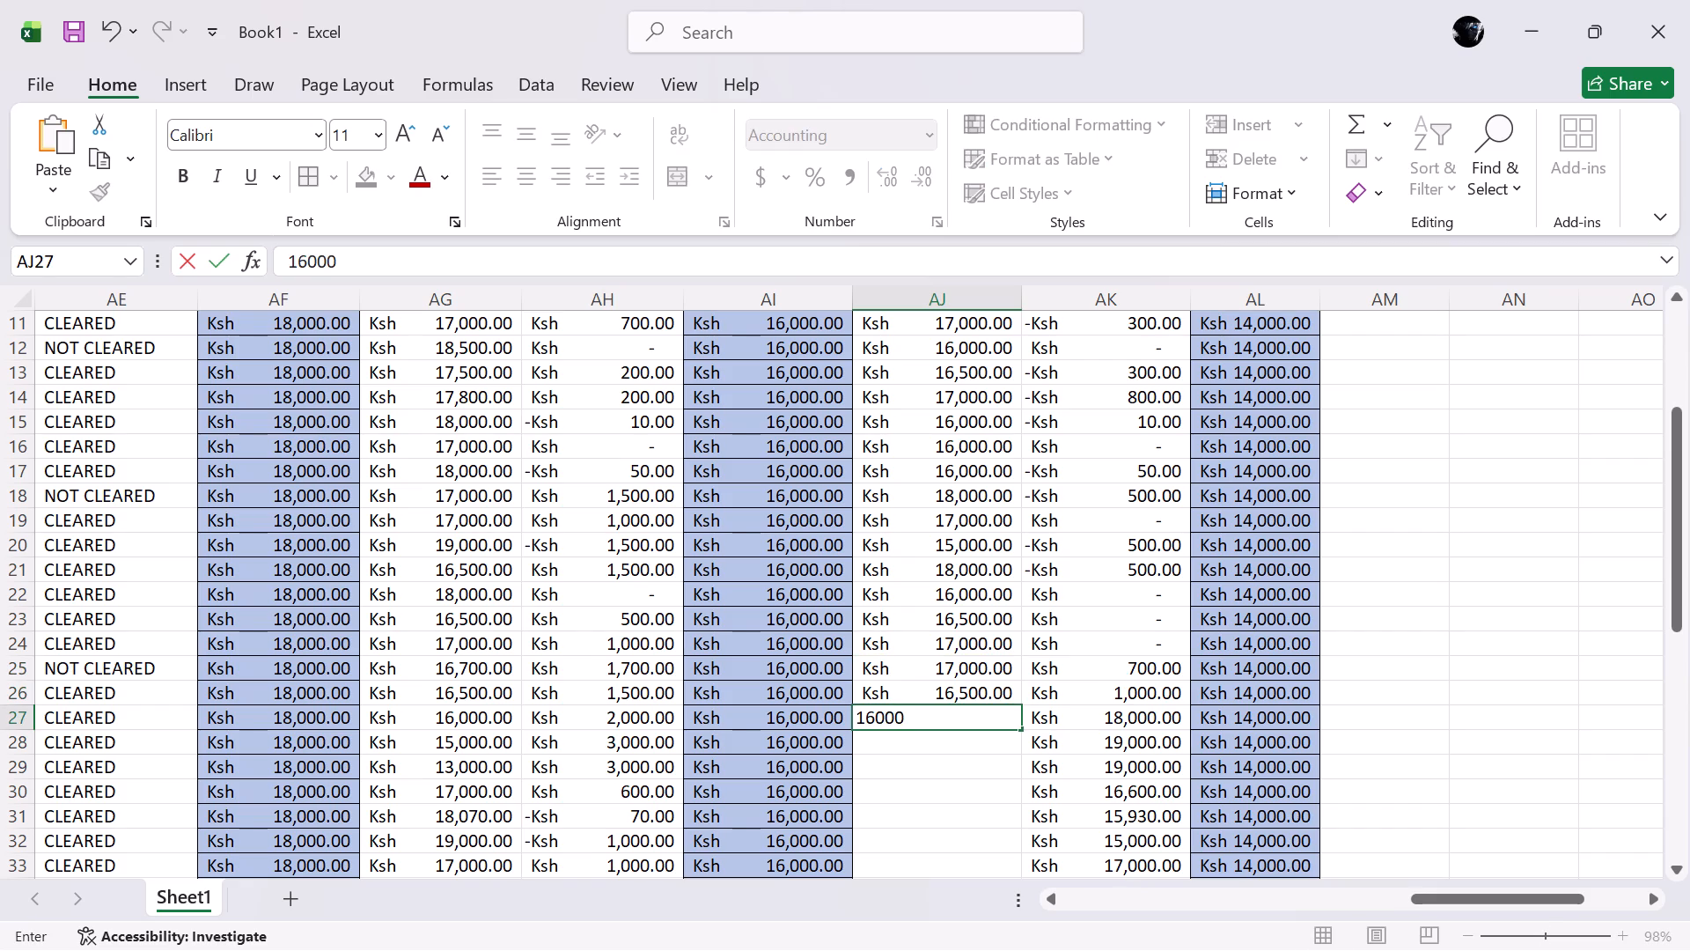
key("Down")
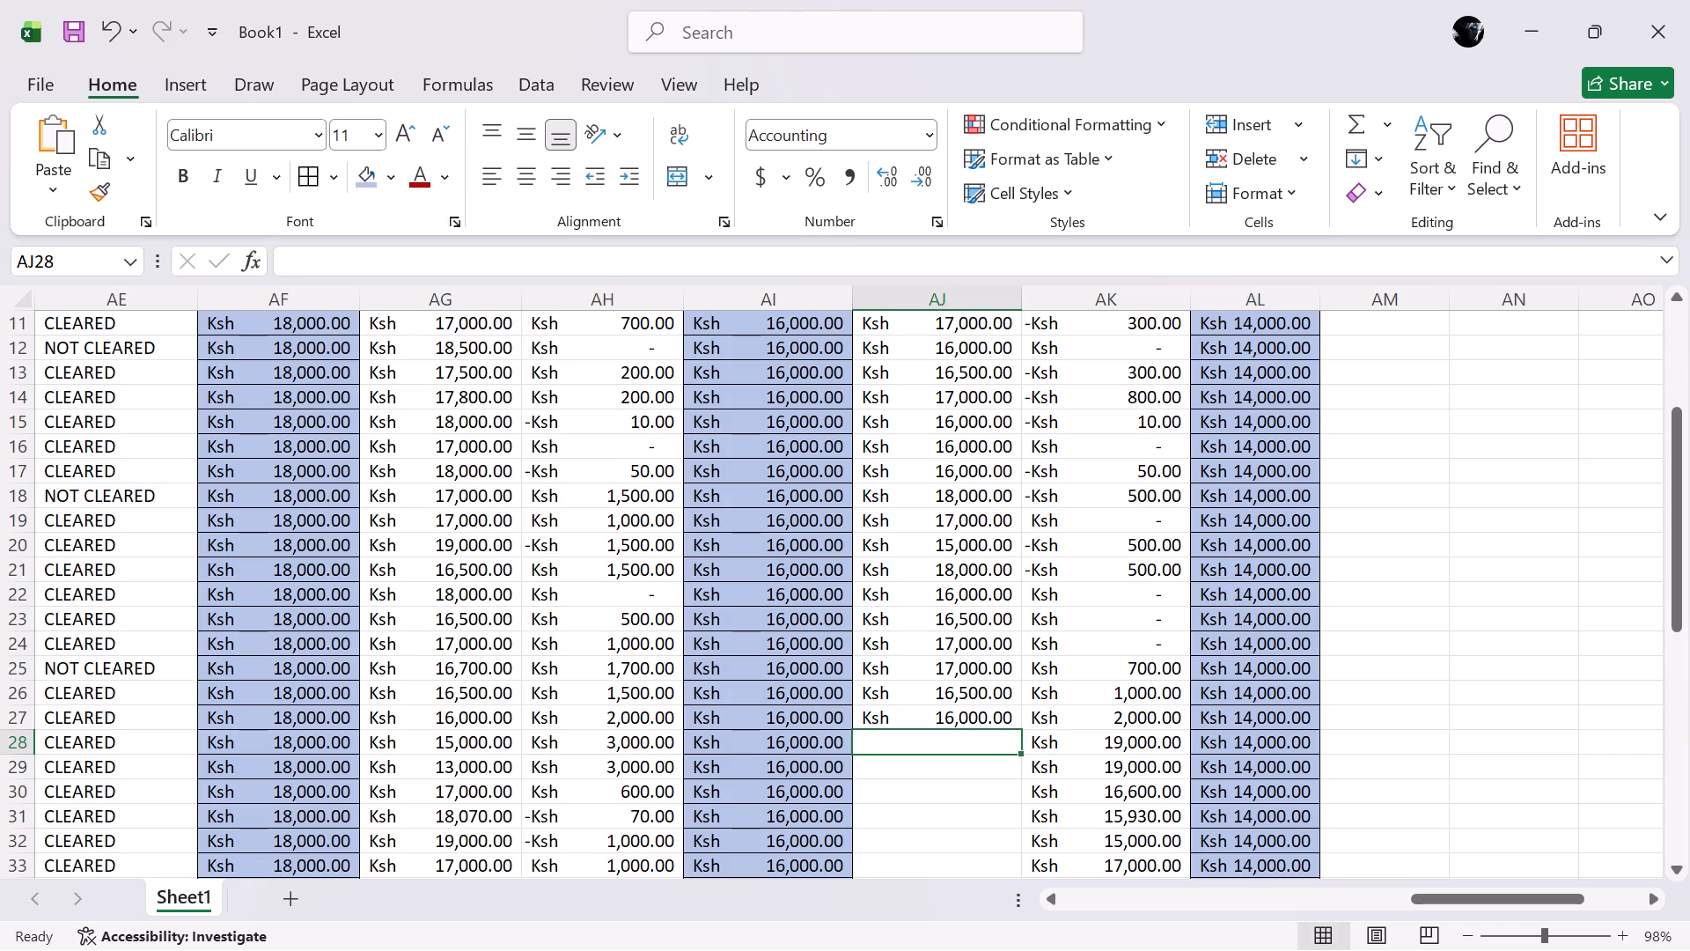
key("1")
type("7000")
key("Down")
key("1")
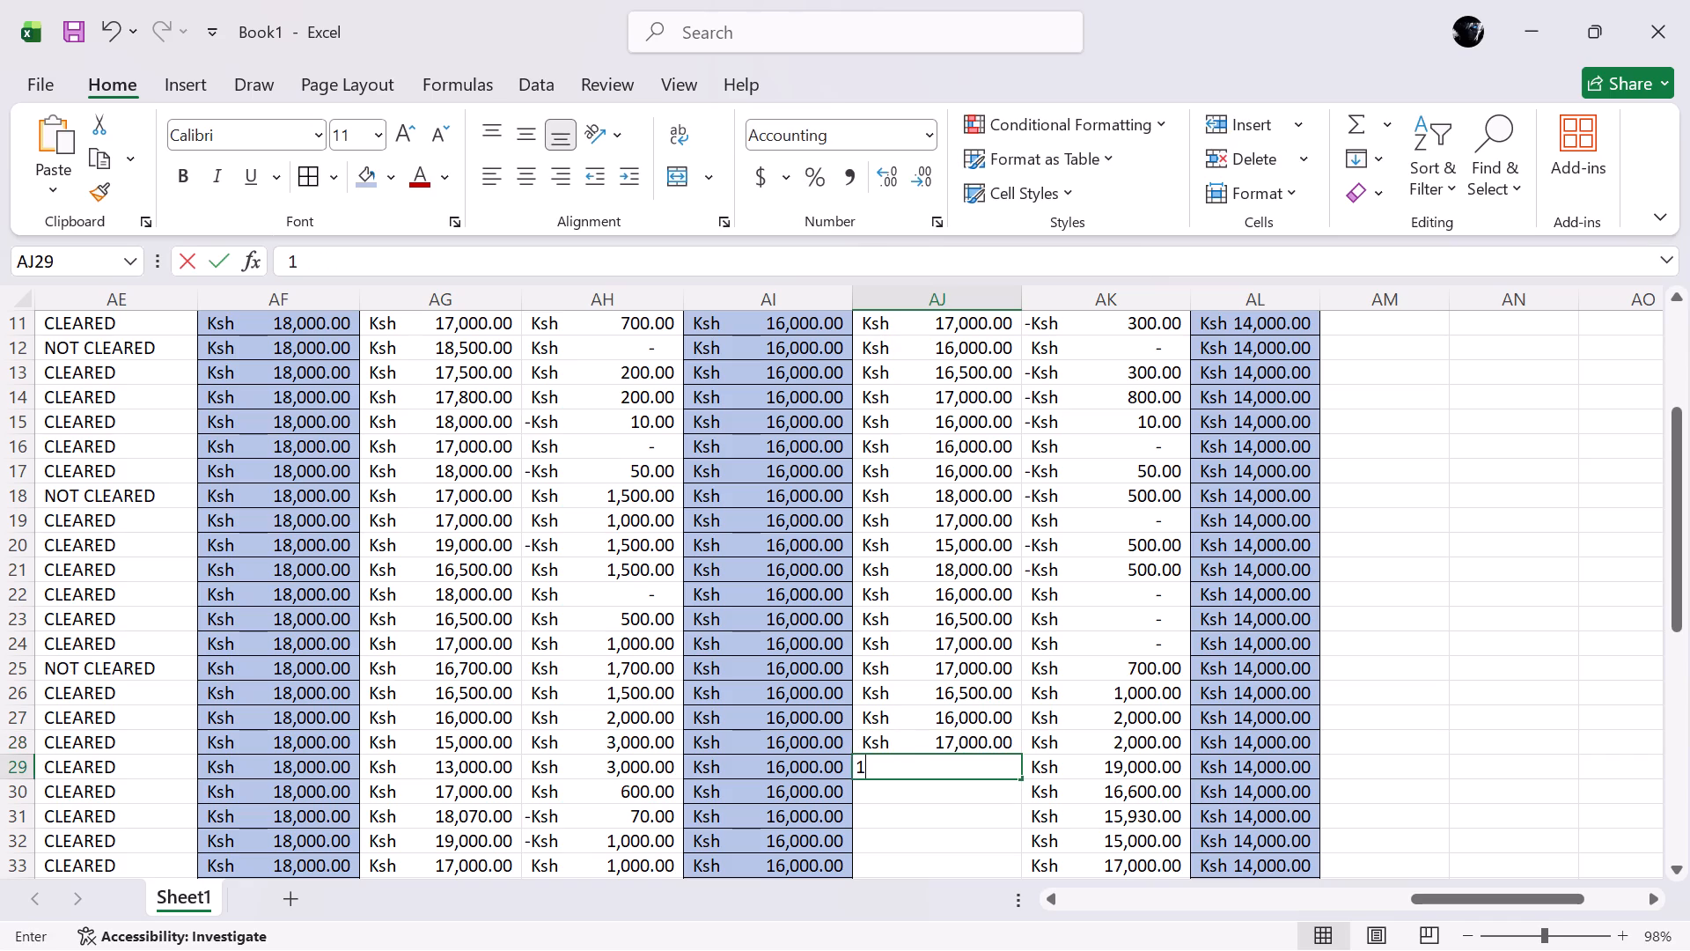
type("7000")
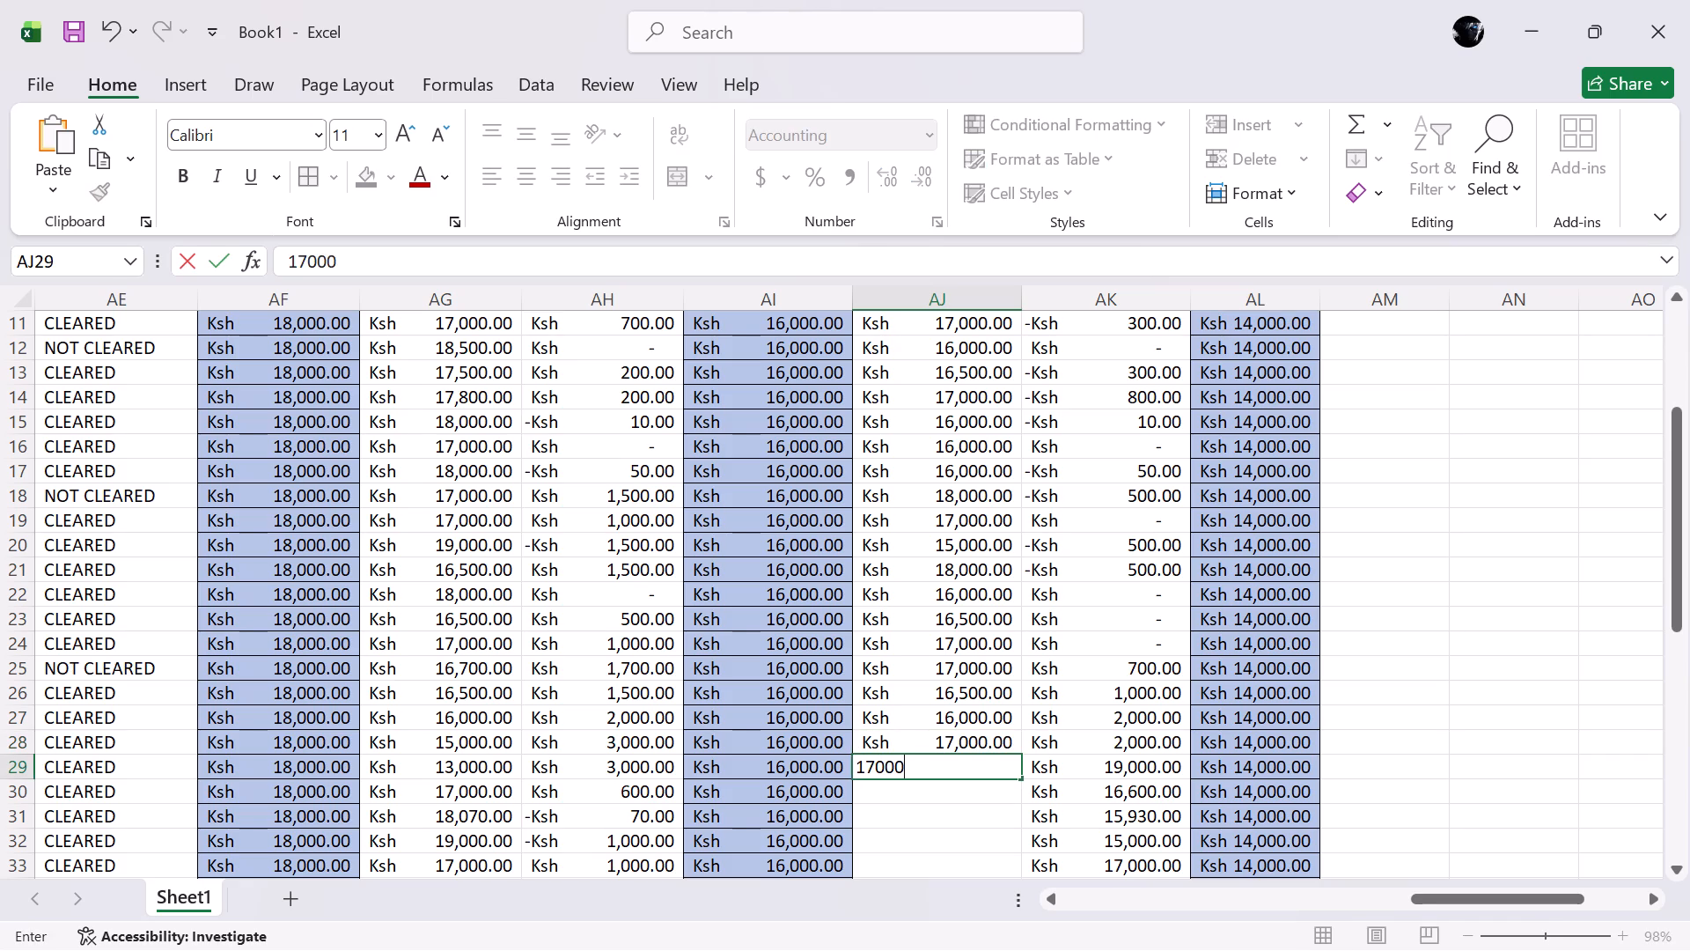
key("Down")
Enter Term 2 paid fees of 16000, 16000 and 15000 in cells AJ30 to AJ32.
key("1")
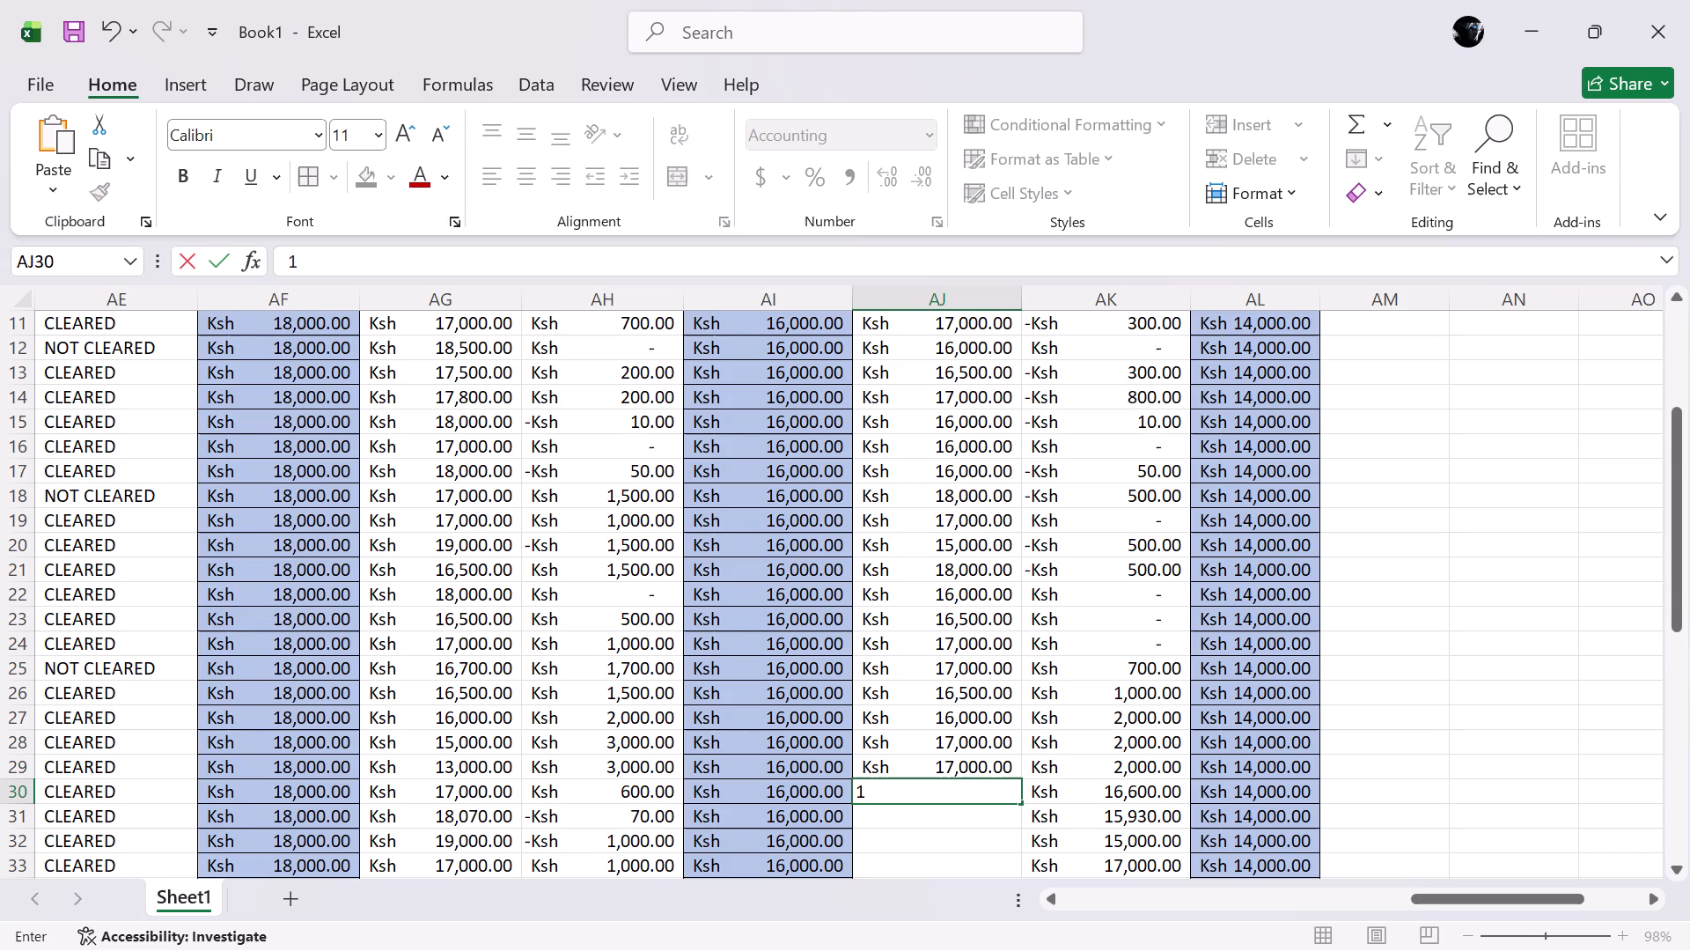
key("6")
type("000")
key("Down")
type("16000")
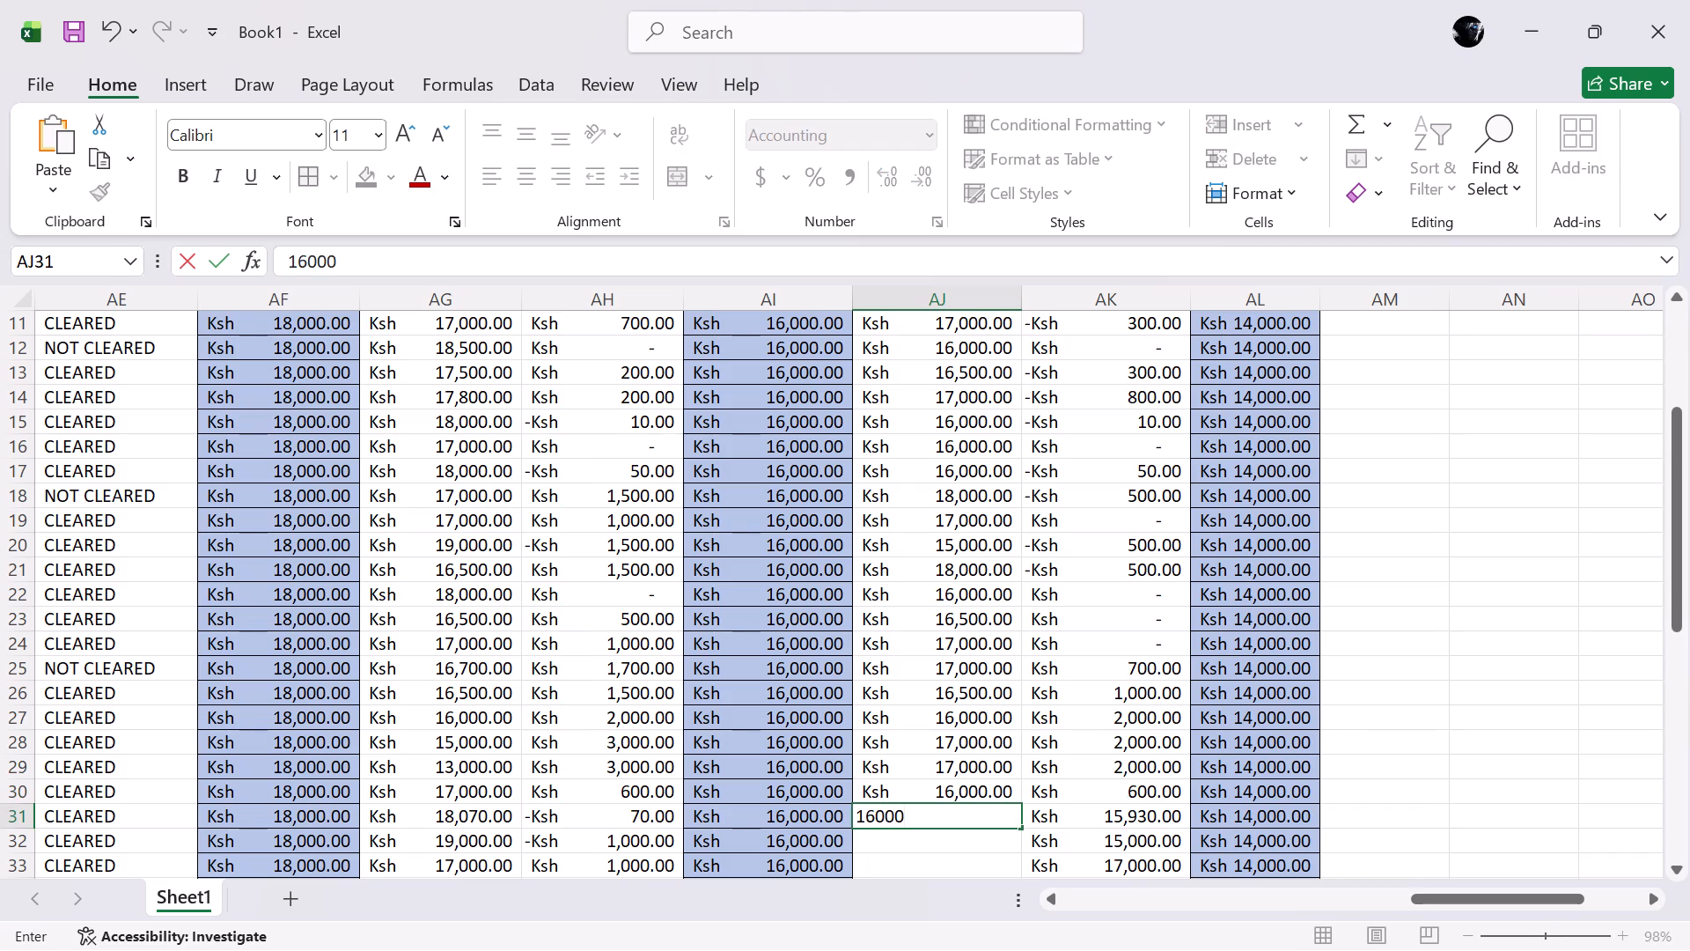
key("Down")
key("1")
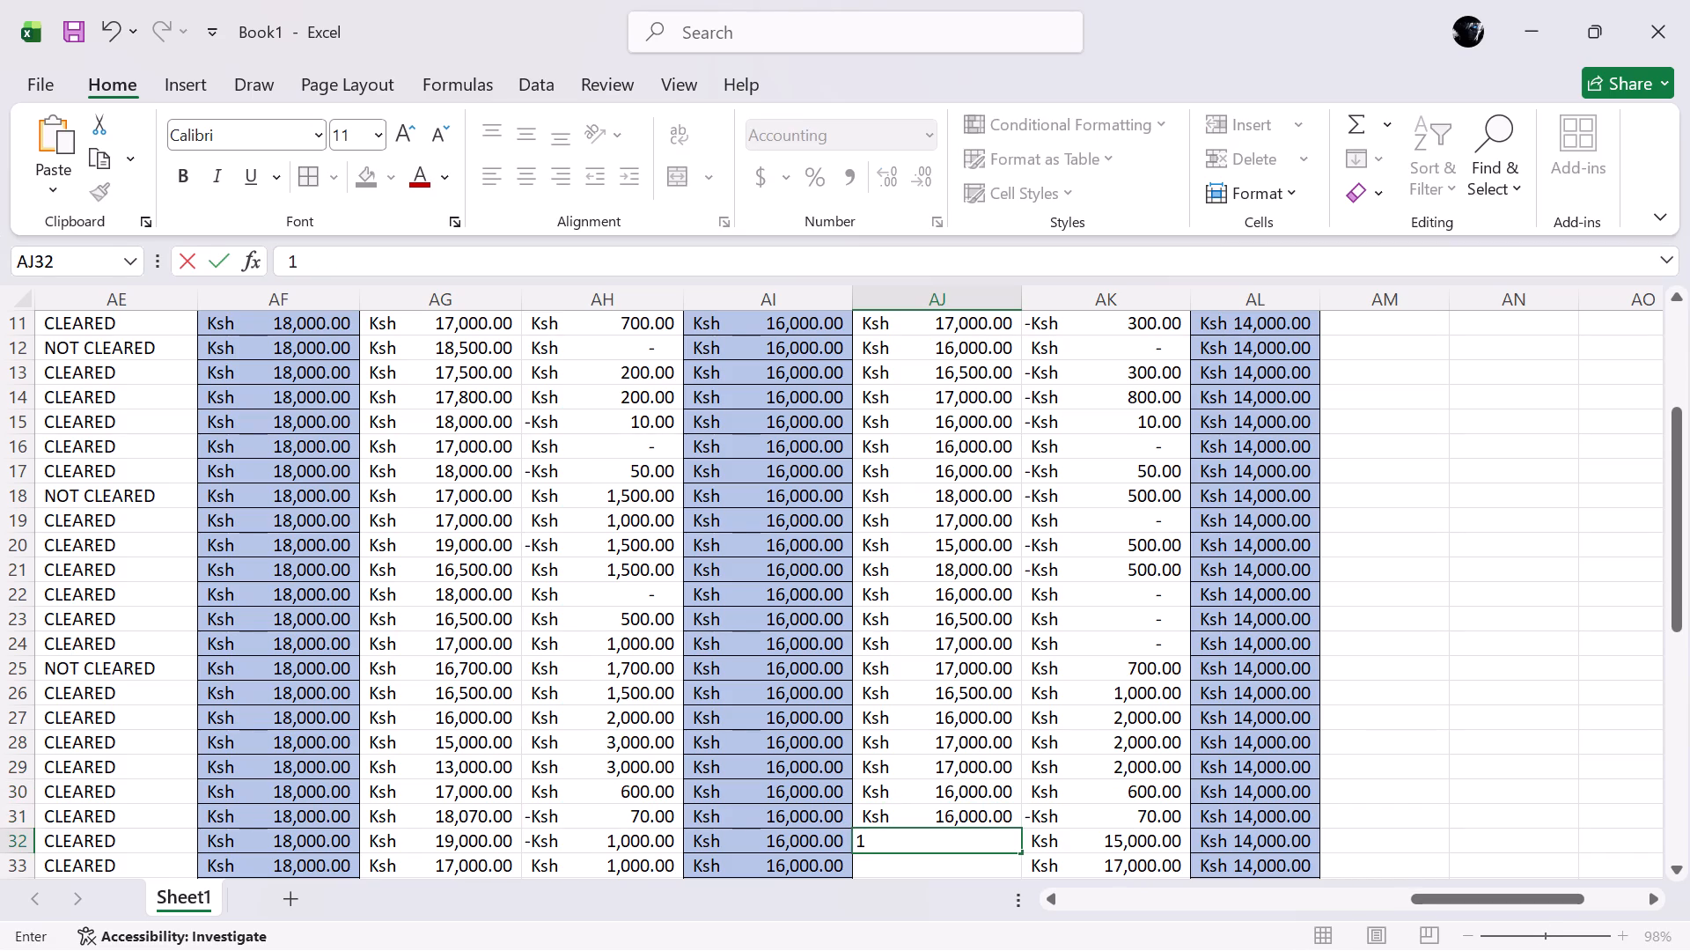
type("5000")
key("Down")
Enter Term 2 paid fees of 18000, 17000 and 16000 in cells AJ33 to AJ35.
key("1")
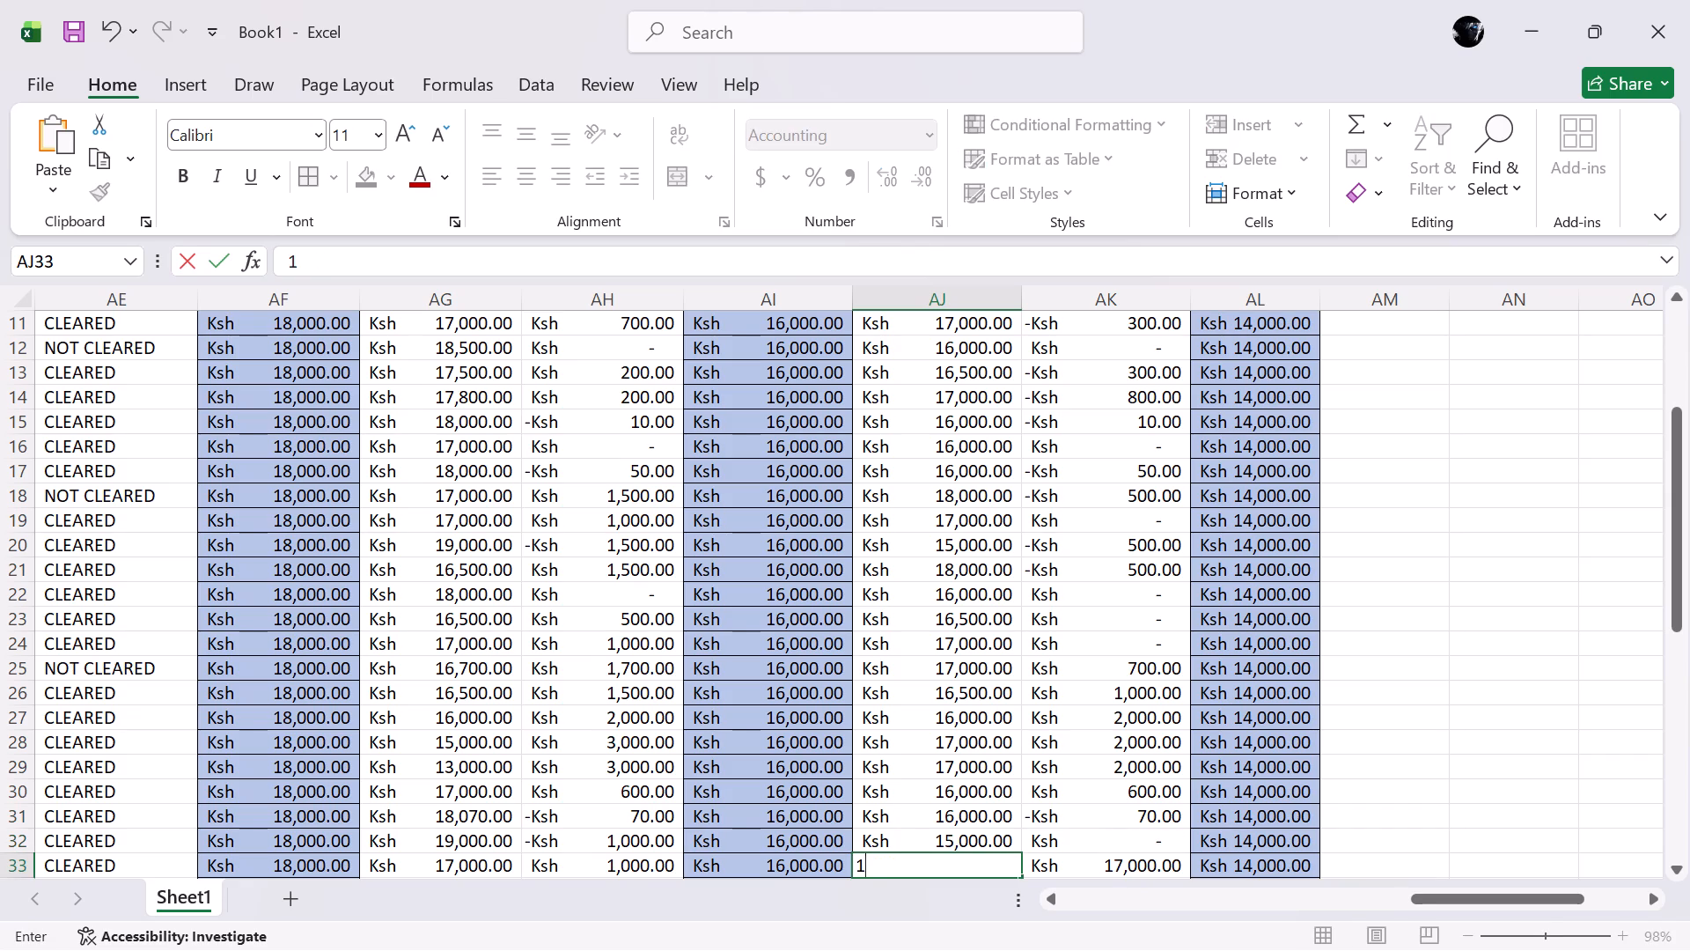
key("5")
key("BackSpace")
key("8")
type("000")
key("Down")
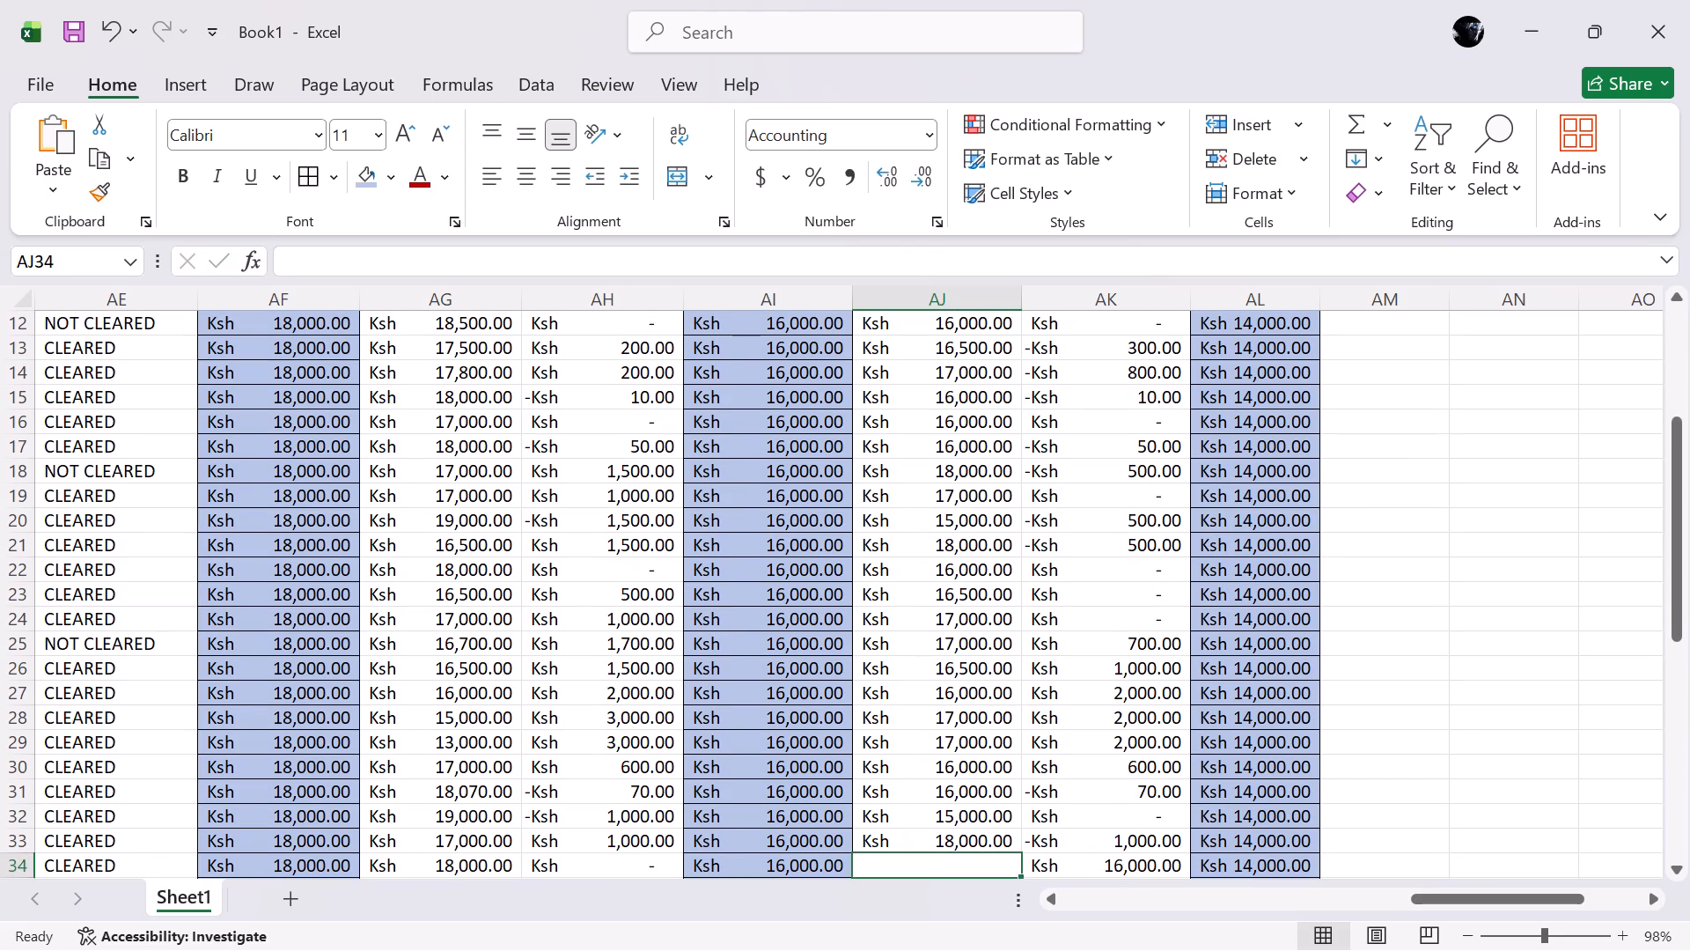
key("1")
key("7")
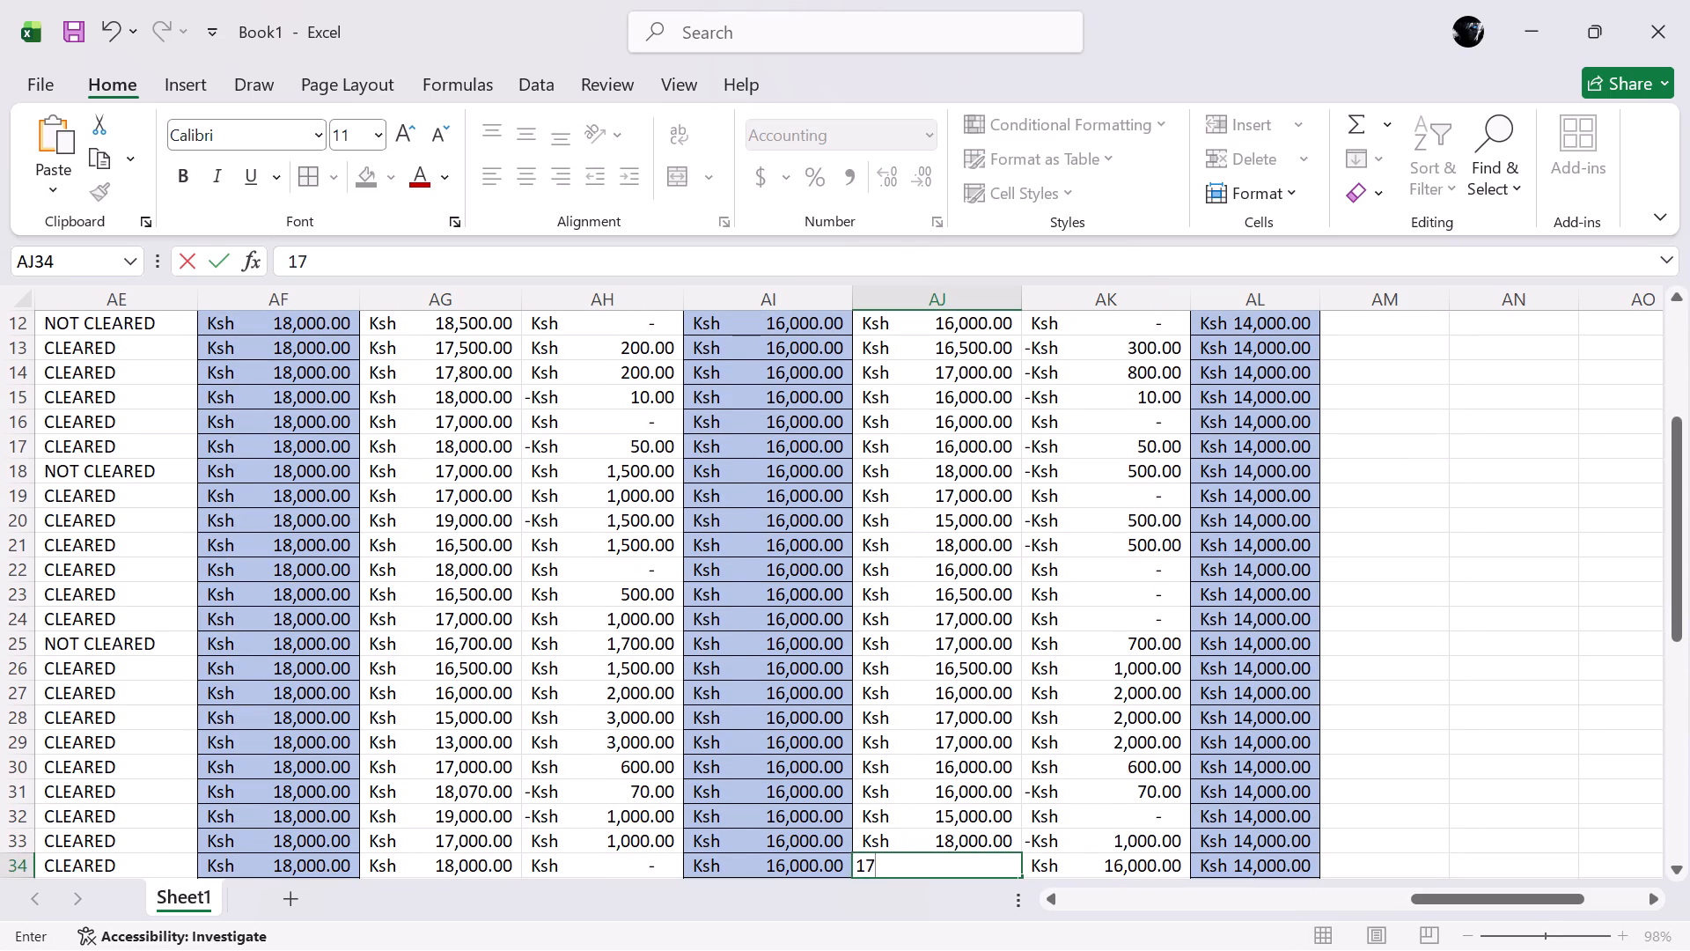
type("000")
key("Down")
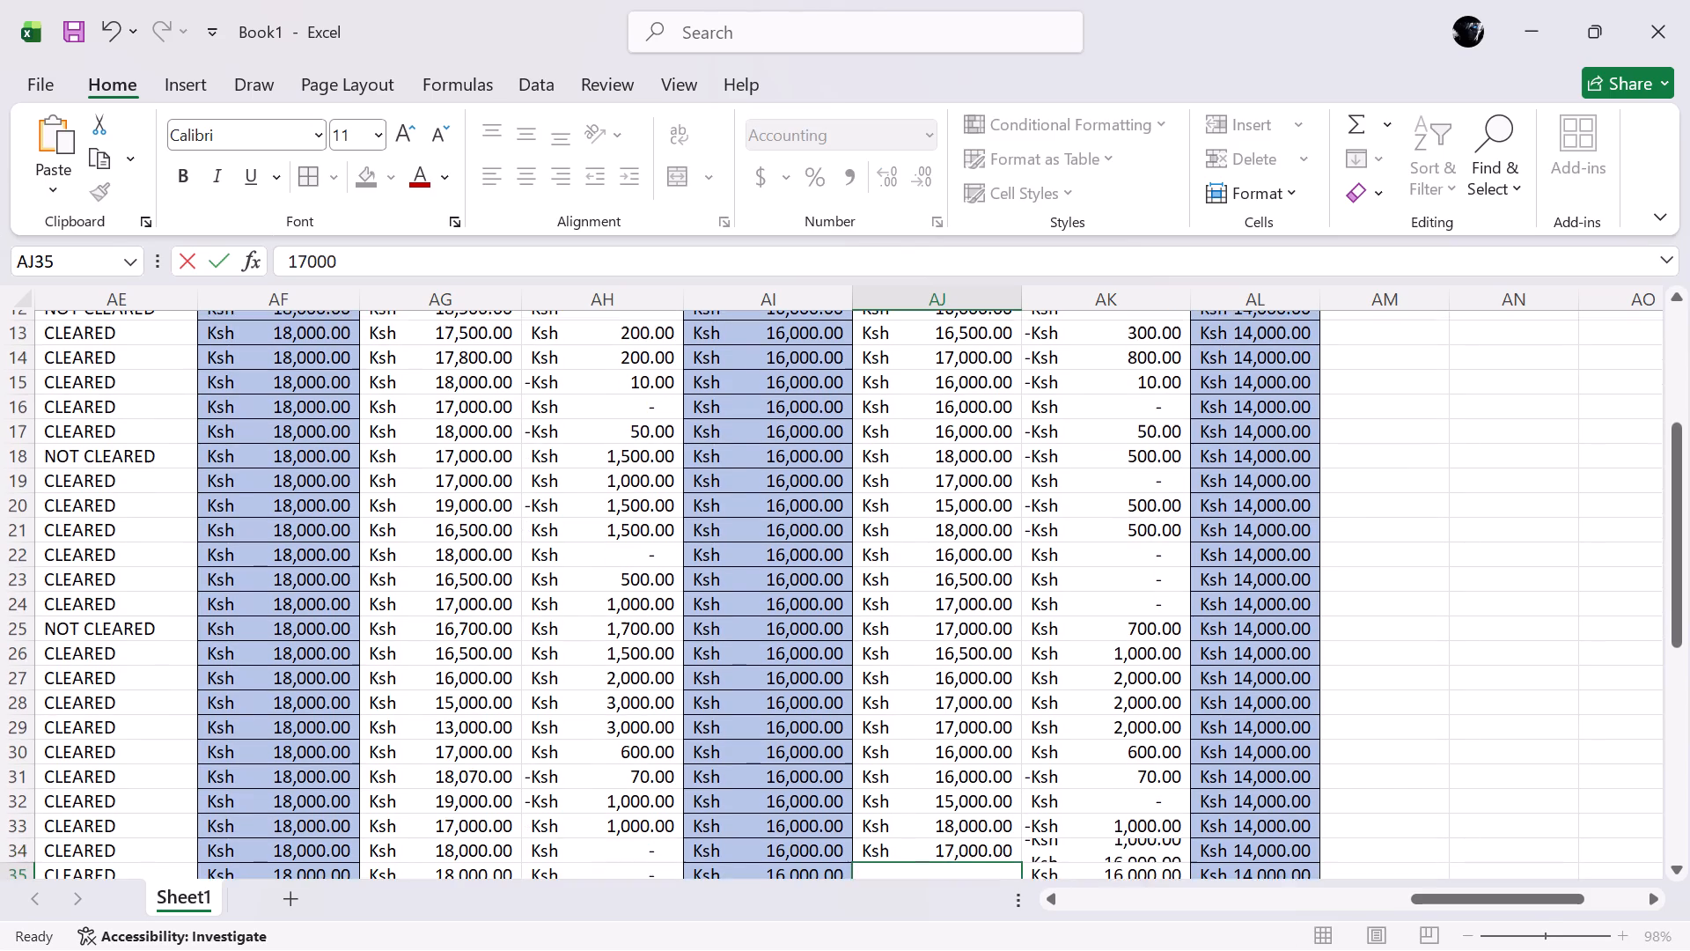
type("16")
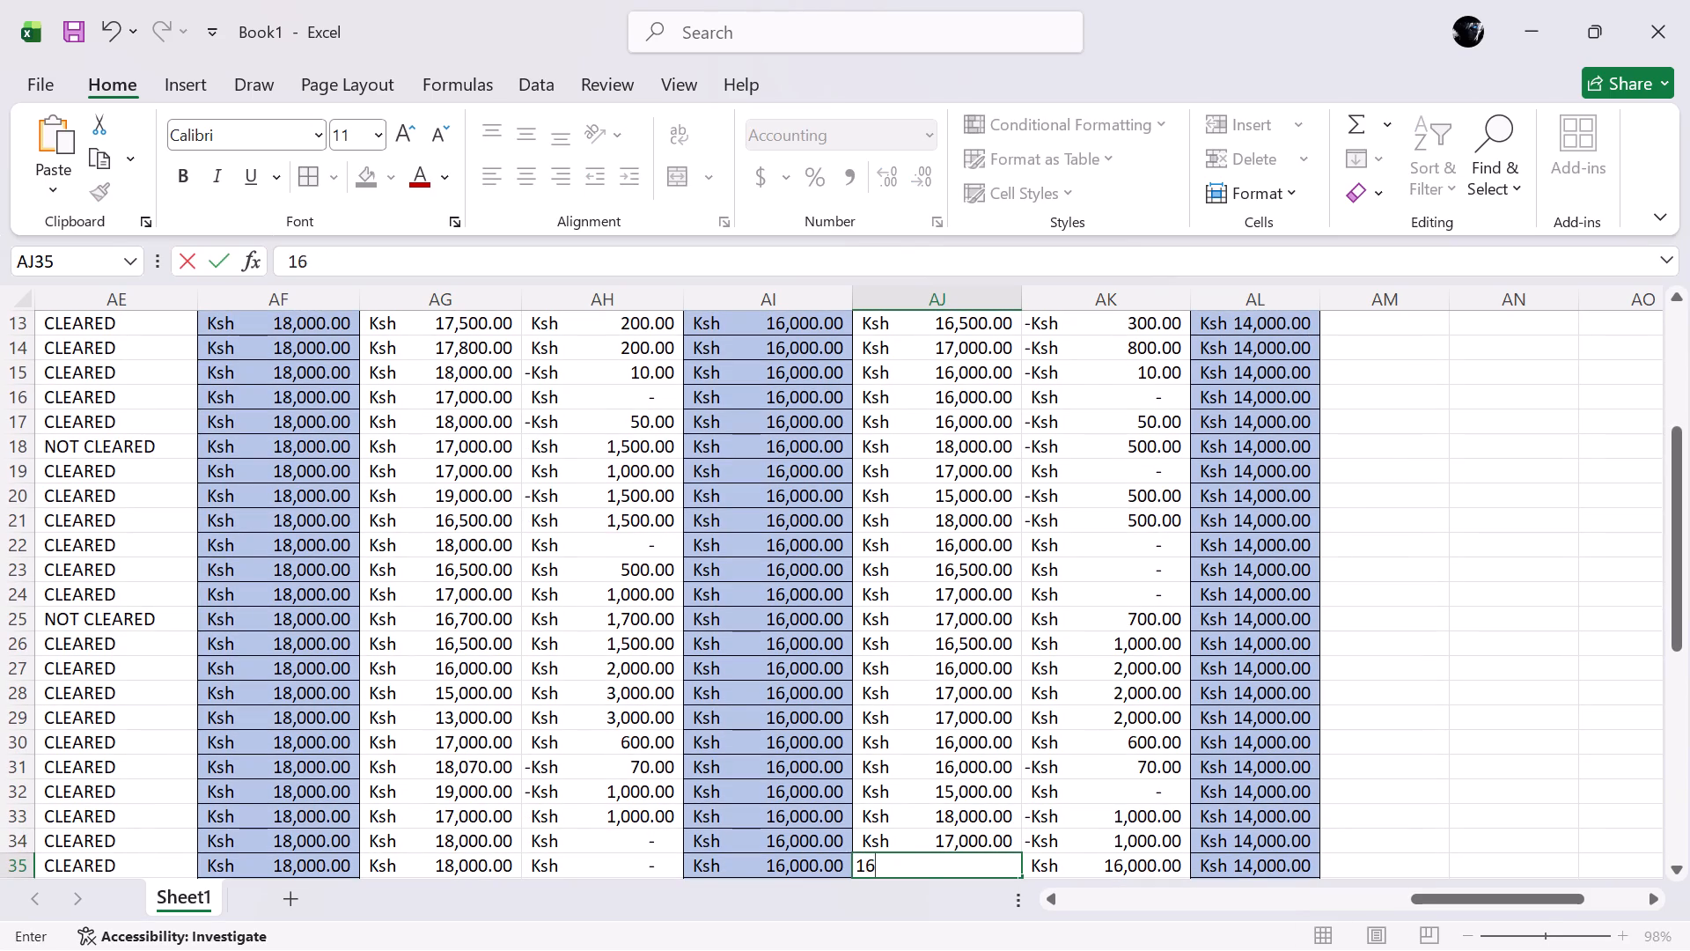
type("00")
key("Down")
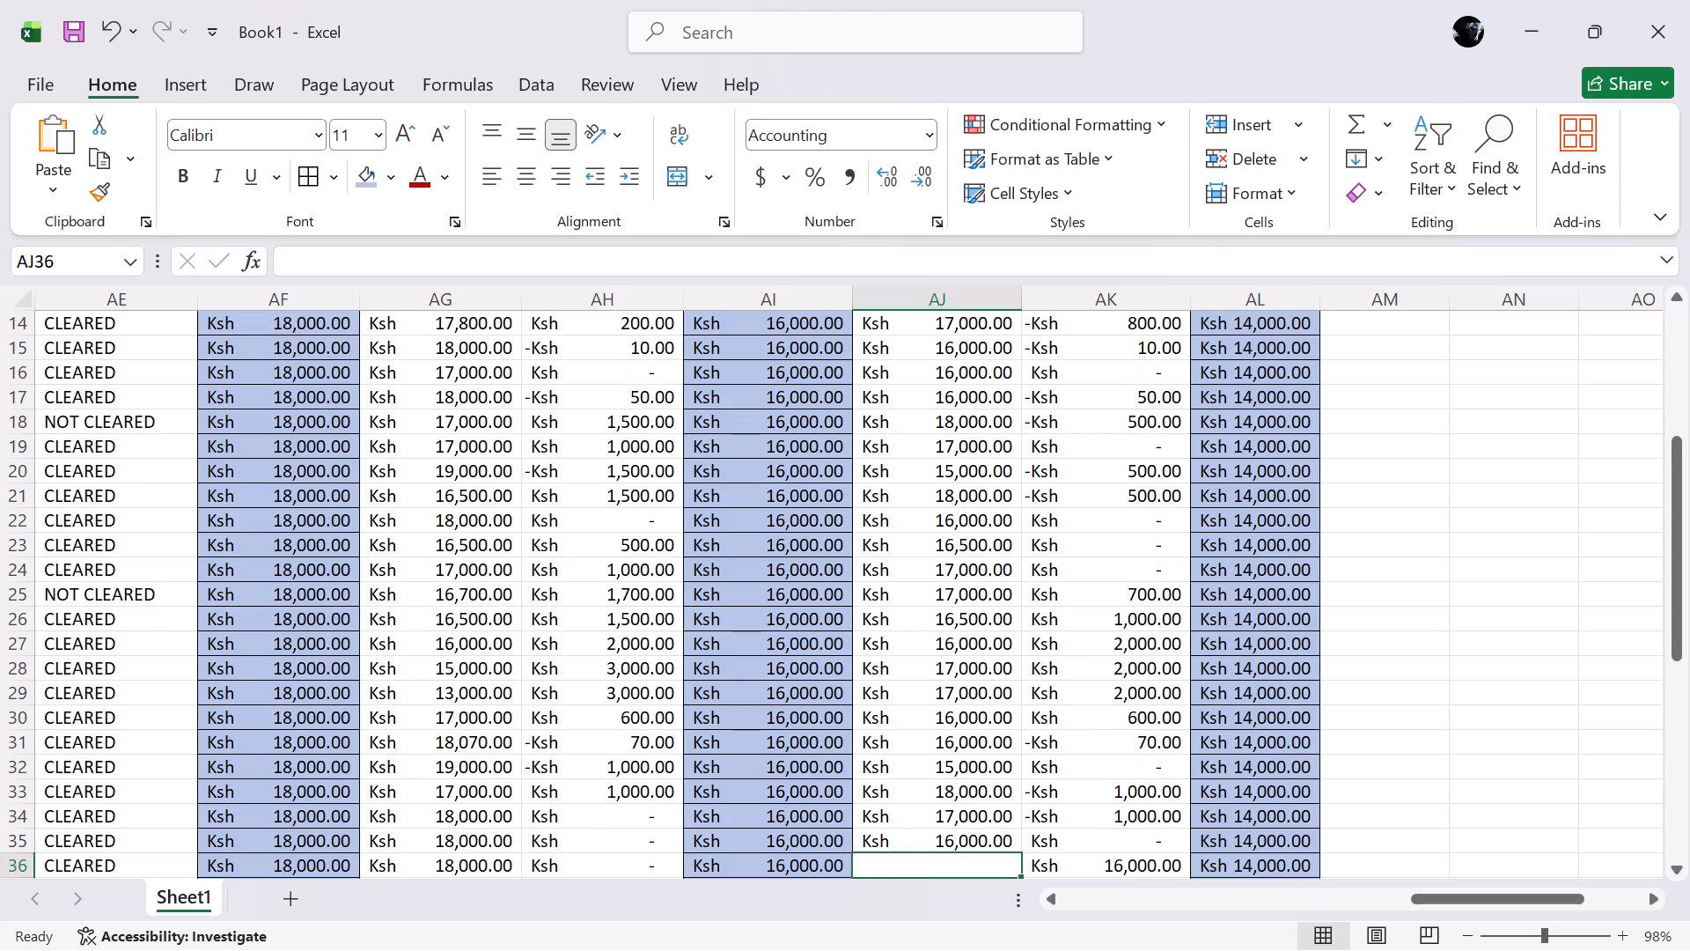
Enter Term 2 paid fees of 15500 in cell AJ36 and 15400 in cell AJ37.
key("1")
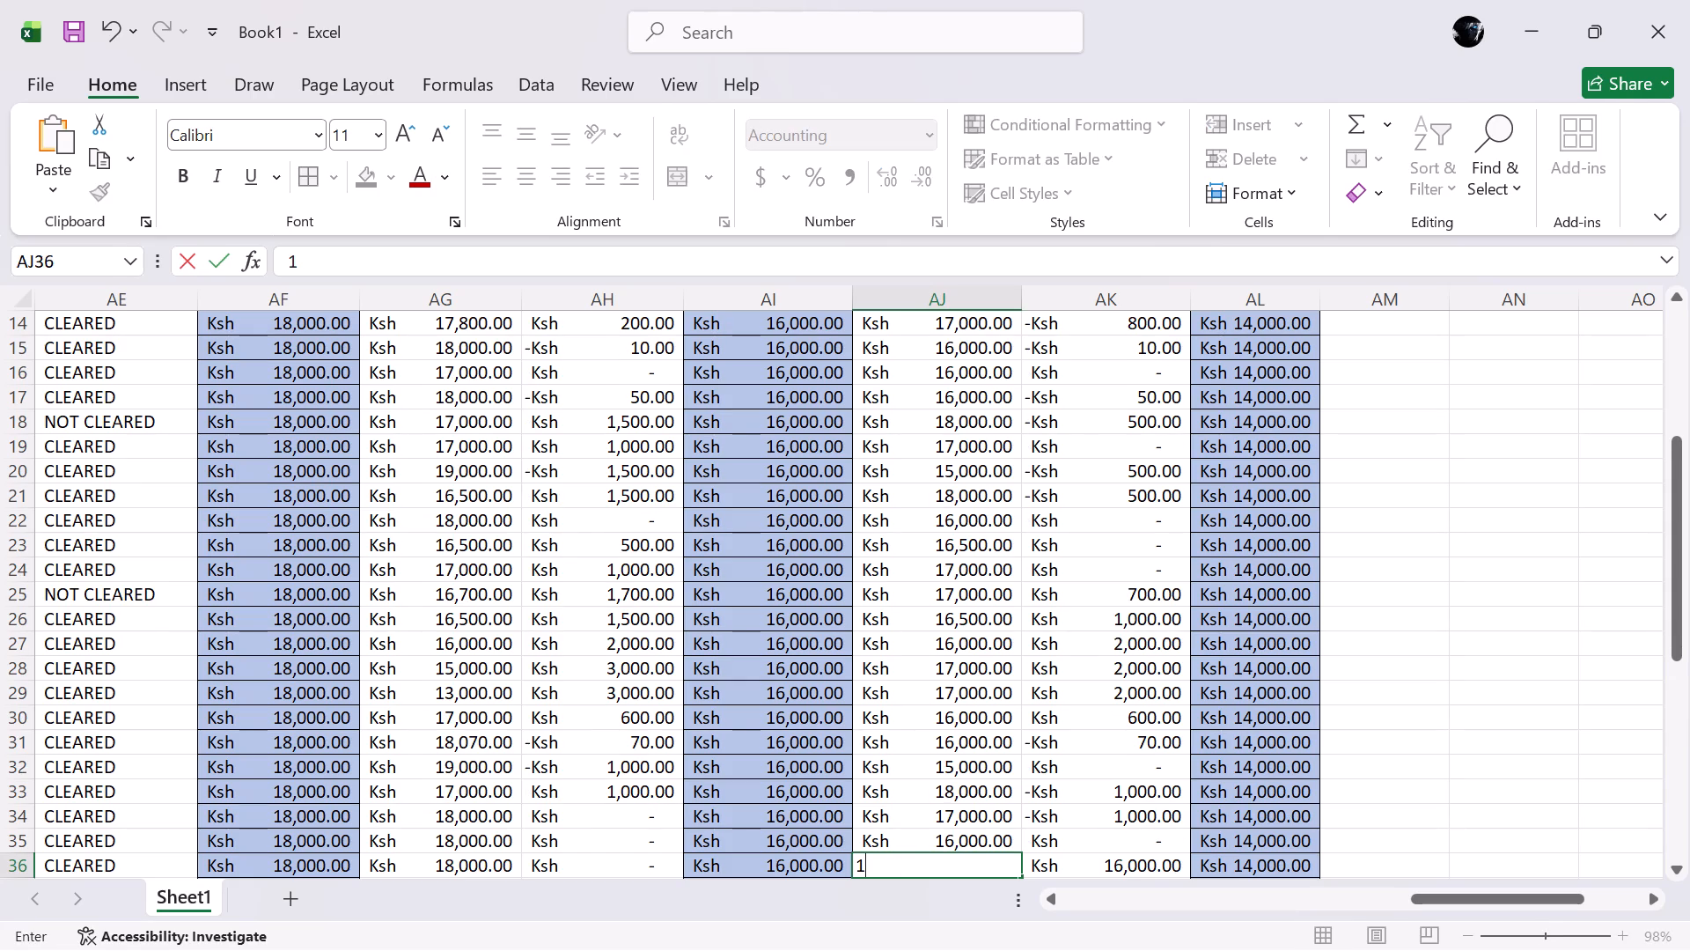
type("5500")
key("Down")
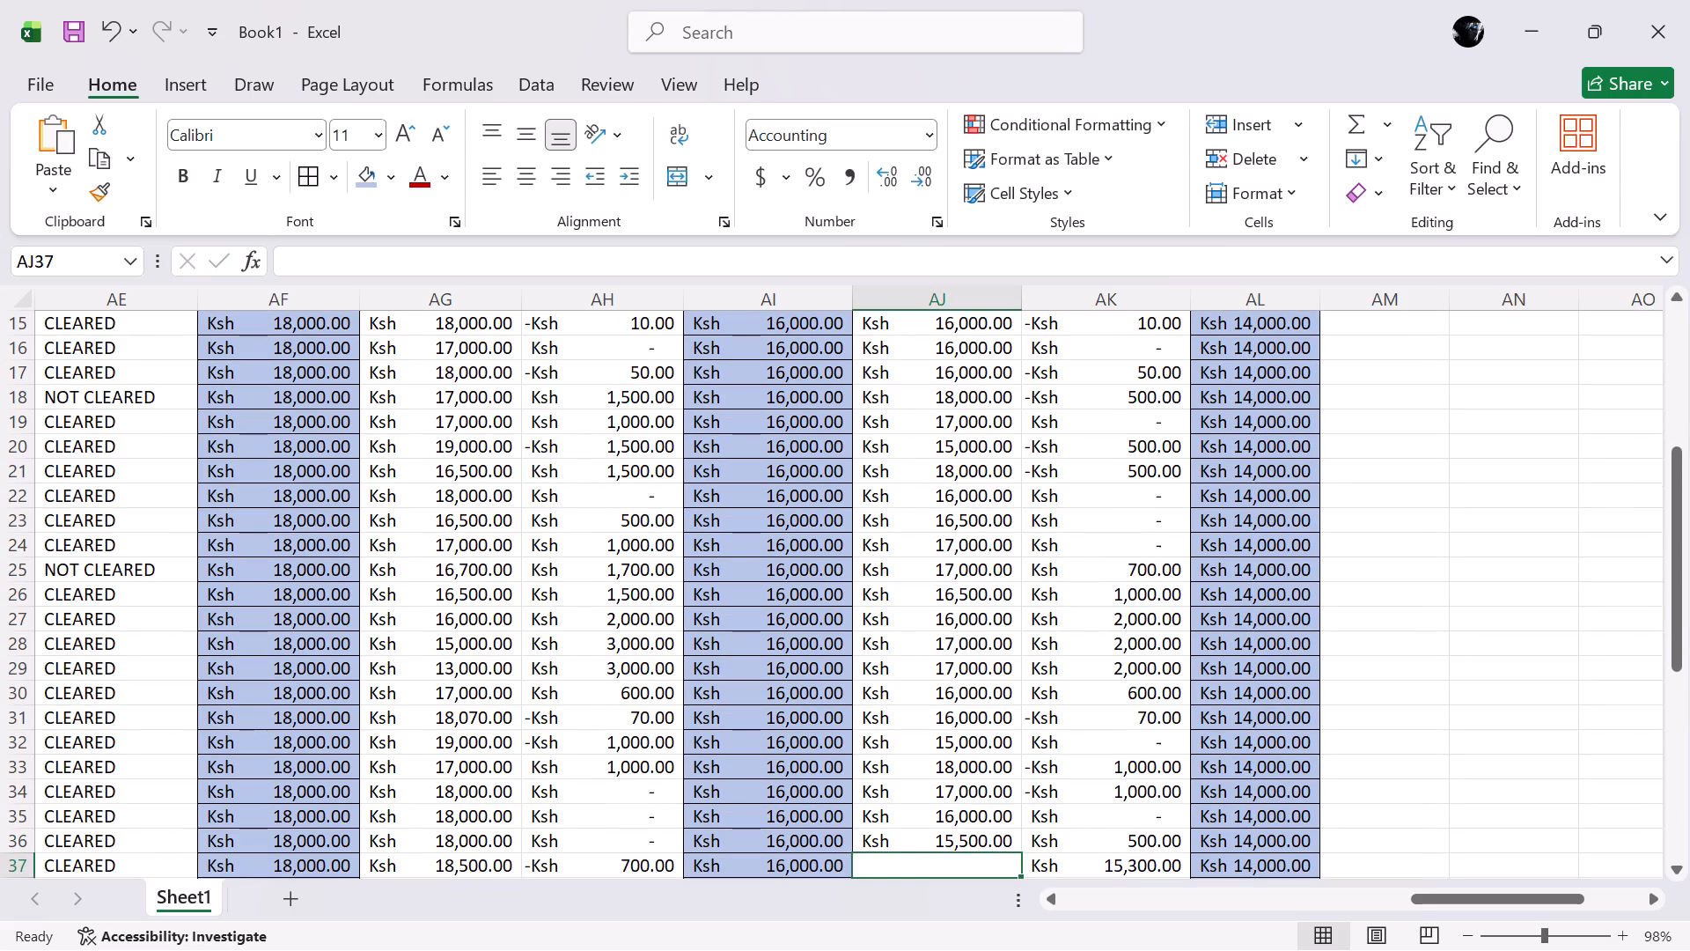
type("15")
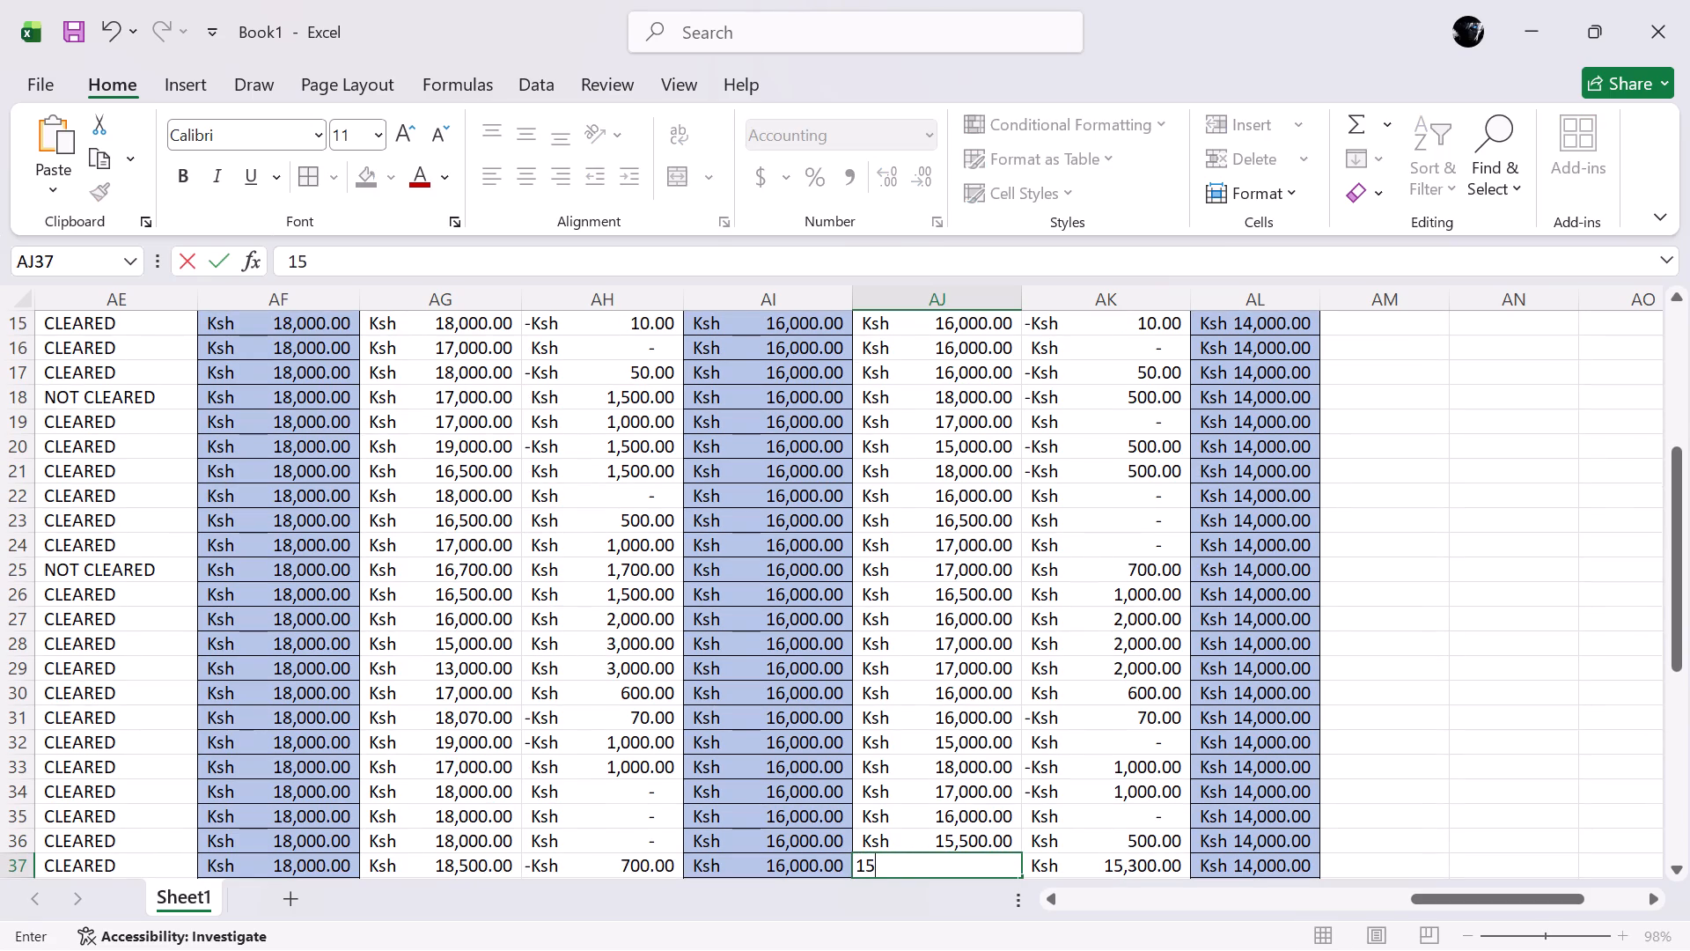
type("400")
key("Down")
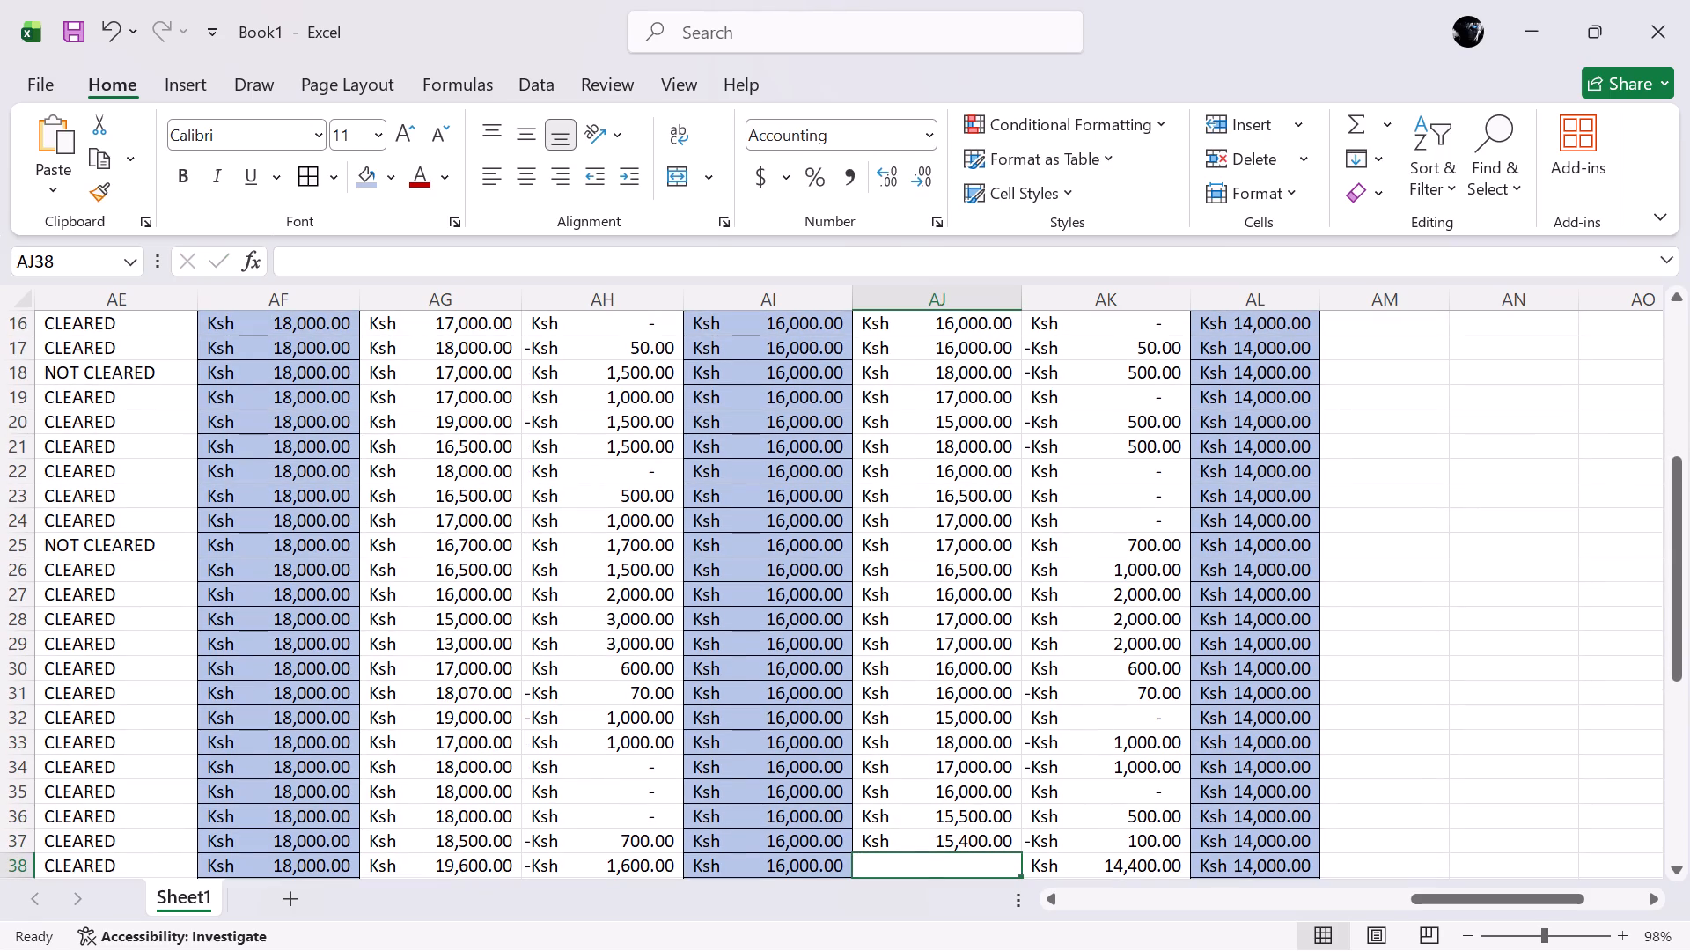
Enter Term 2 paid fees of 16000, 14000 and 12500 in cells AJ38 to AJ40.
type("14")
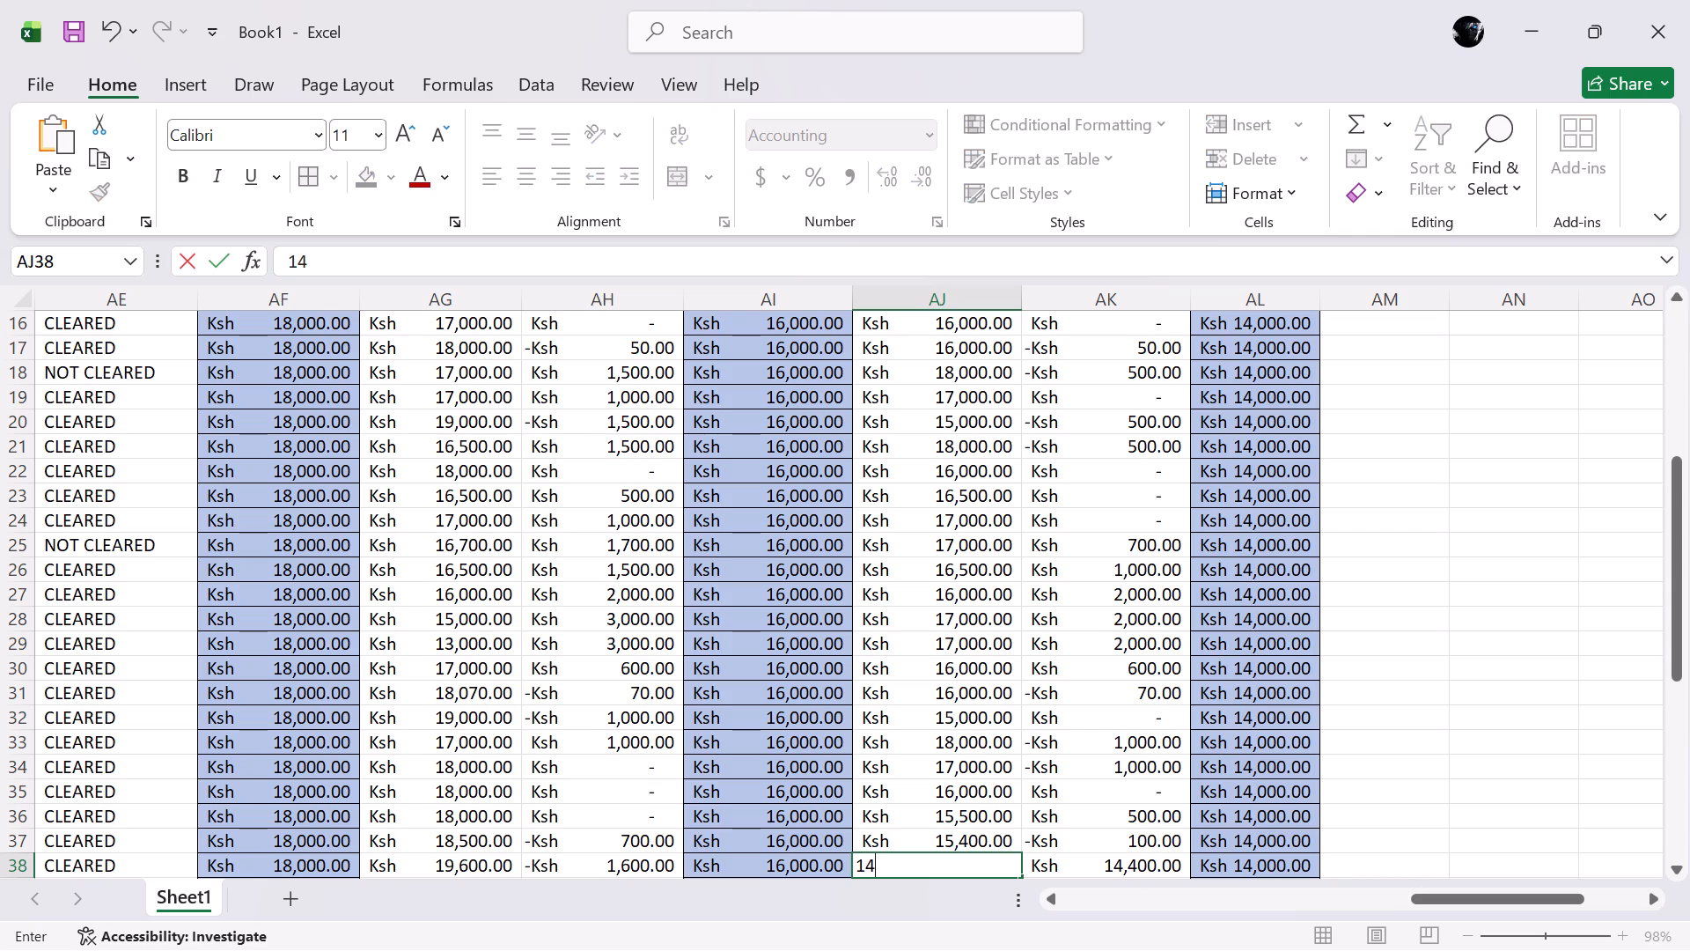
key("BackSpace")
type("6000")
key("Down")
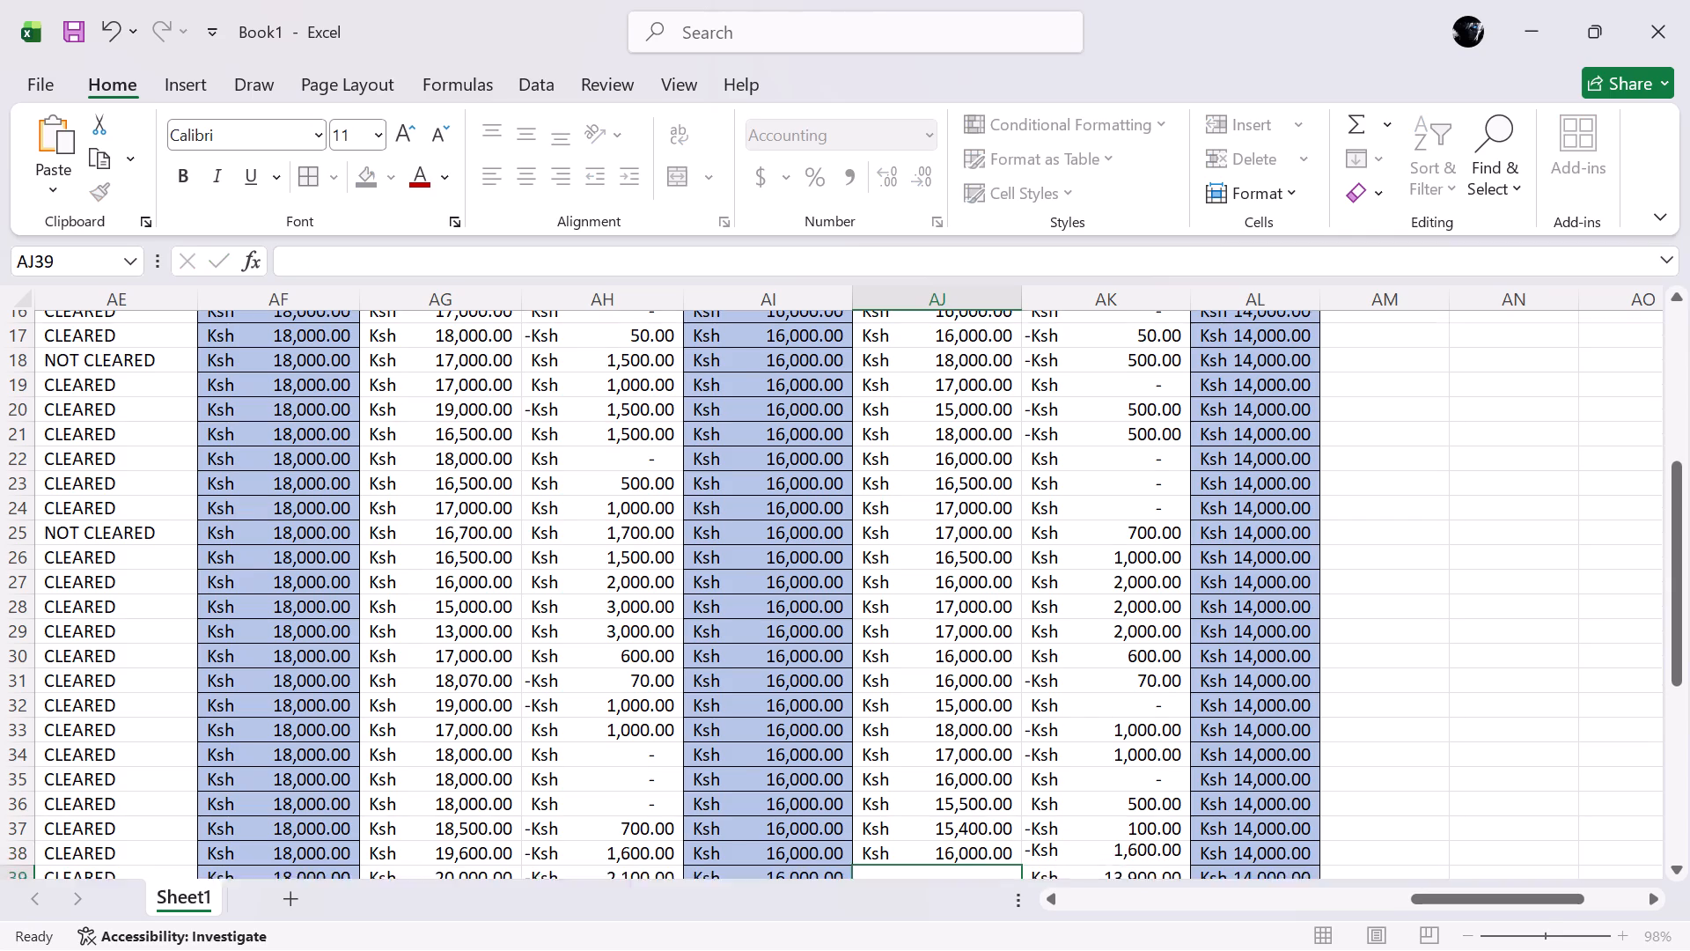
type("14000")
key("Down")
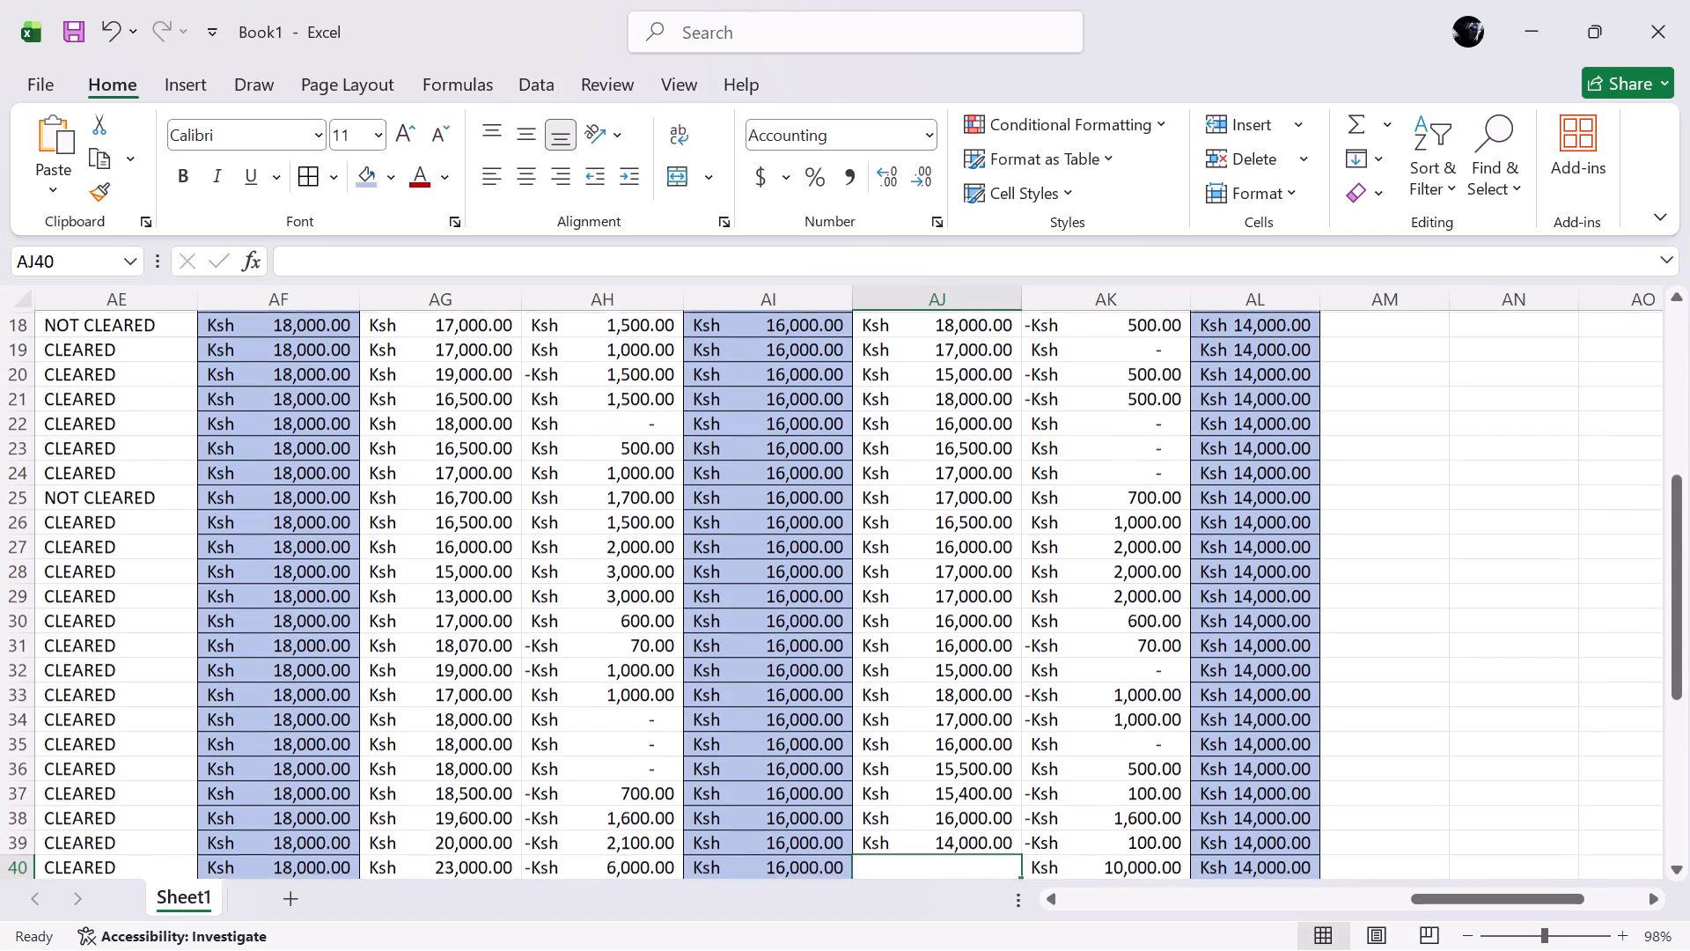
key("1")
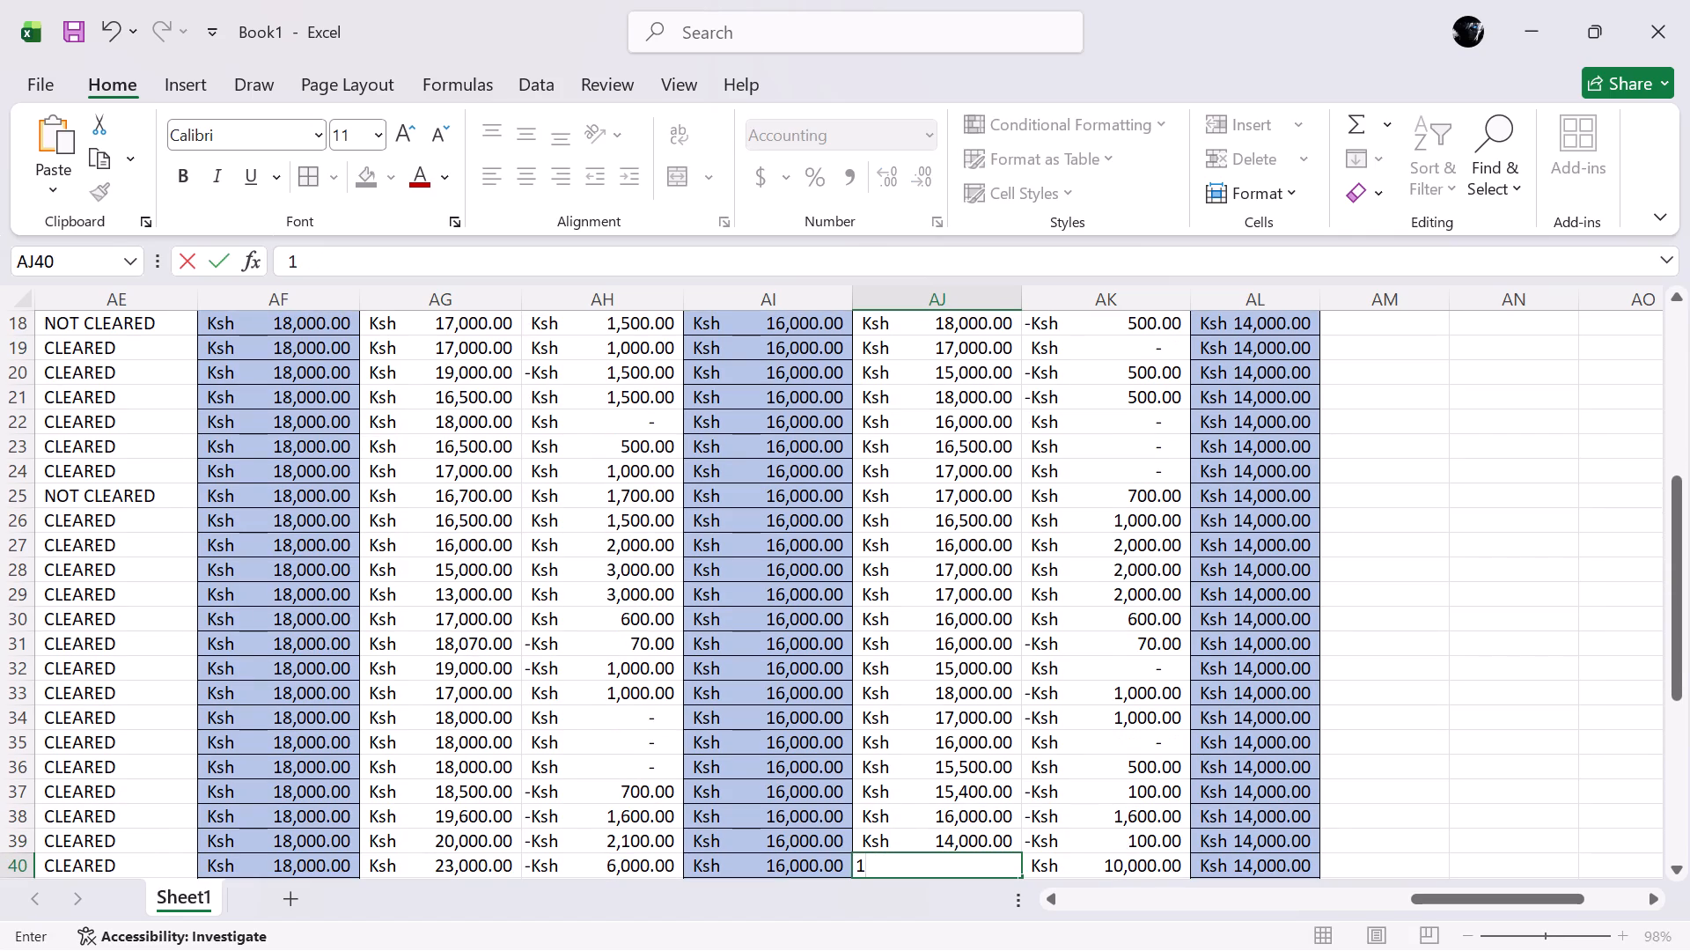
type("25")
type("00")
key("Down")
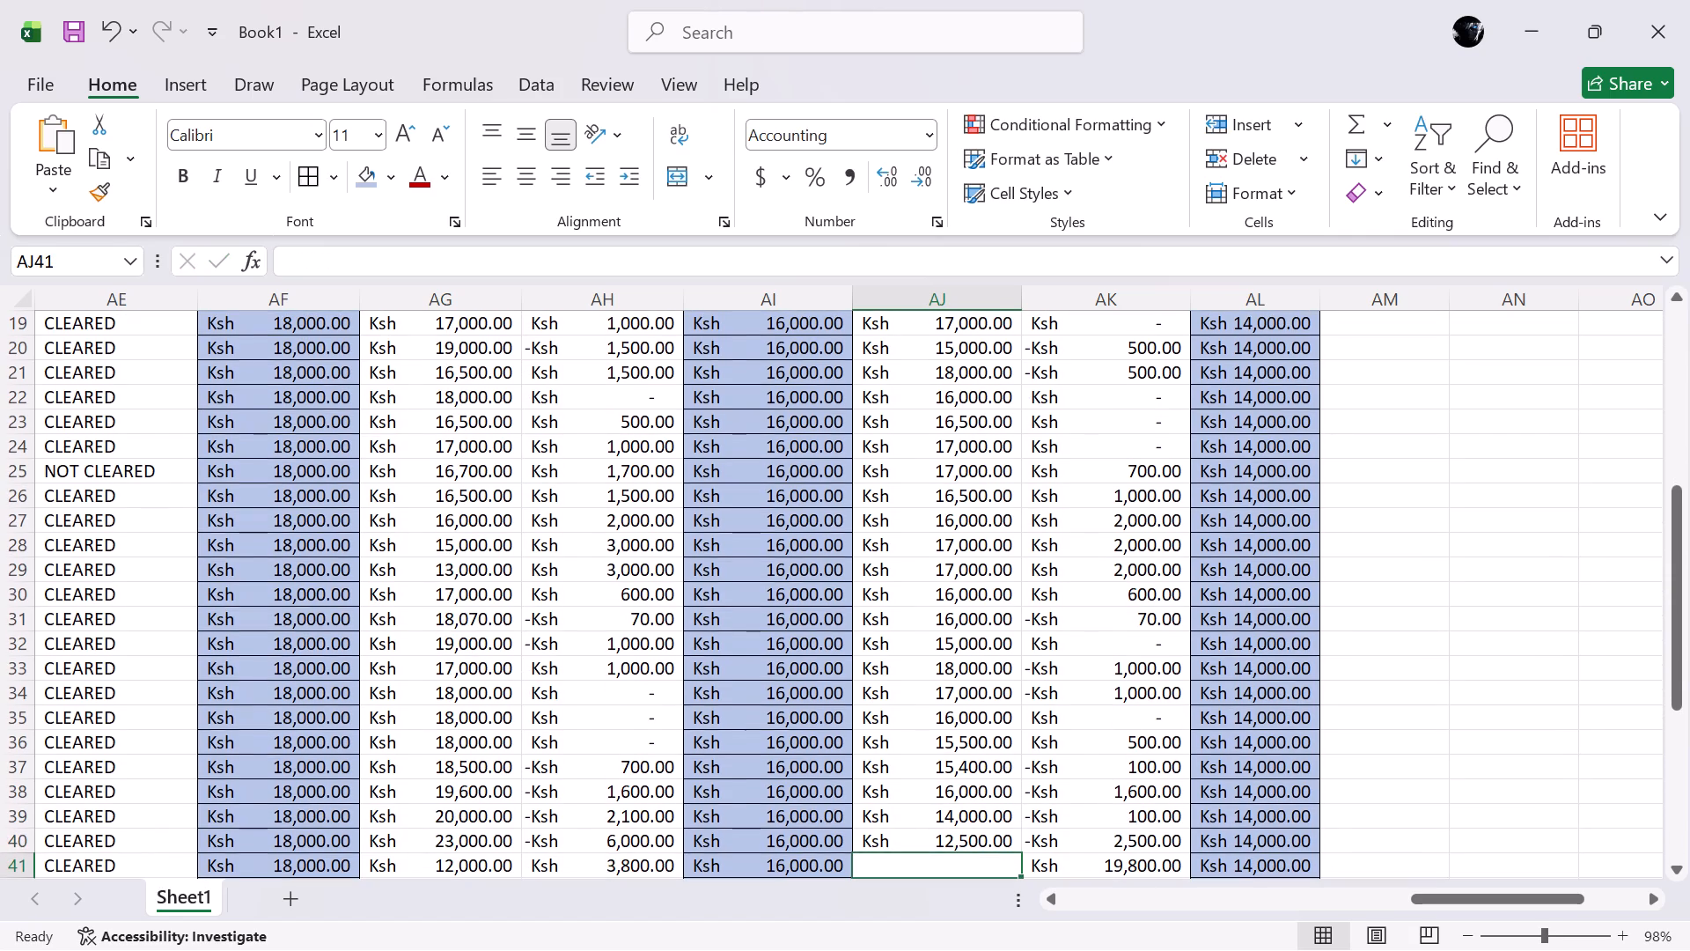
Enter Term 2 paid fees of 20000, 17500 and 19000 in cells AJ41 to AJ43.
type("2000")
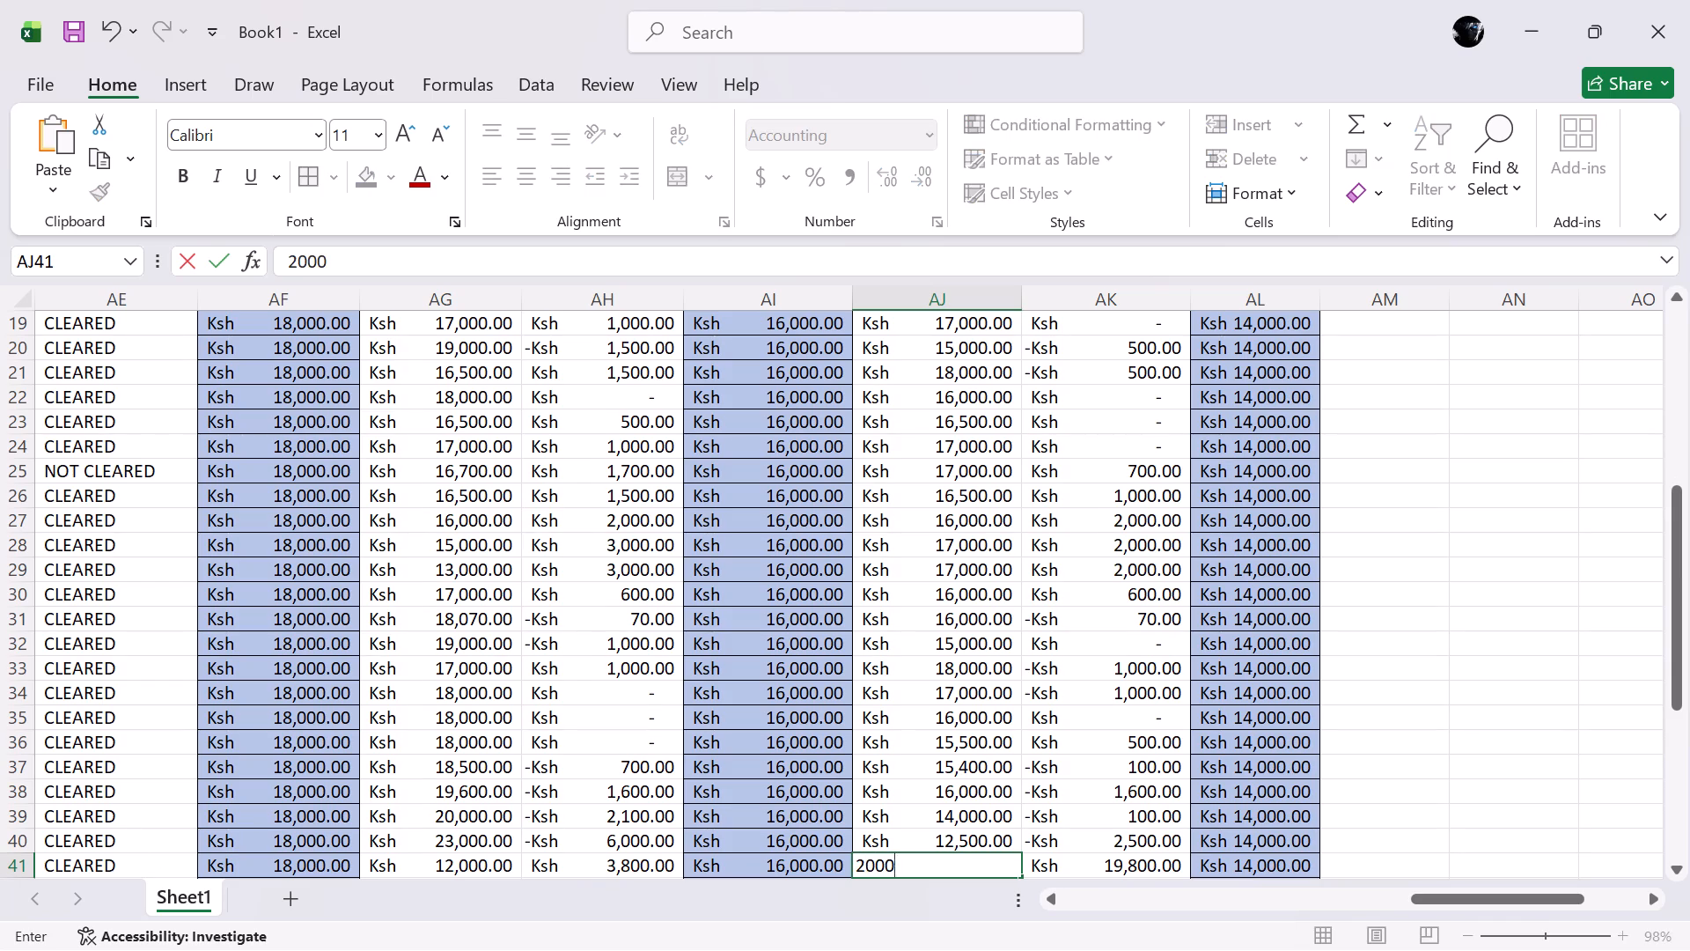
key("0")
key("Down")
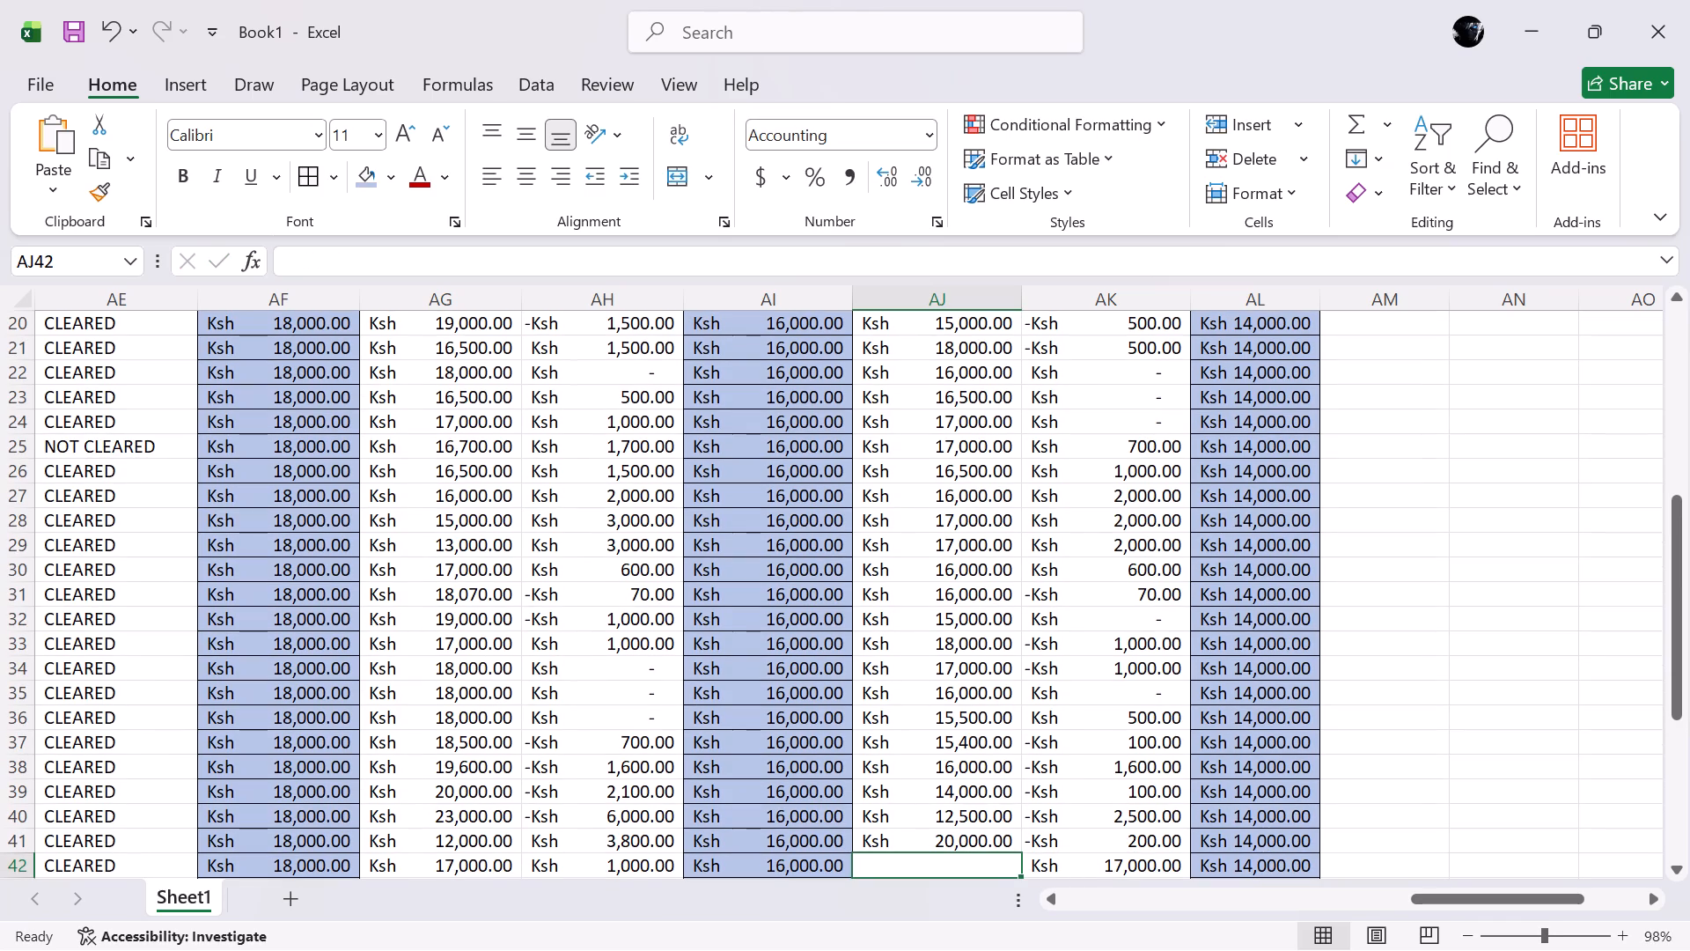
key("1")
key("7")
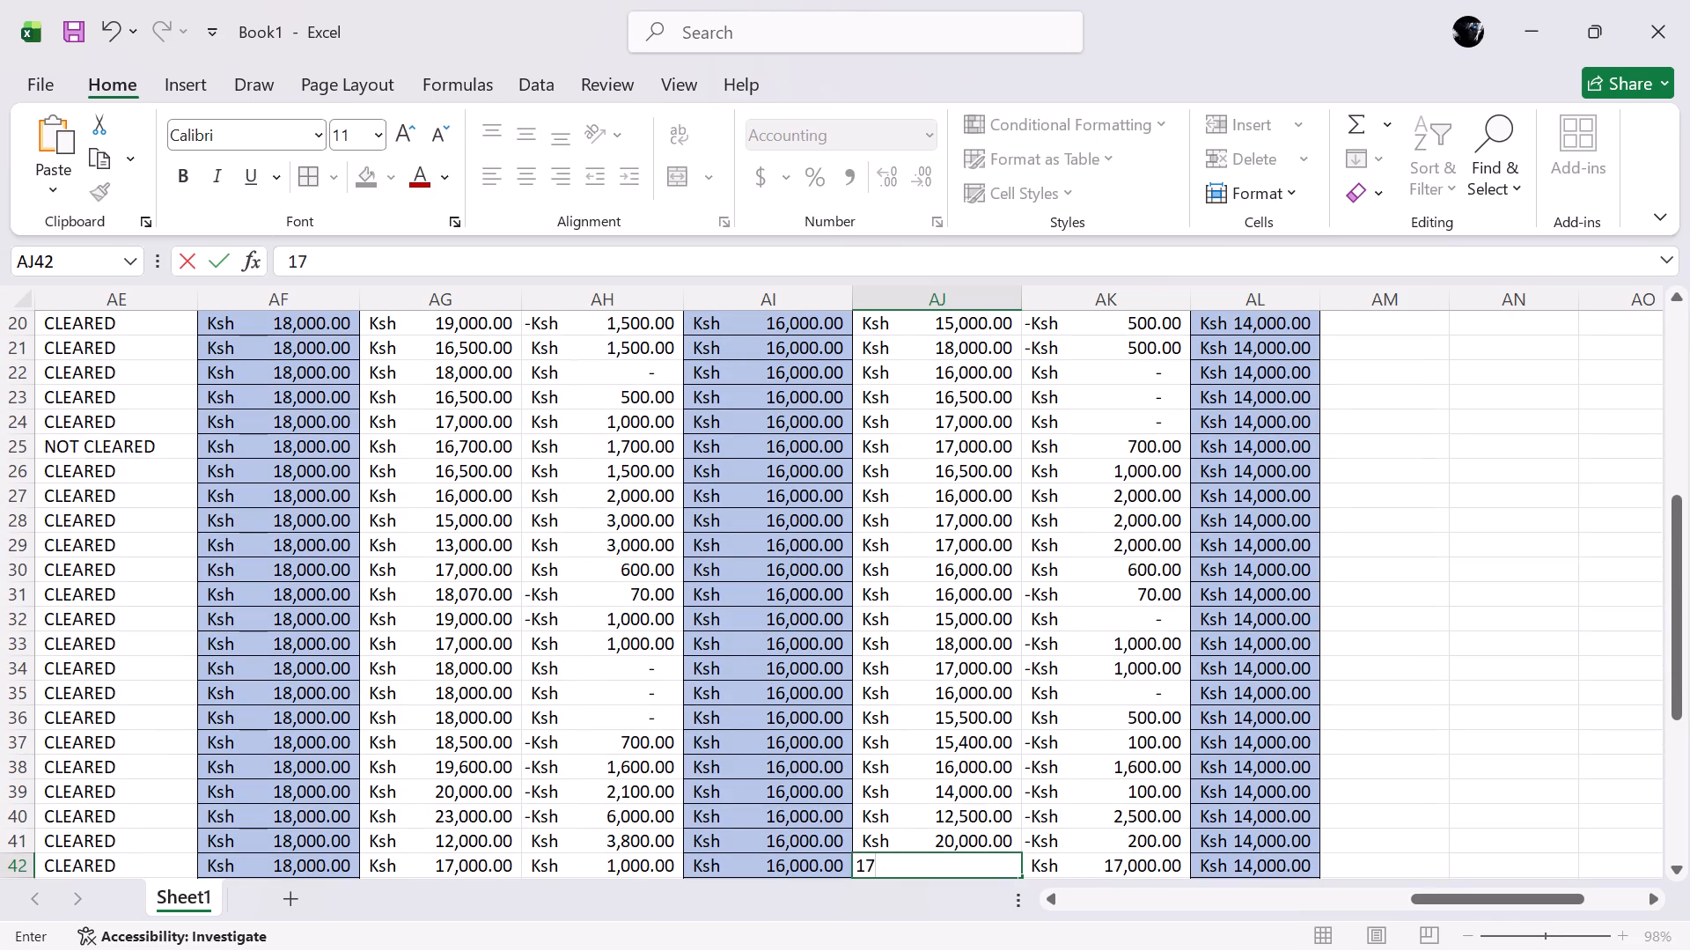
type("500")
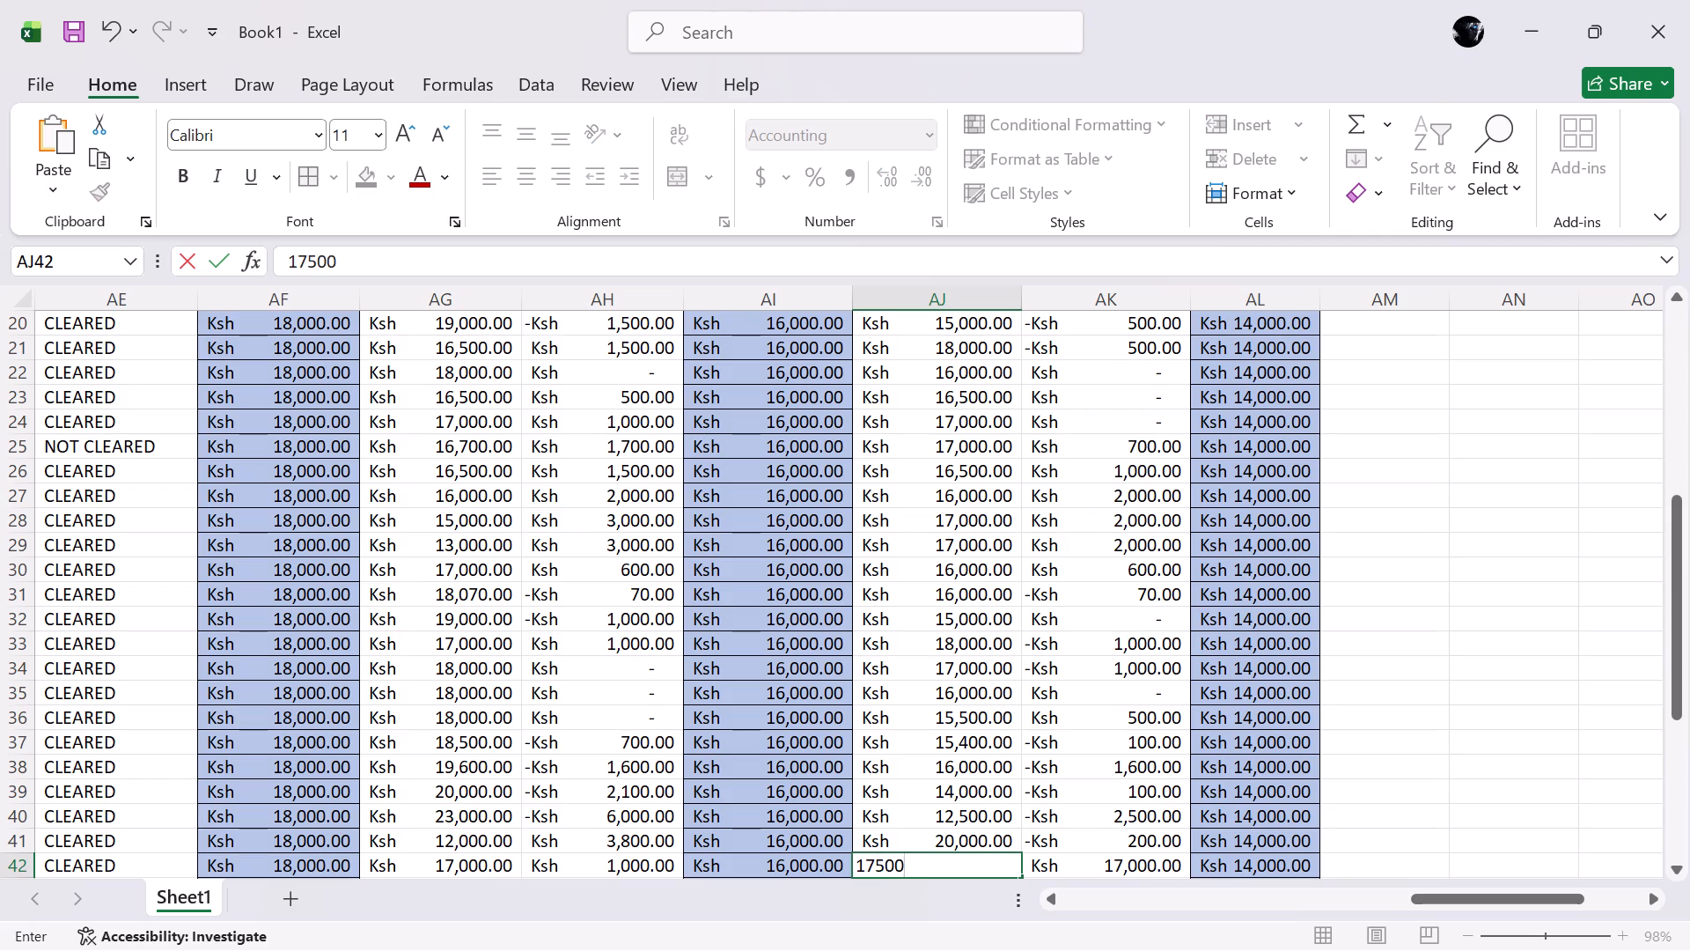
key("Down")
key("1")
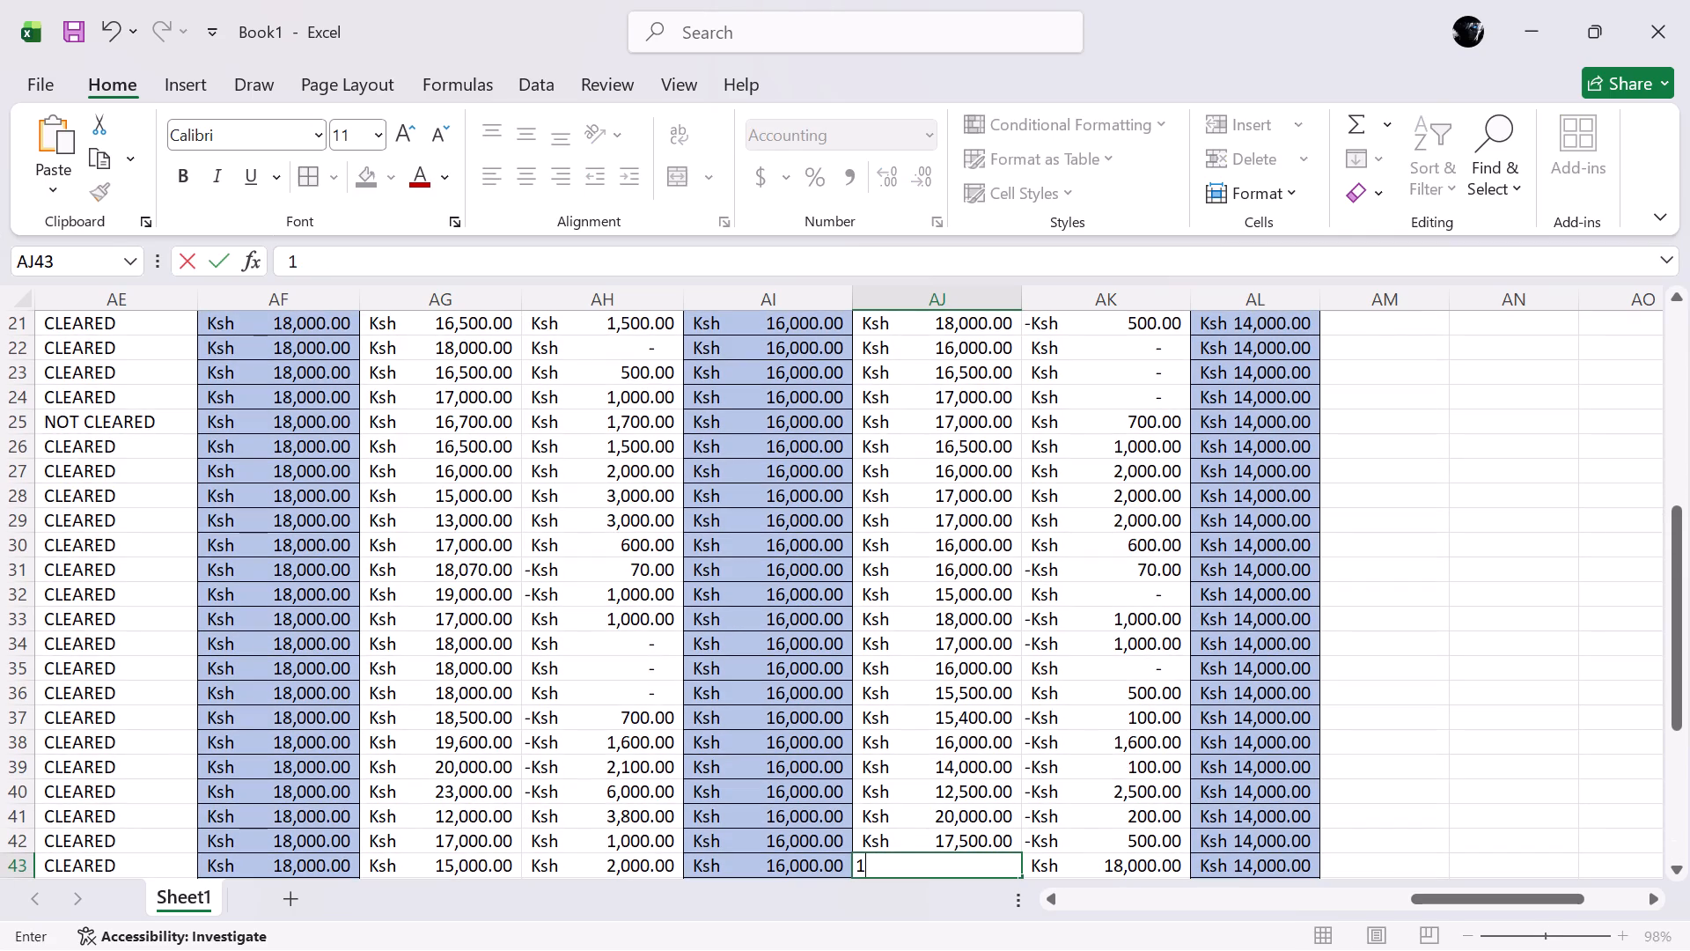
type("9000")
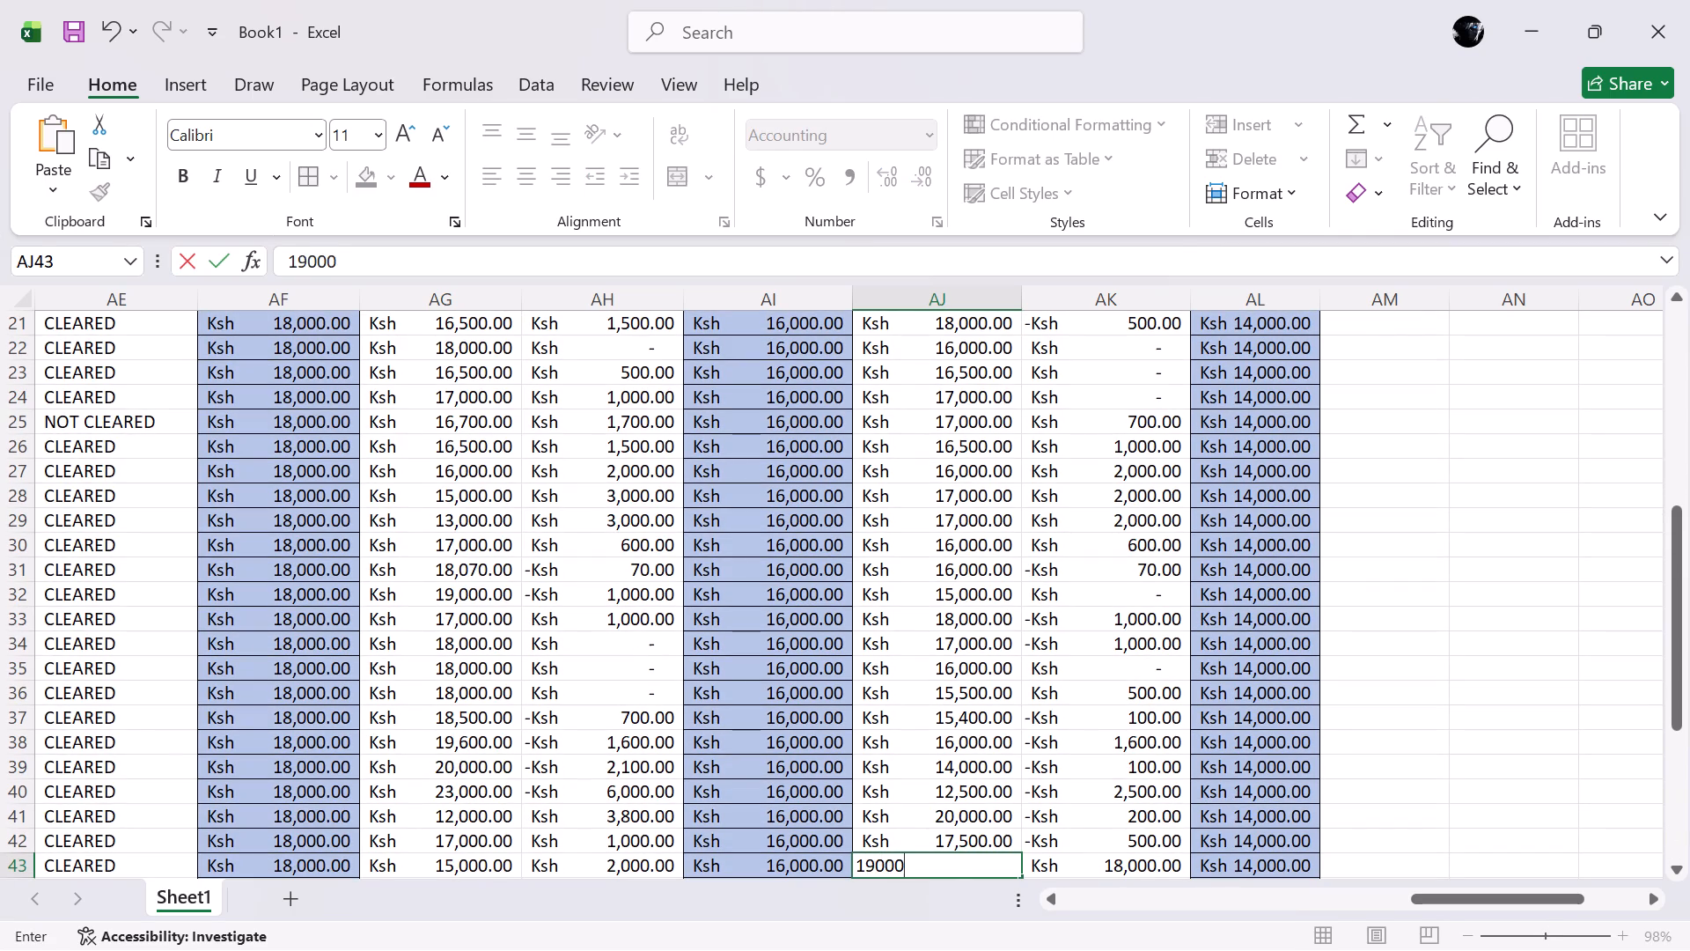
key("Down")
Enter Term 2 paid fees of 22000, 17000 and 17000 in cells AJ44 to AJ46.
type("22")
type("000")
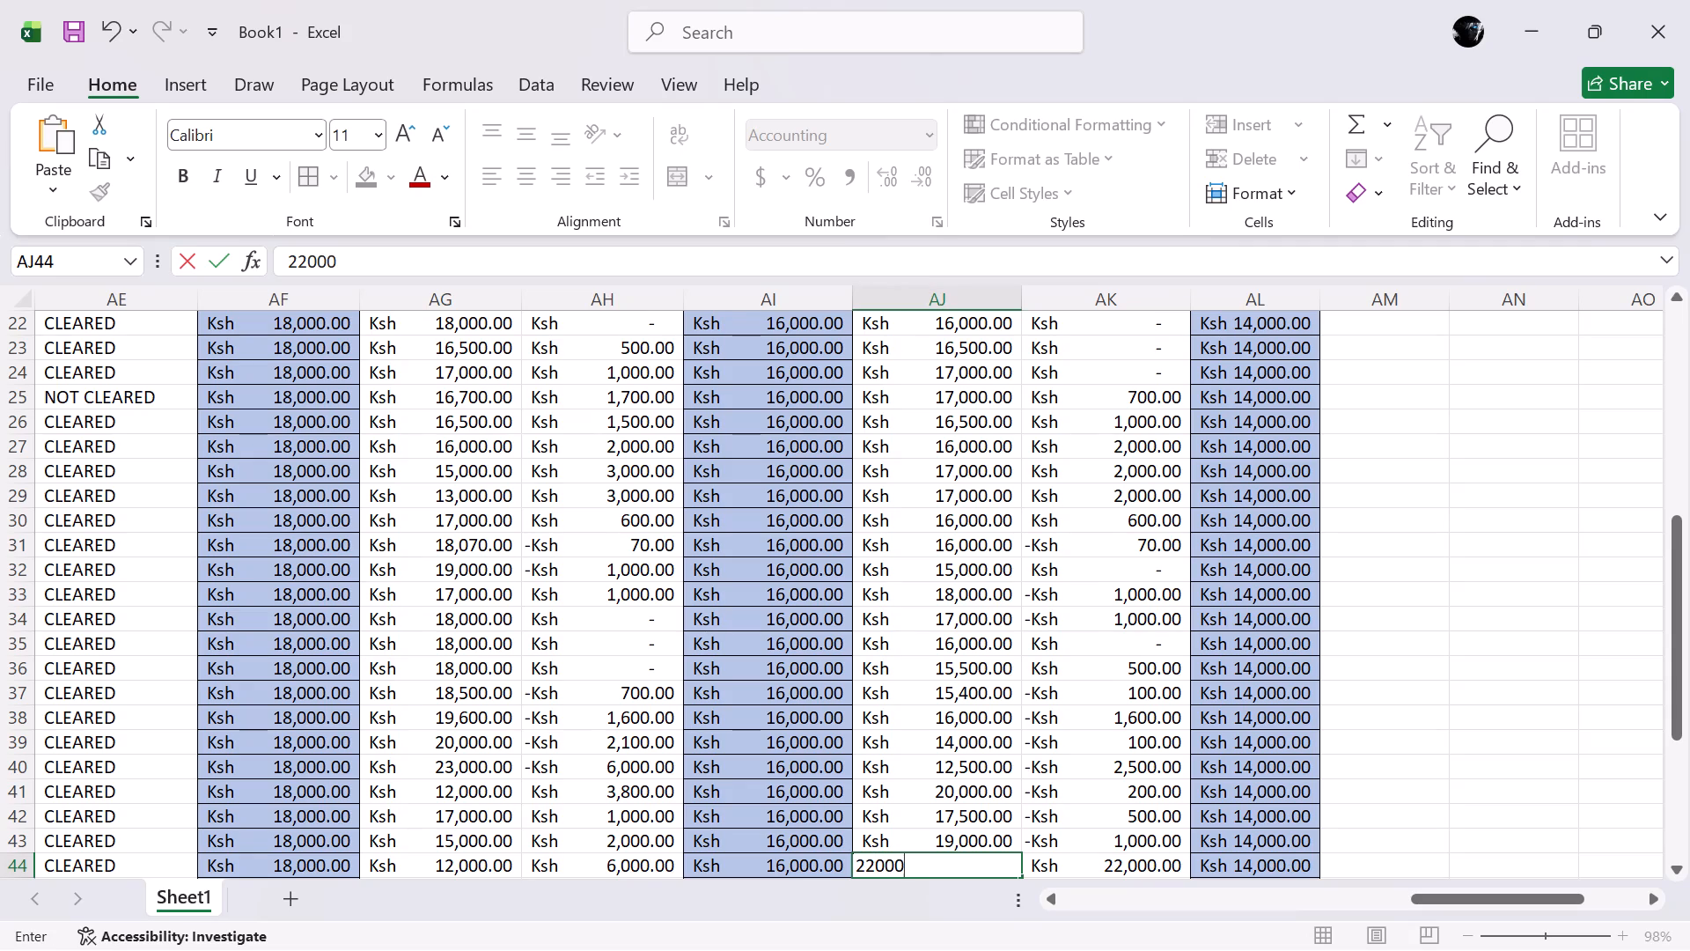
key("Down")
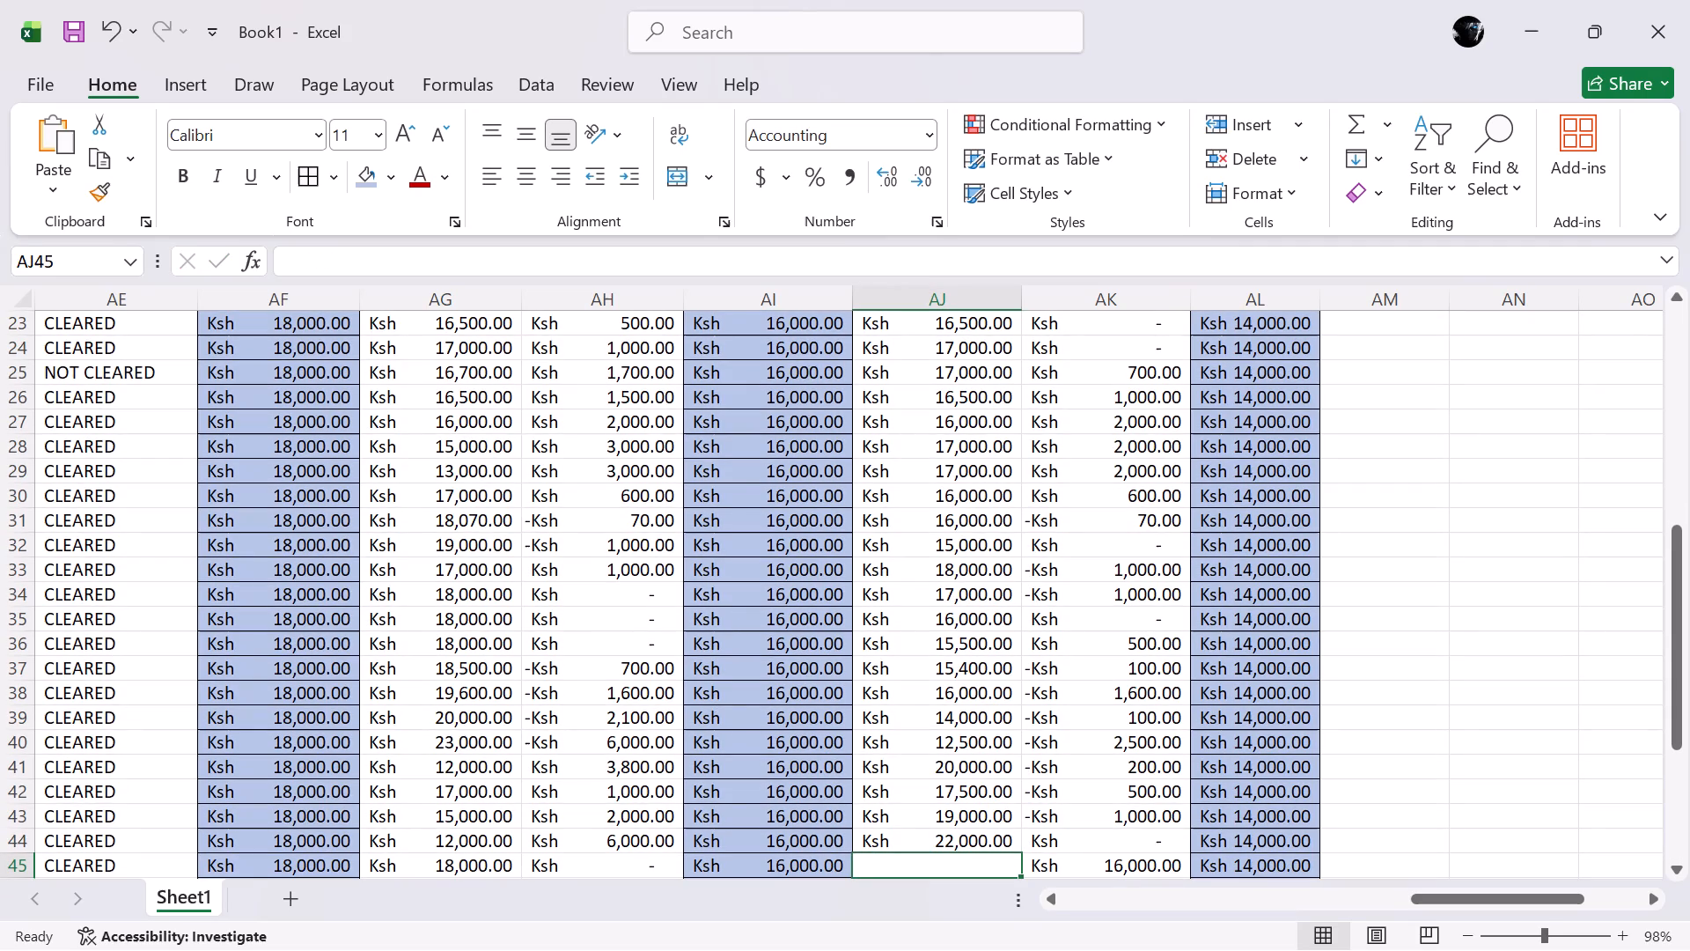
type("17")
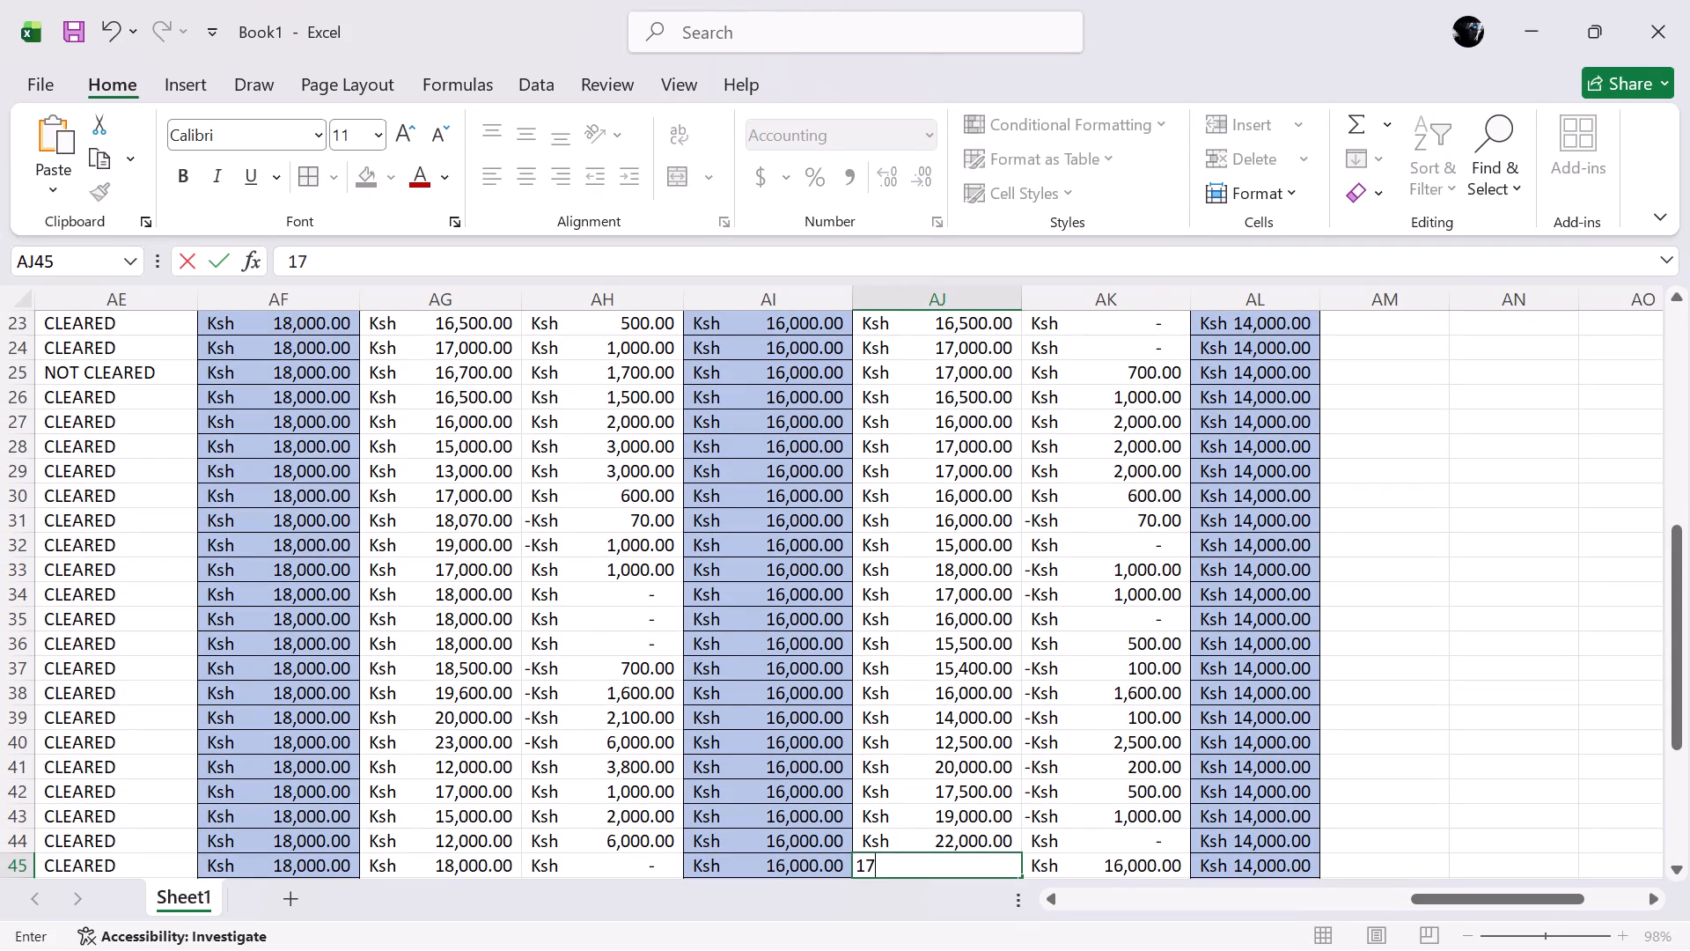
type("000")
key("Down")
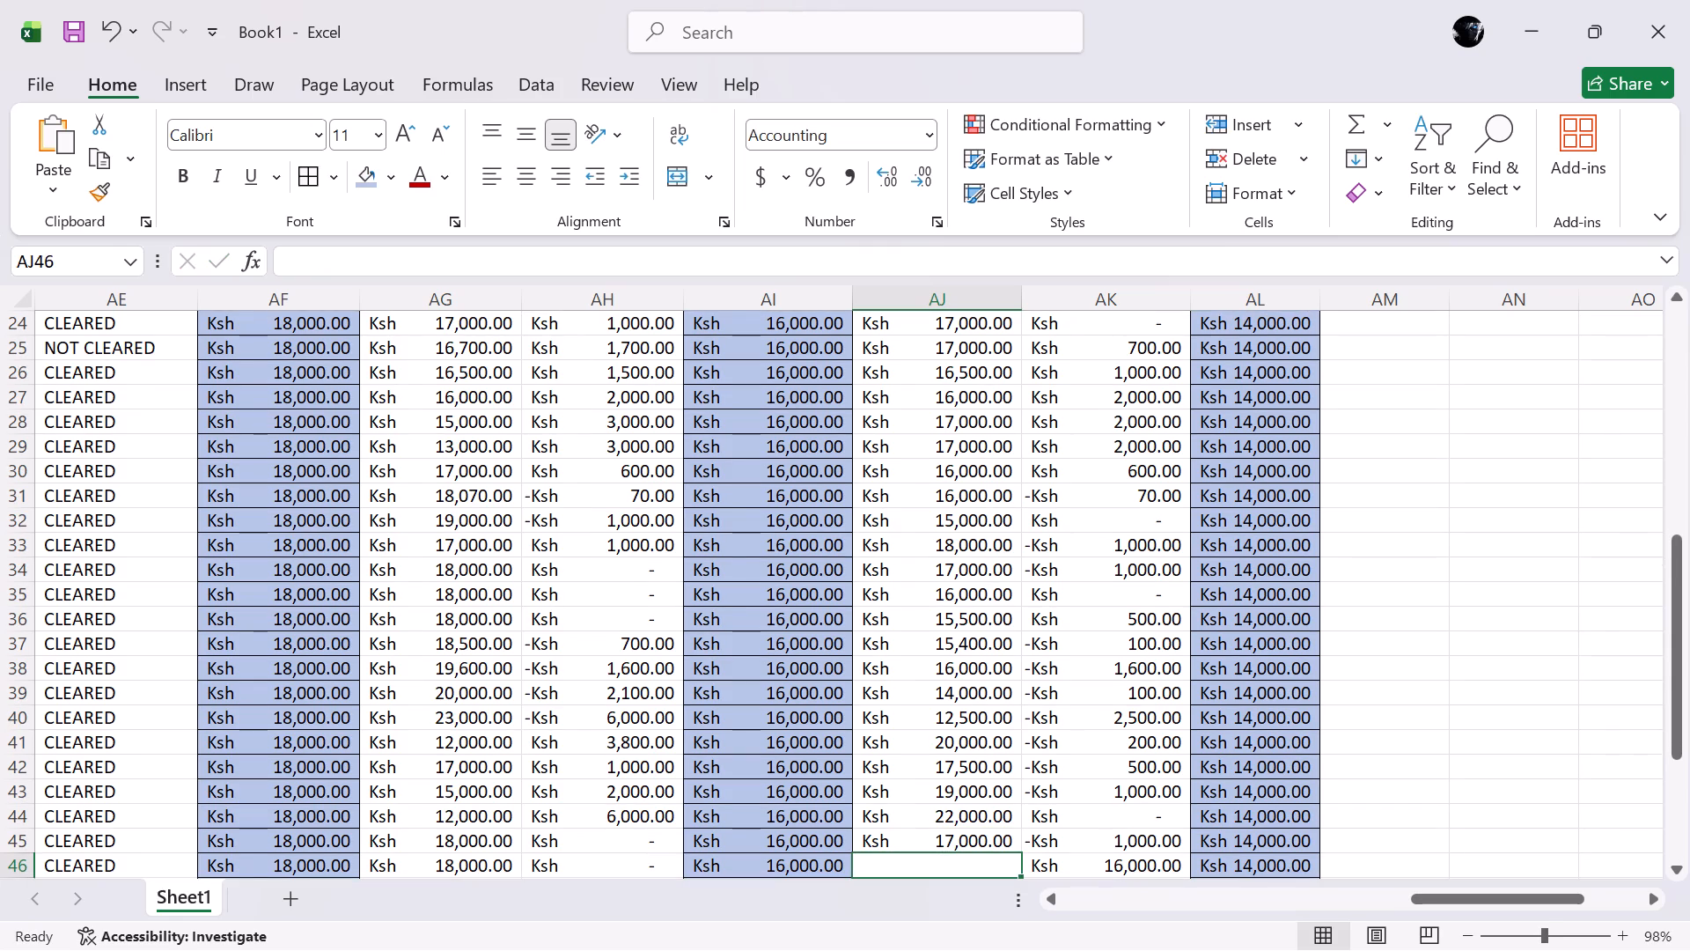
type("17000")
key("Down")
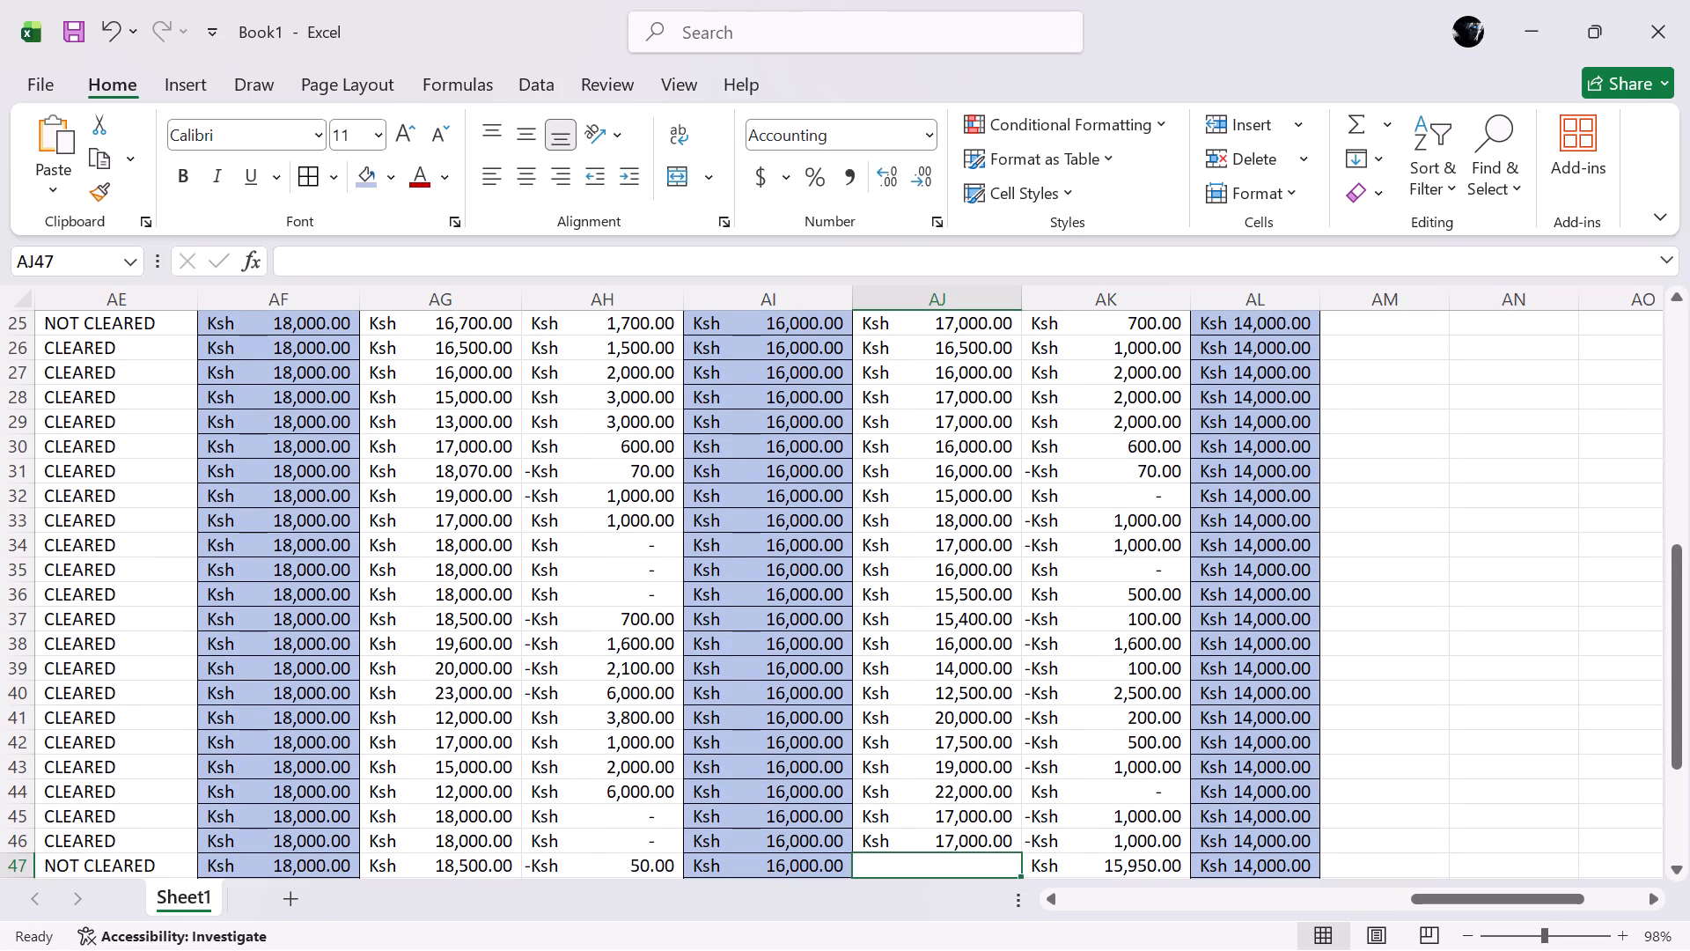
Enter Term 2 paid fees of 16000, 17000 and 16150 in cells AJ47 to AJ49.
type("16000")
key("Down")
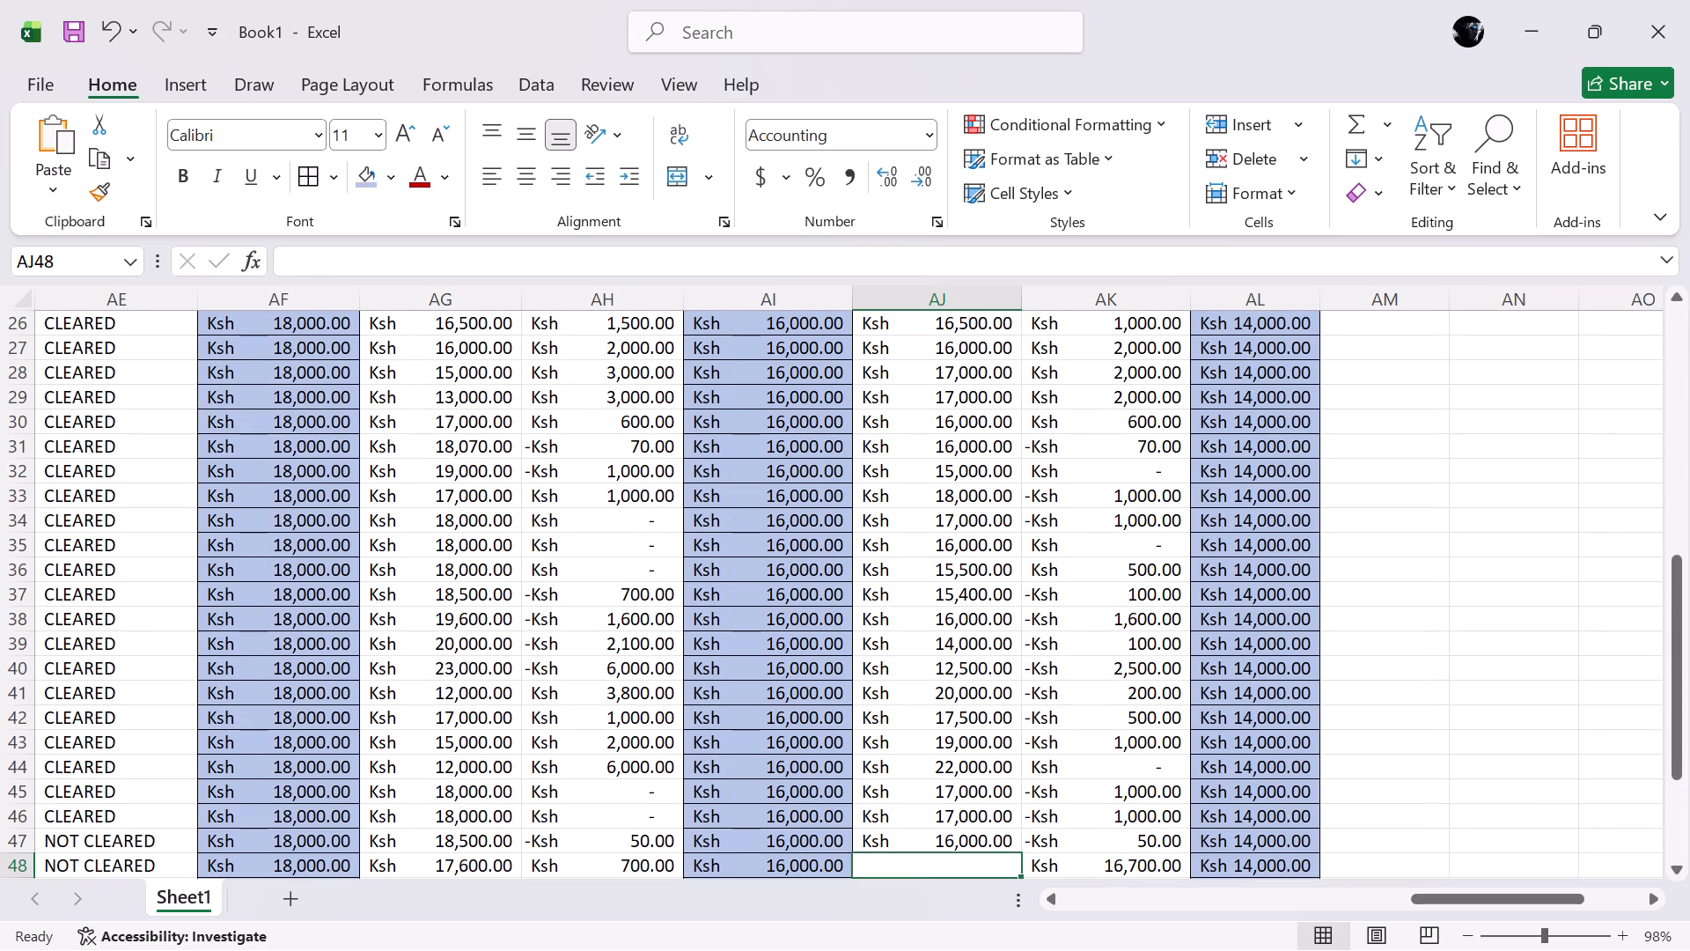
type("17000")
key("Down")
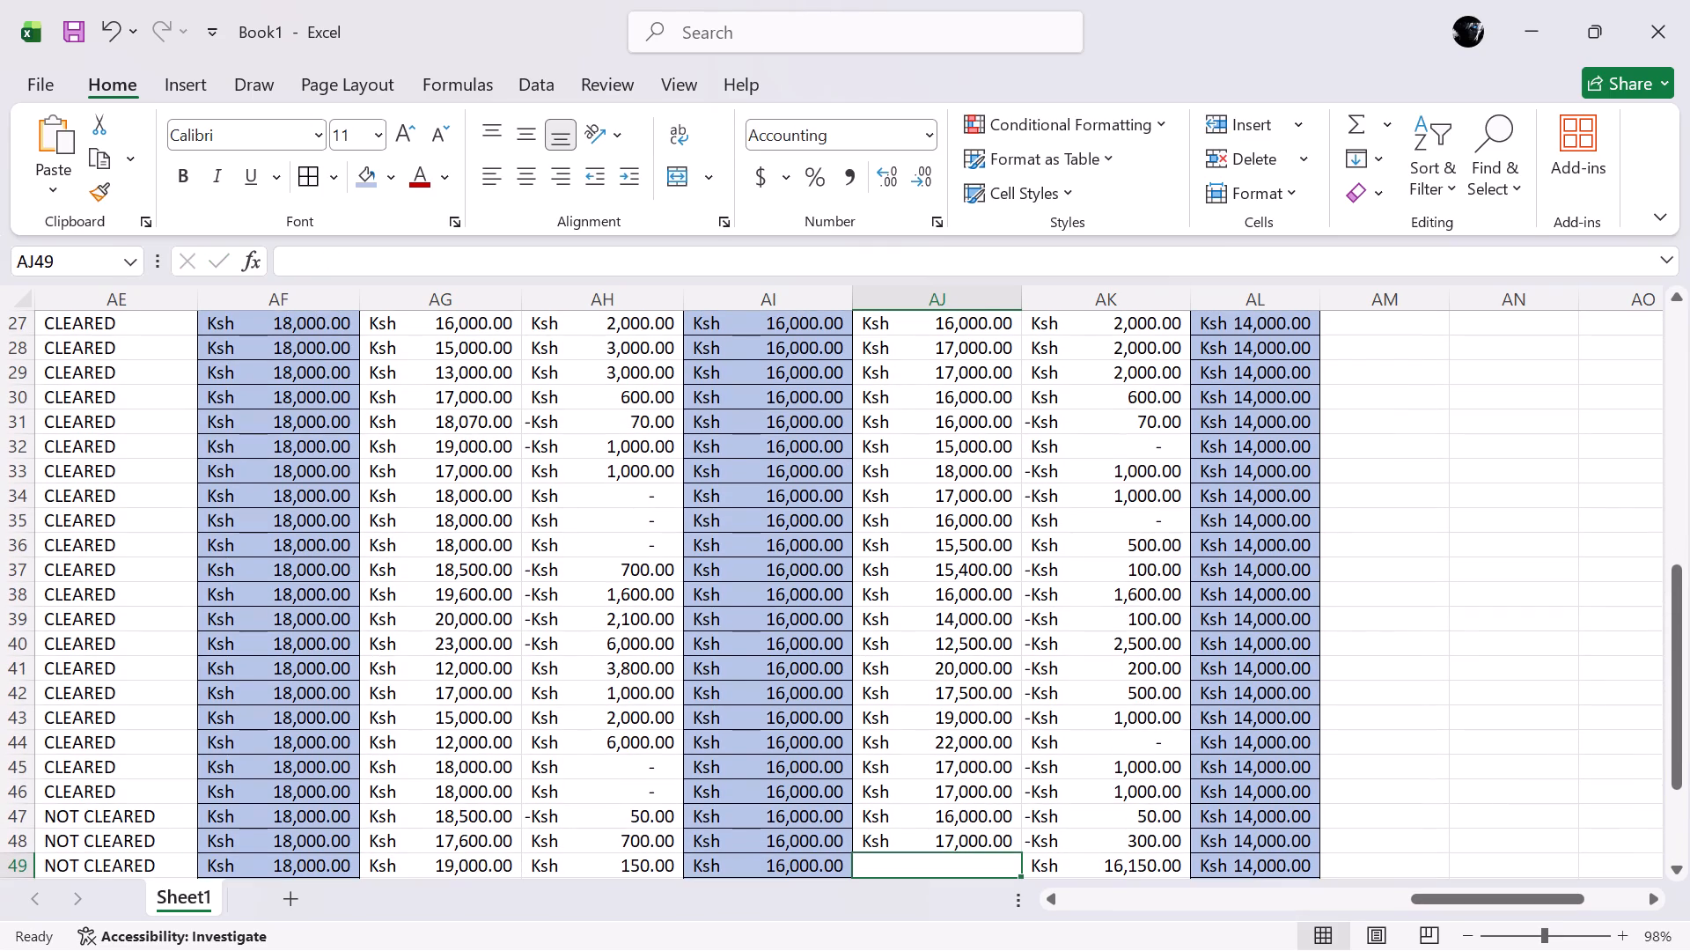
key("1")
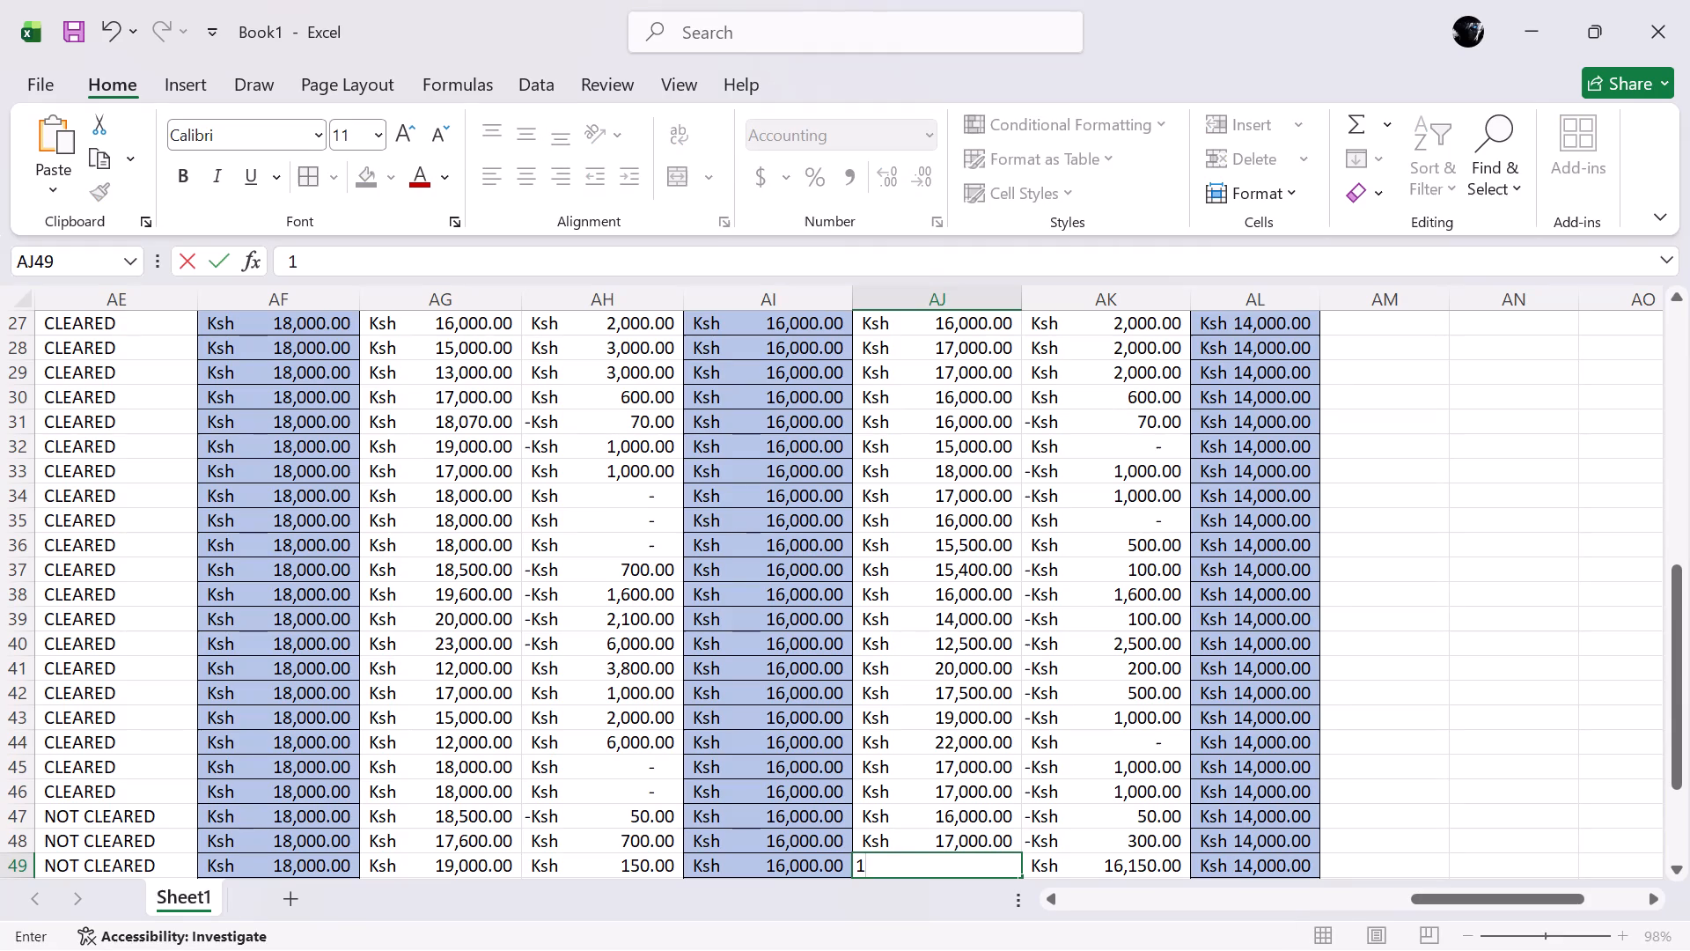
type("615")
key("0")
key("Down")
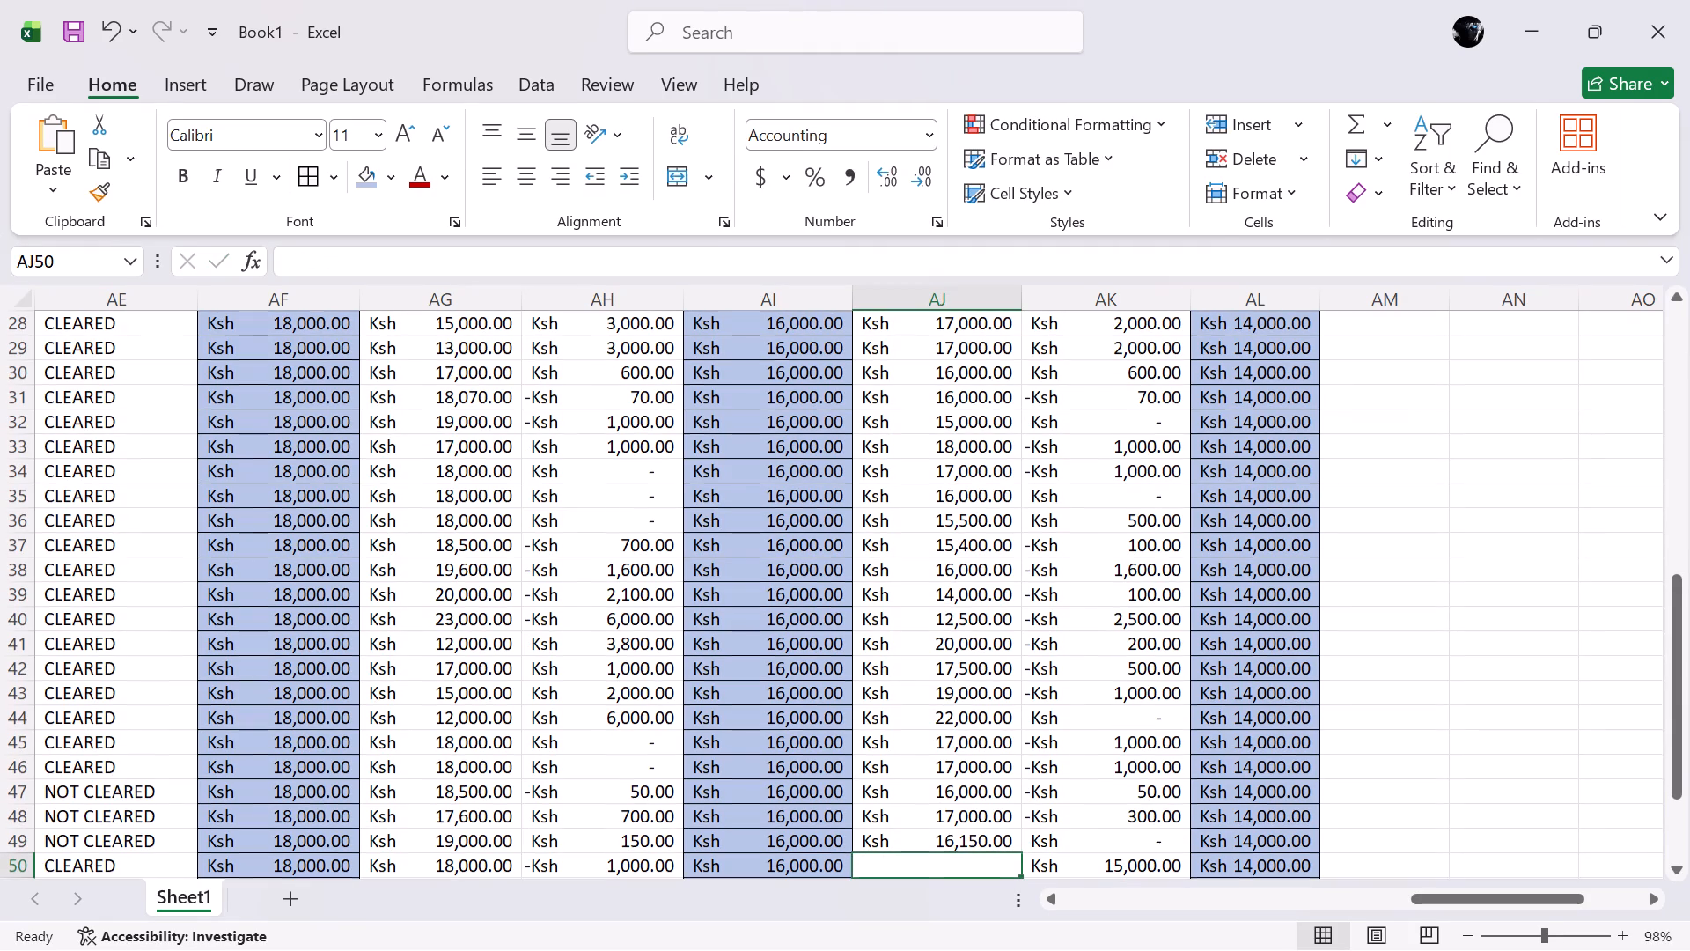
Enter Term 2 paid fees of 15500 in cell AJ50 and 15000 in cell AJ51.
key("1")
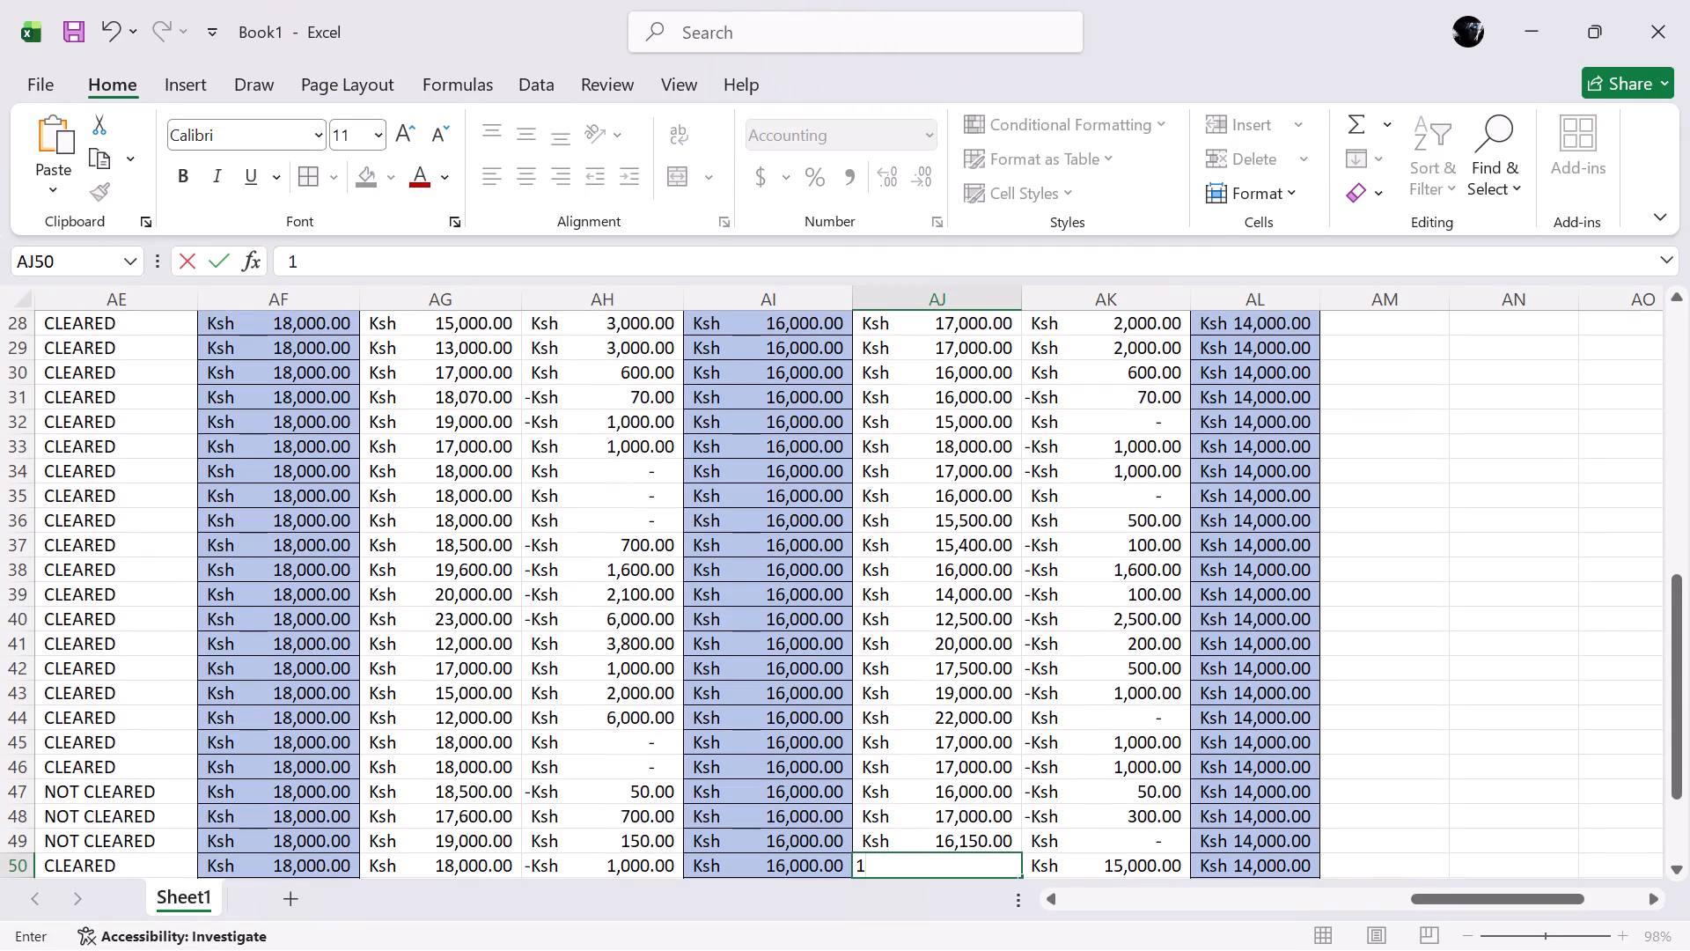
key("5")
key("5")
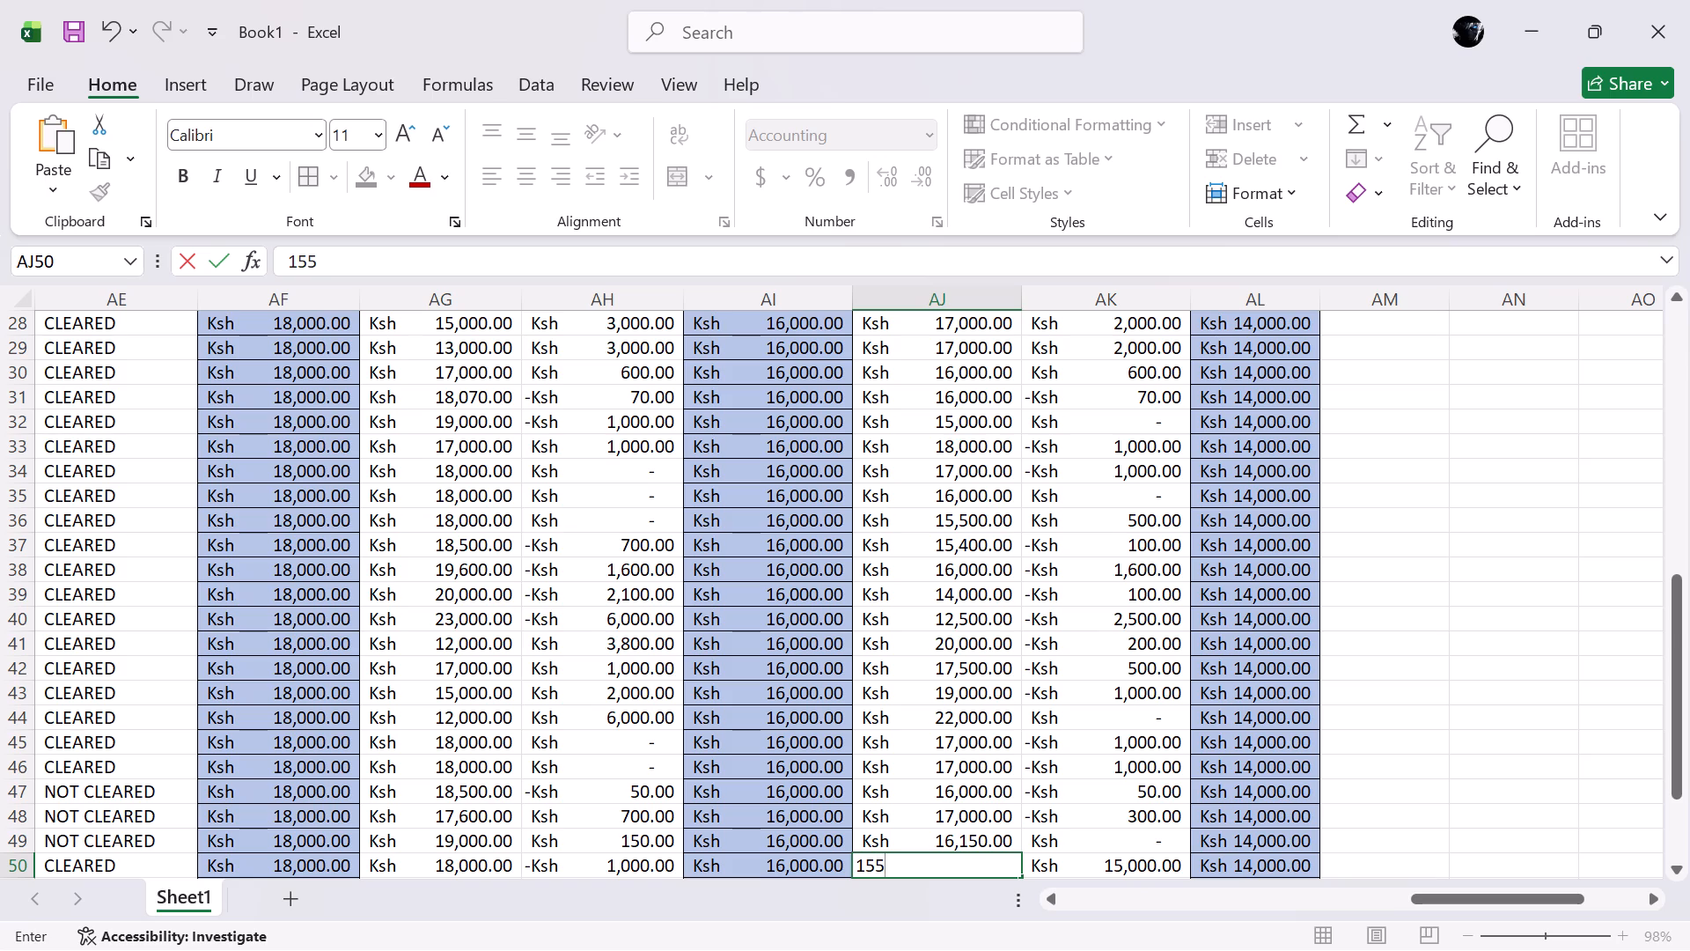
type("00")
key("Down")
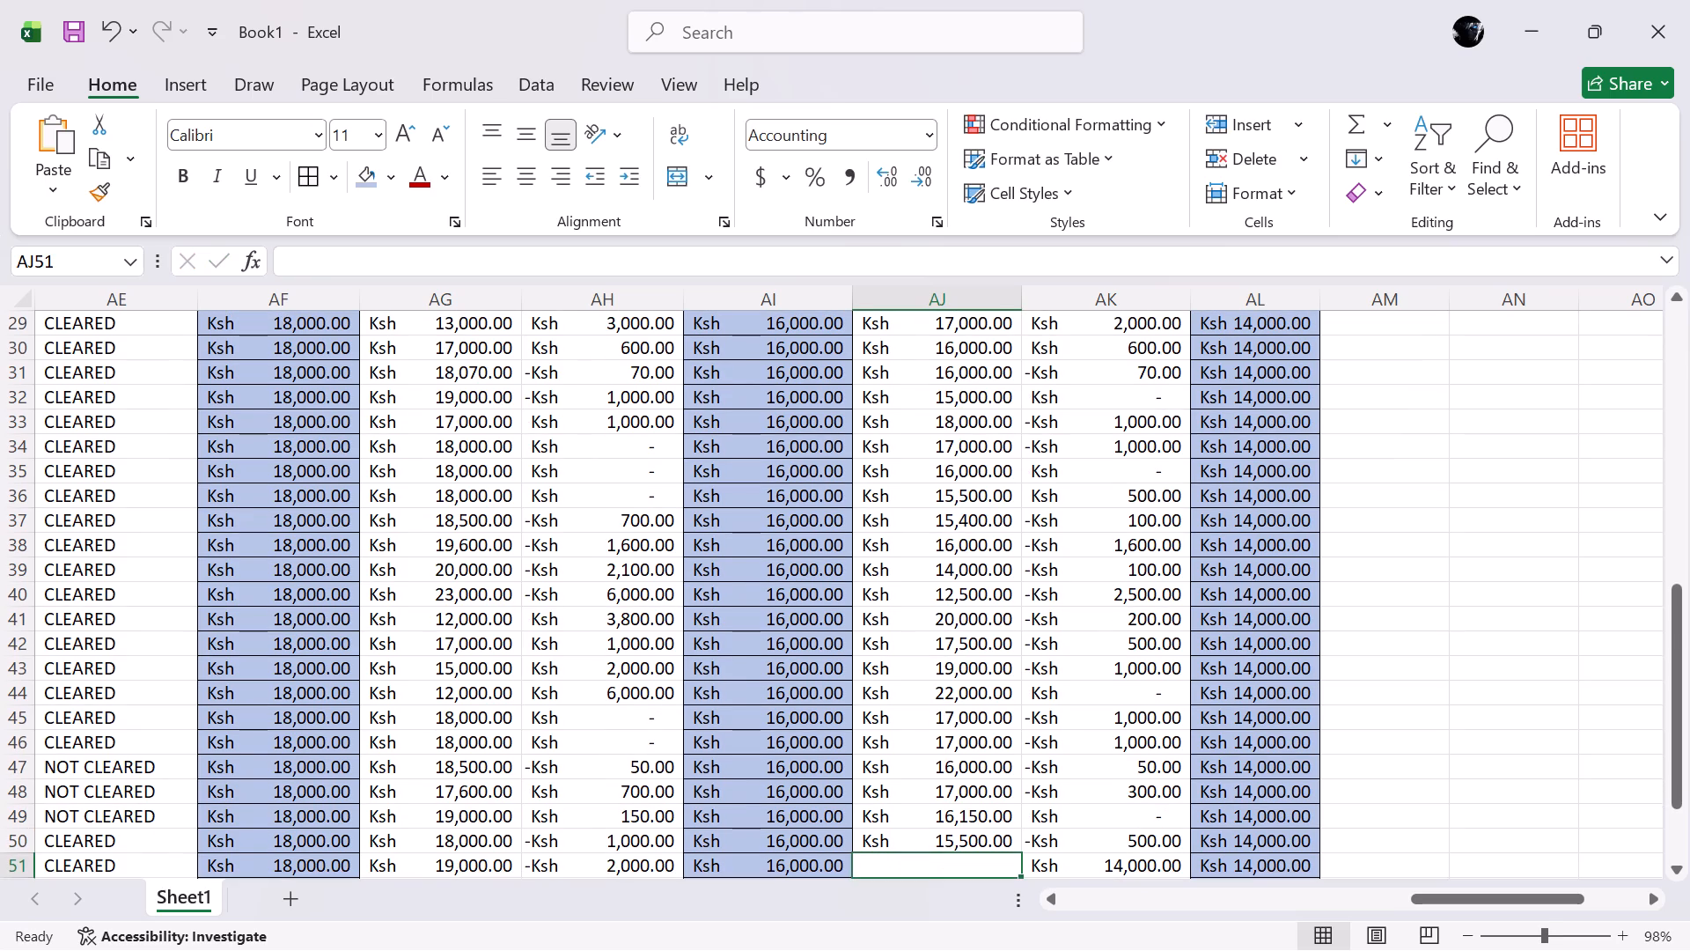
key("1")
key("5")
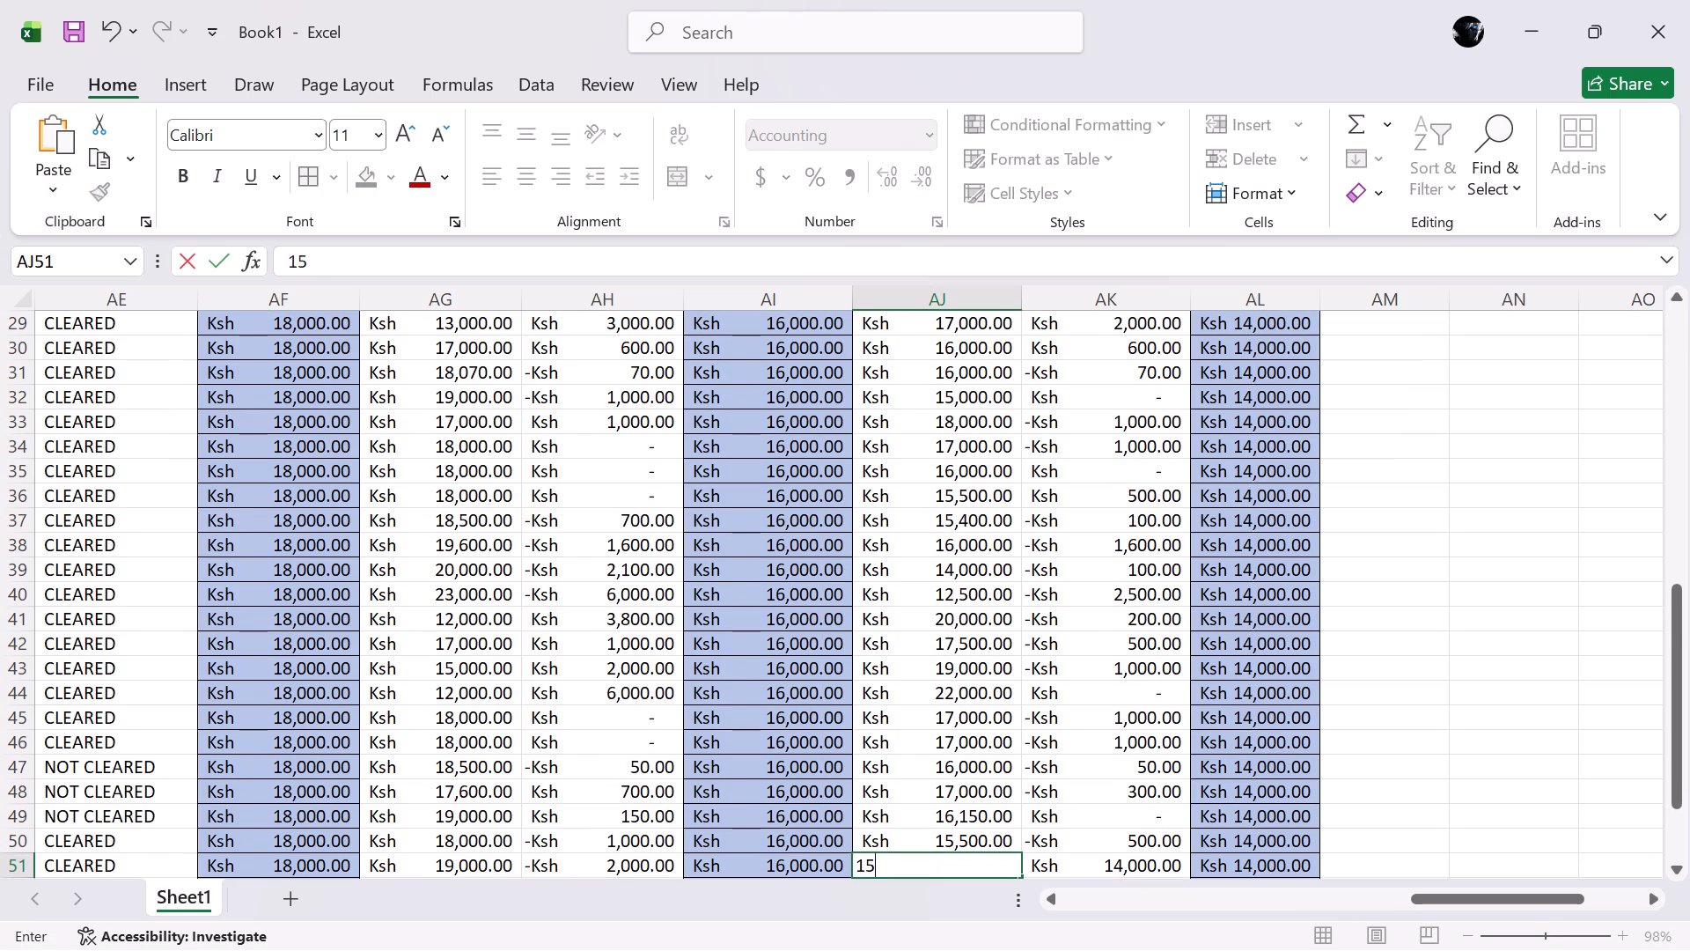
type("000")
key("Down")
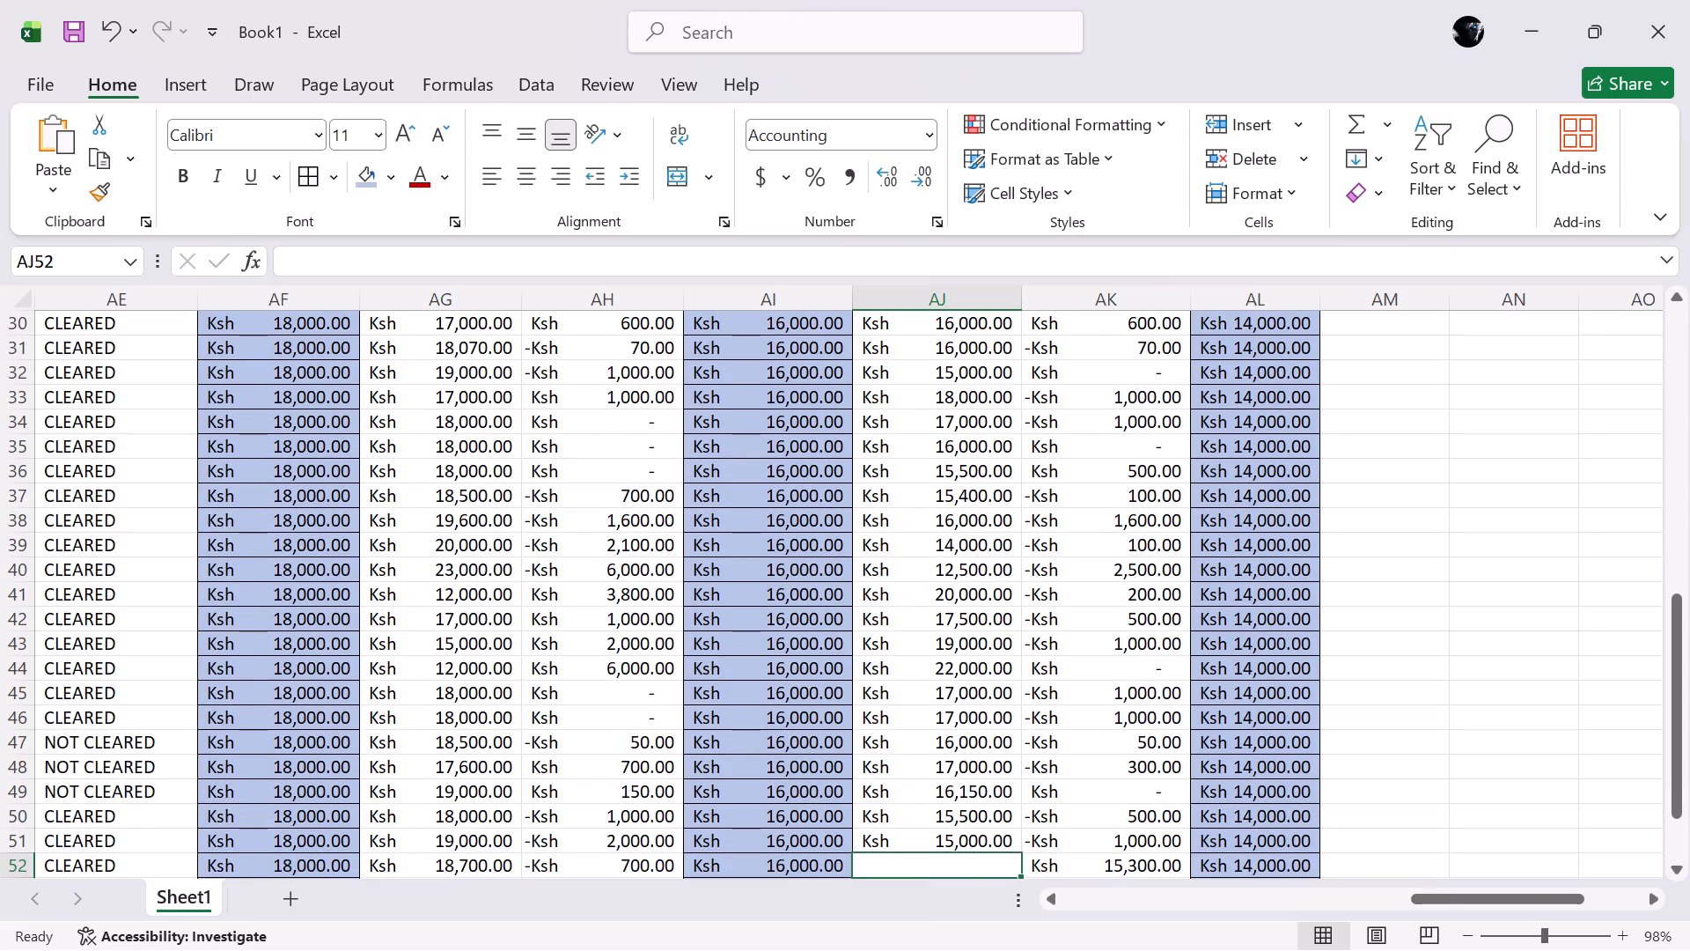
Enter Term 2 paid fees of 15700, 16500 and 16900 in cells AJ52 to AJ54.
key("1")
key("5")
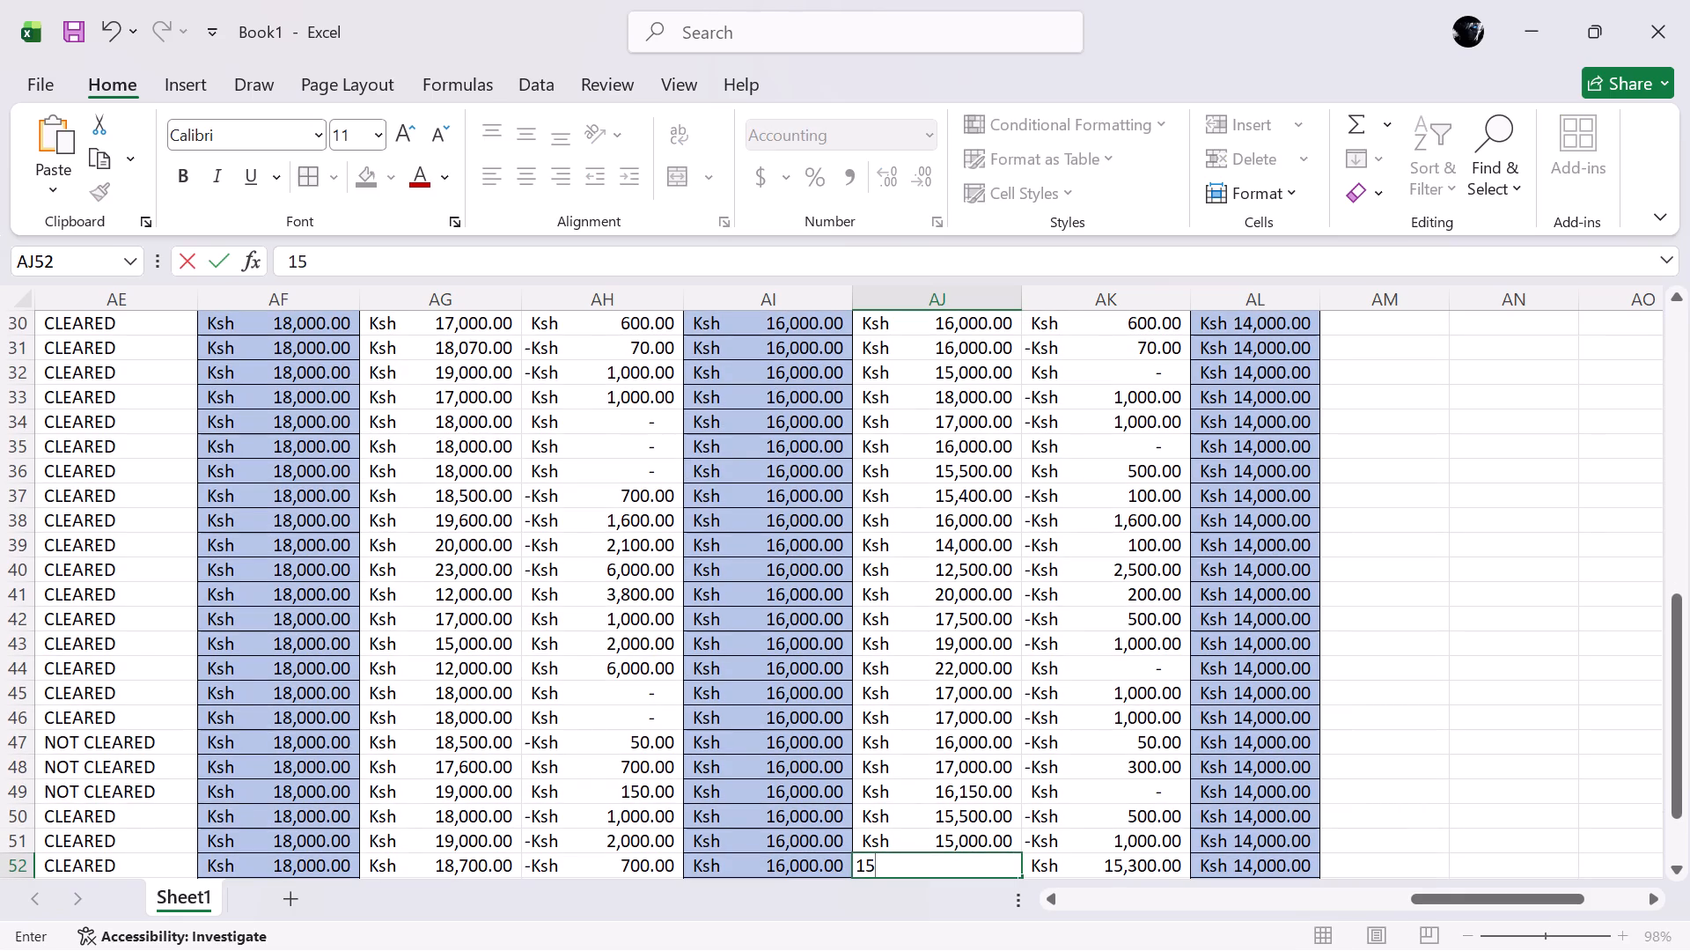
key("7")
type("00")
key("Down")
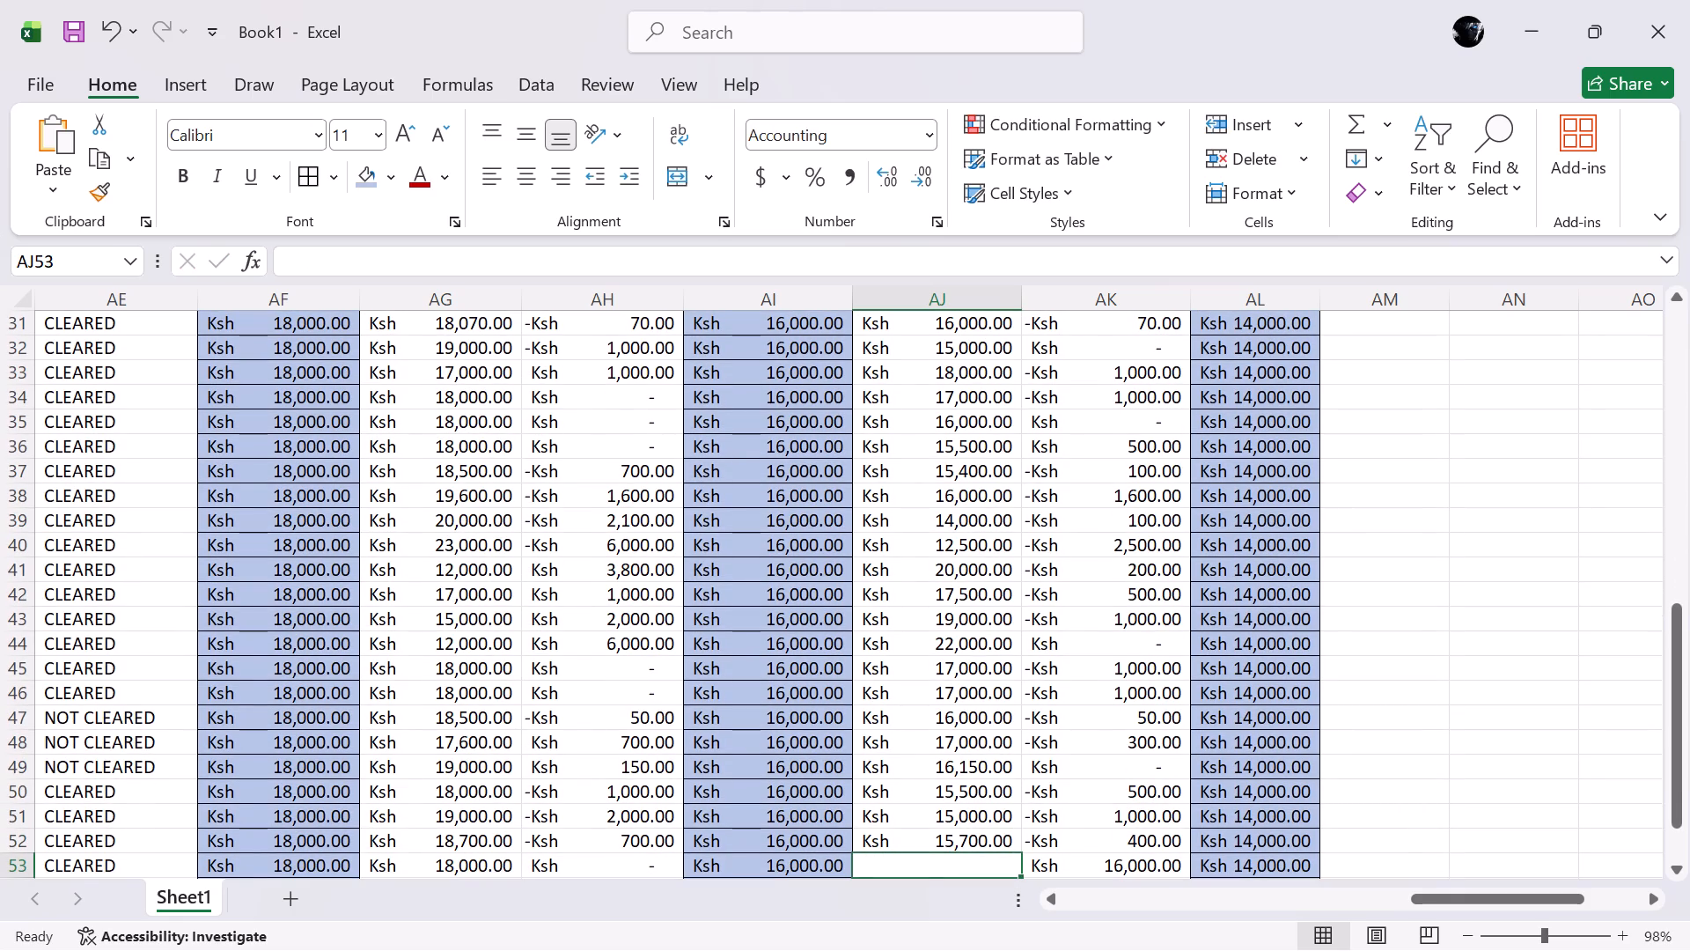
key("1")
type("6500")
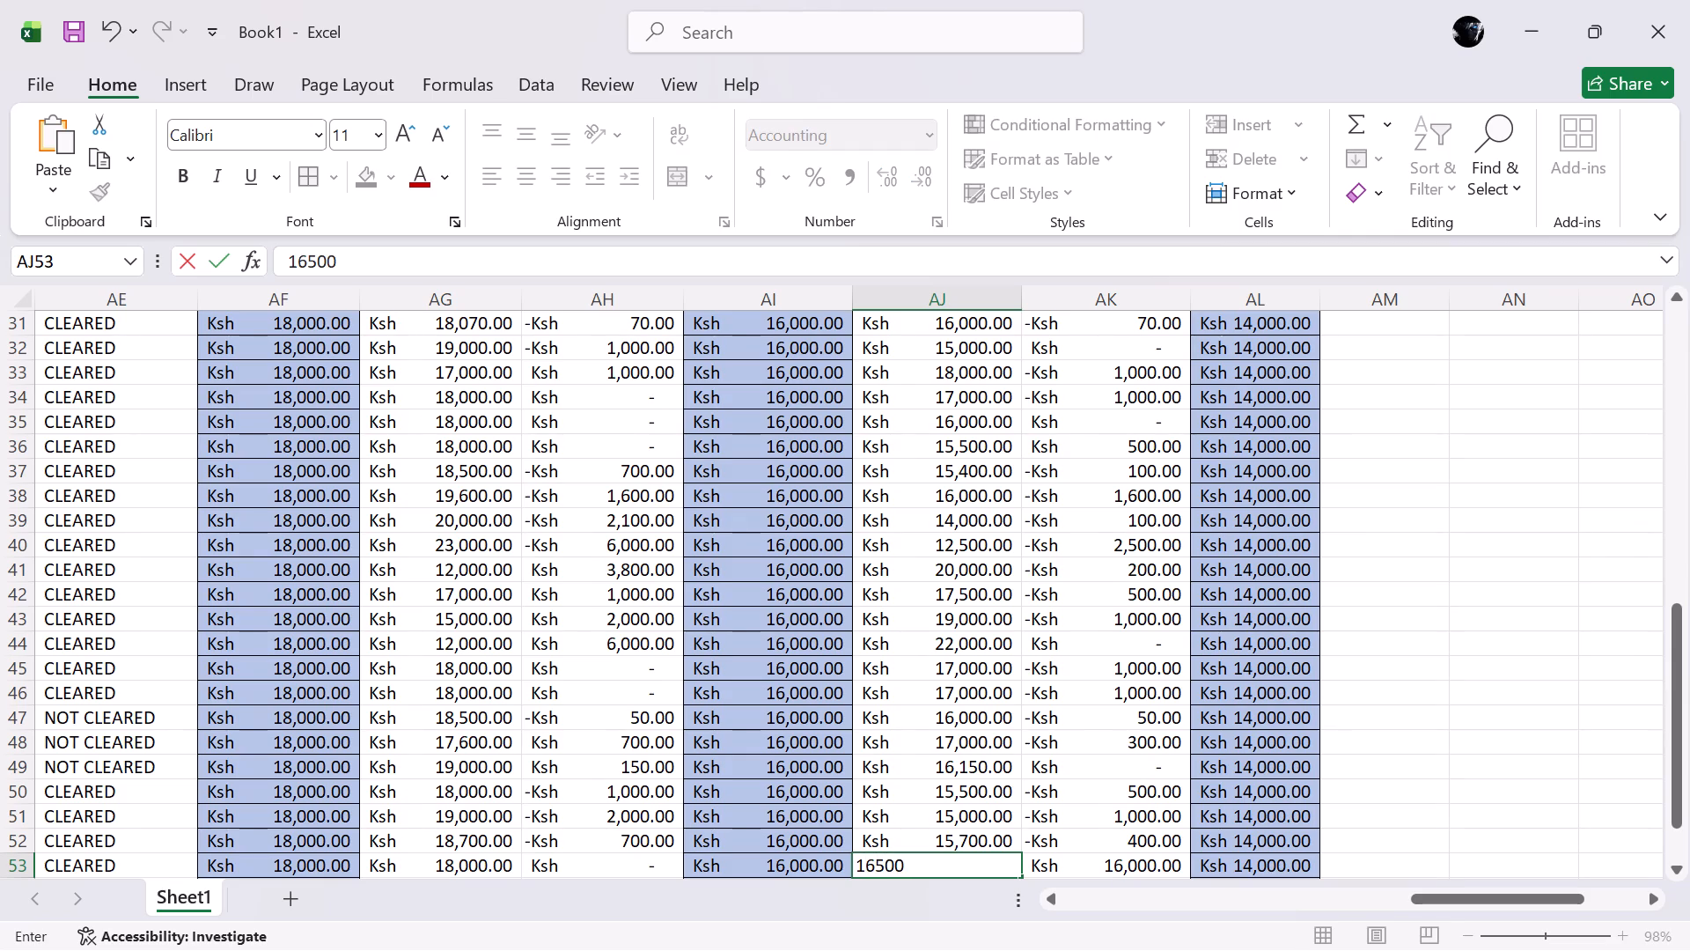
key("Down")
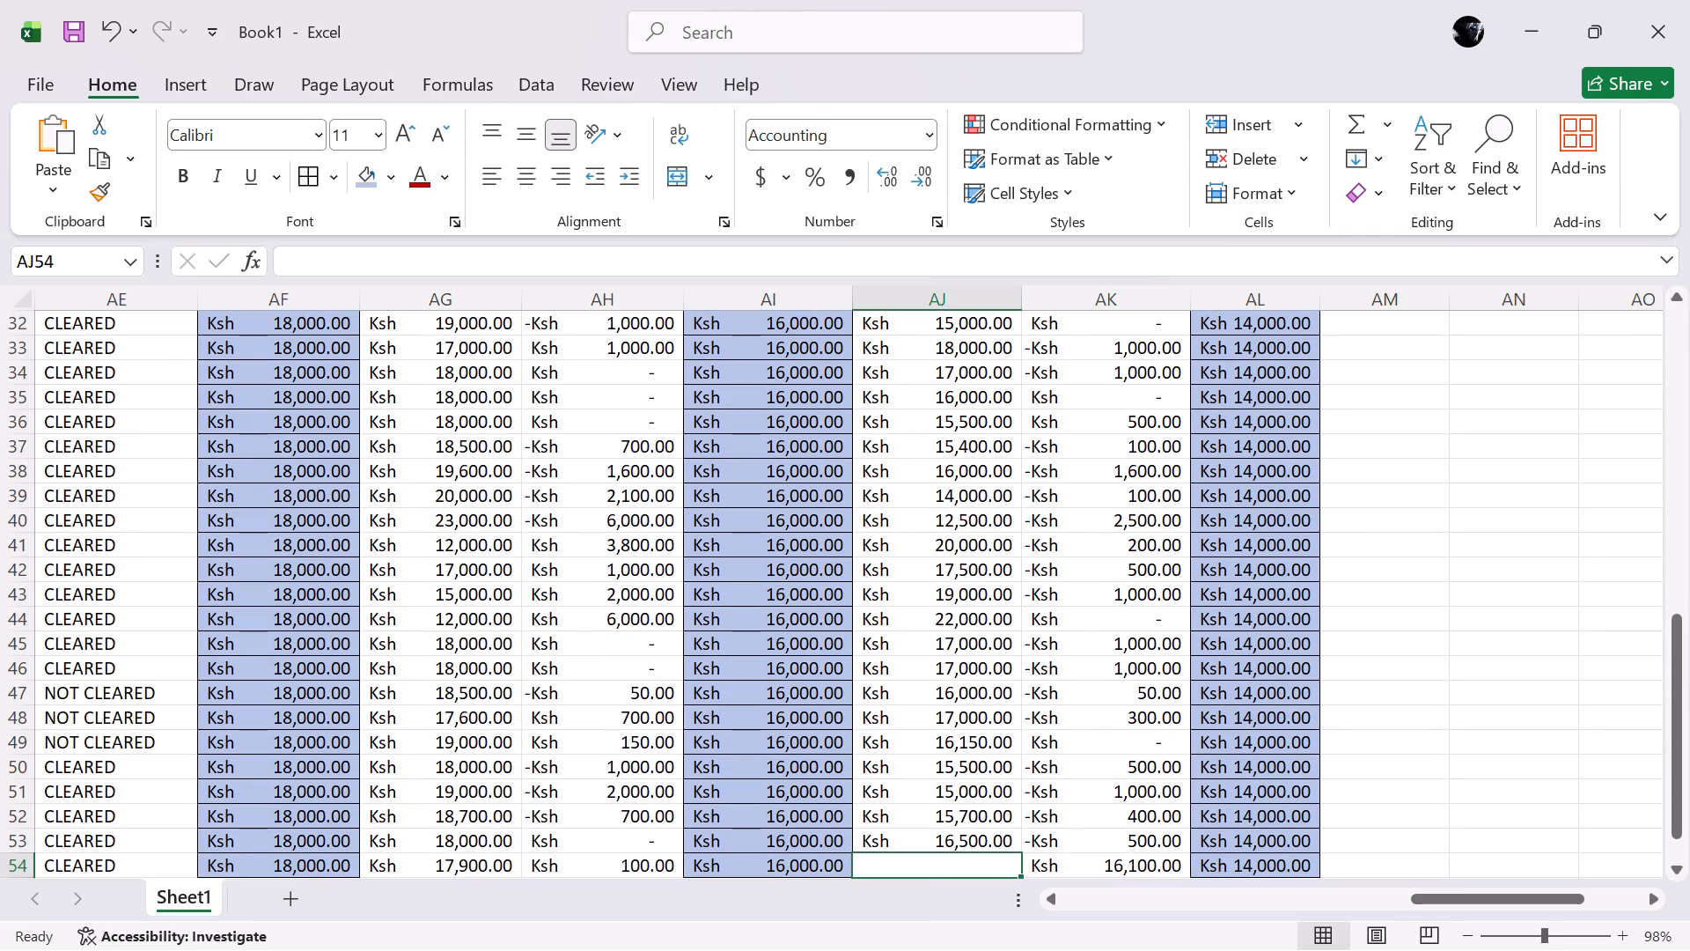
type("16")
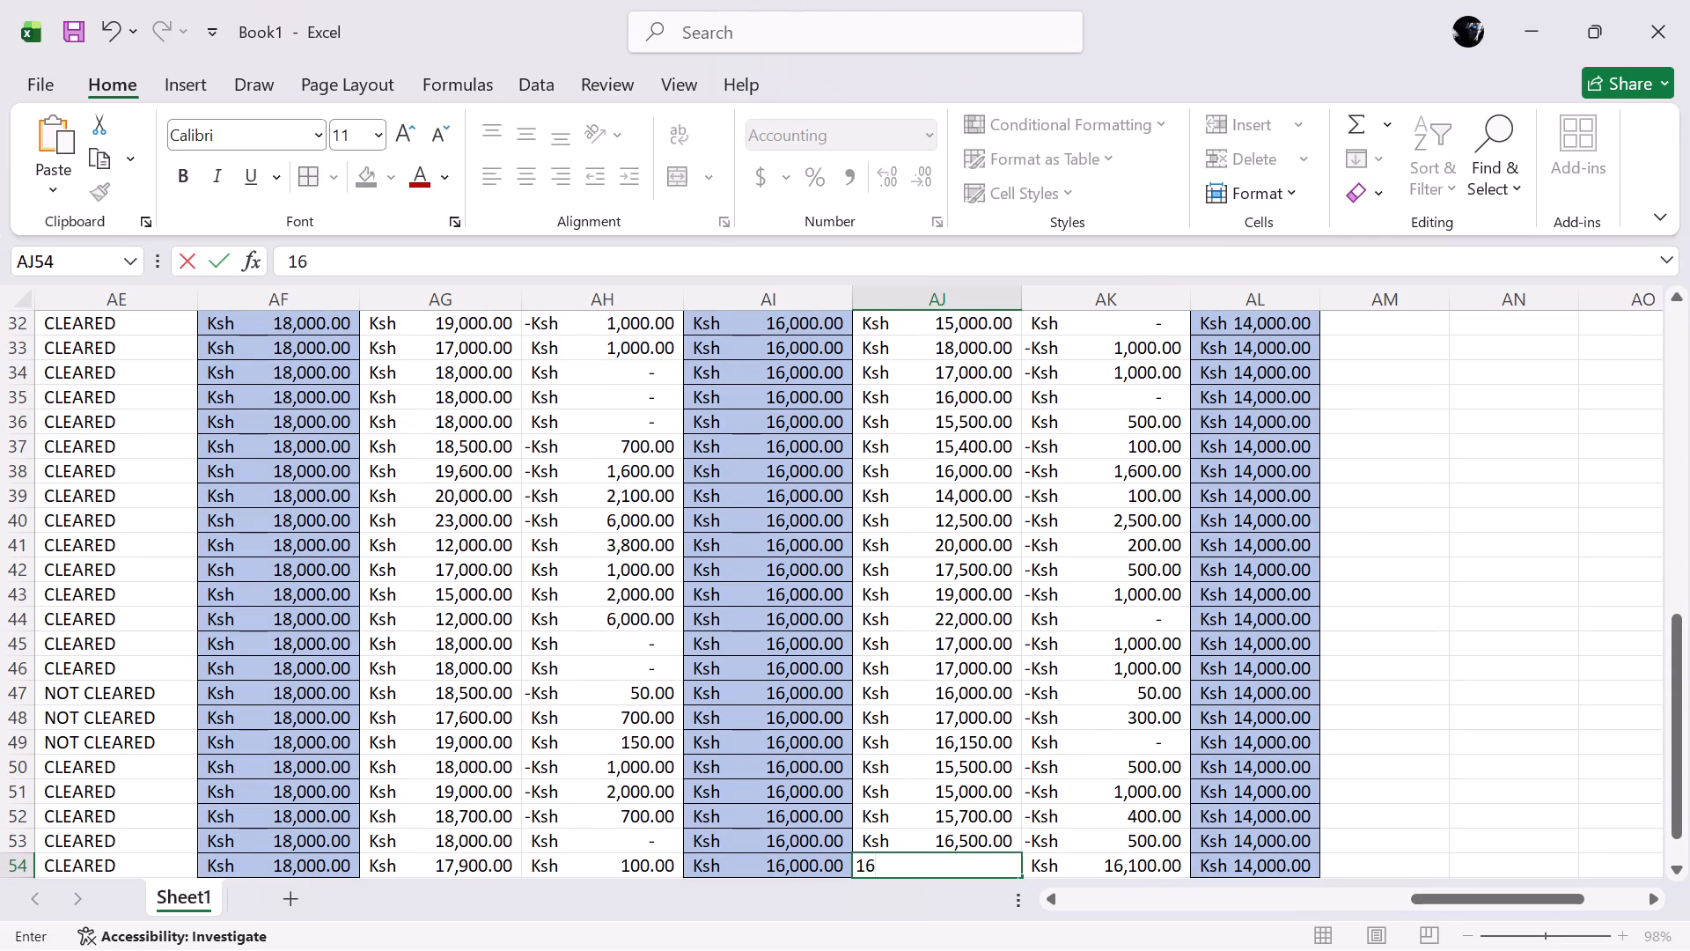
type("900")
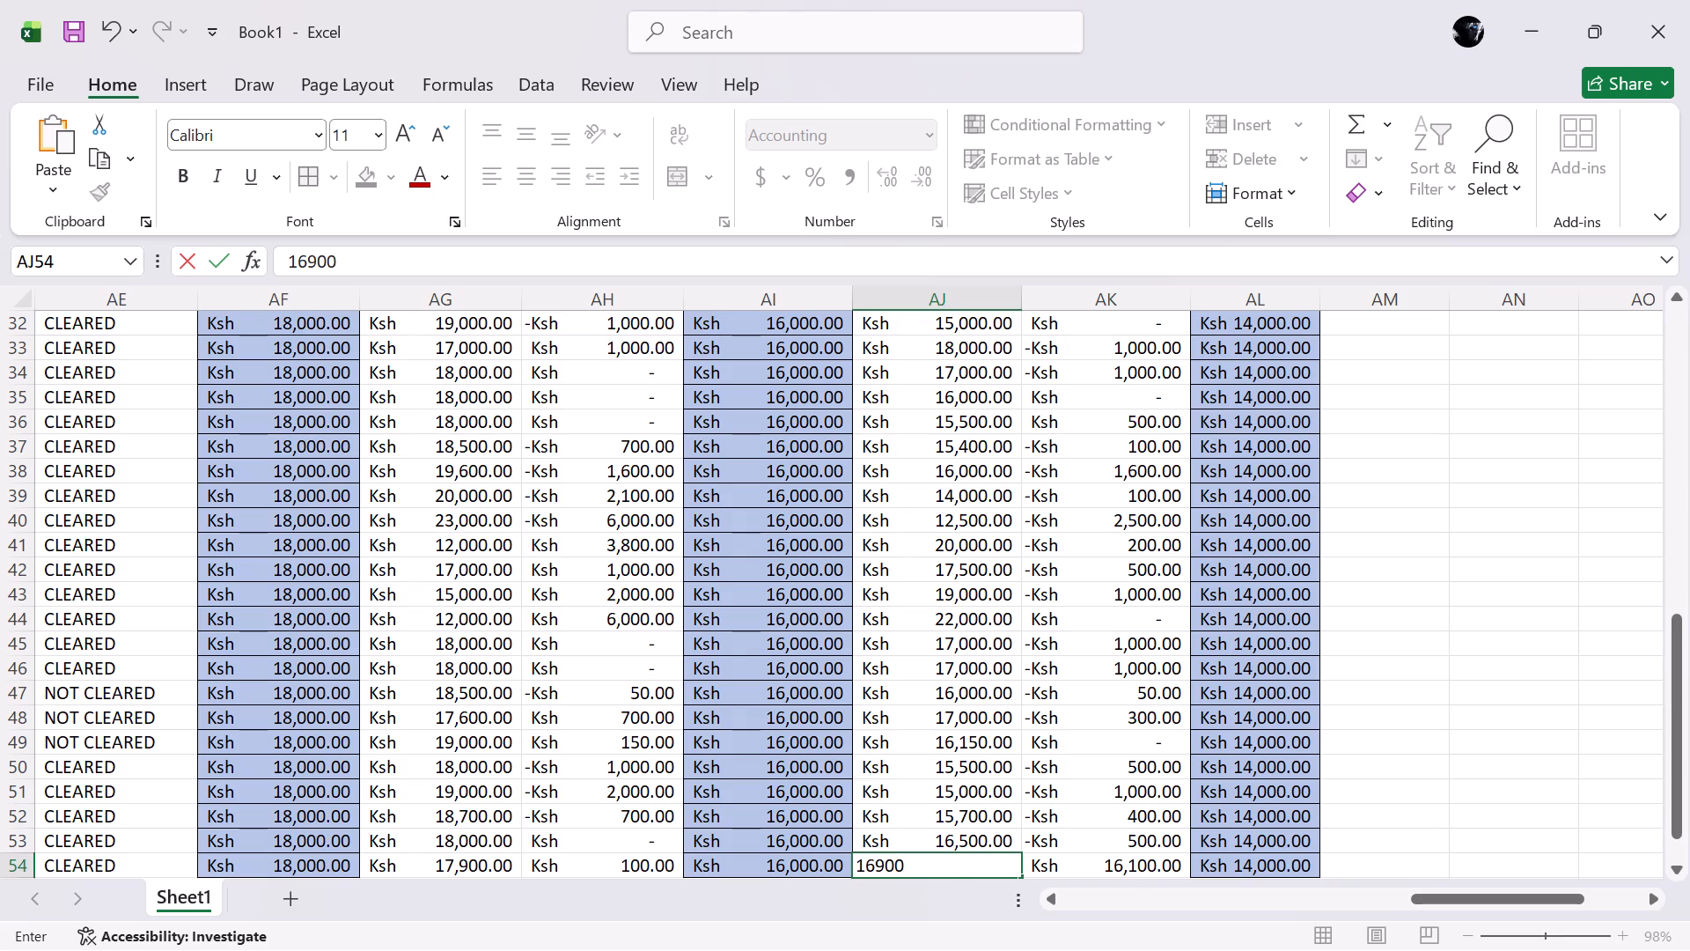
key("Down")
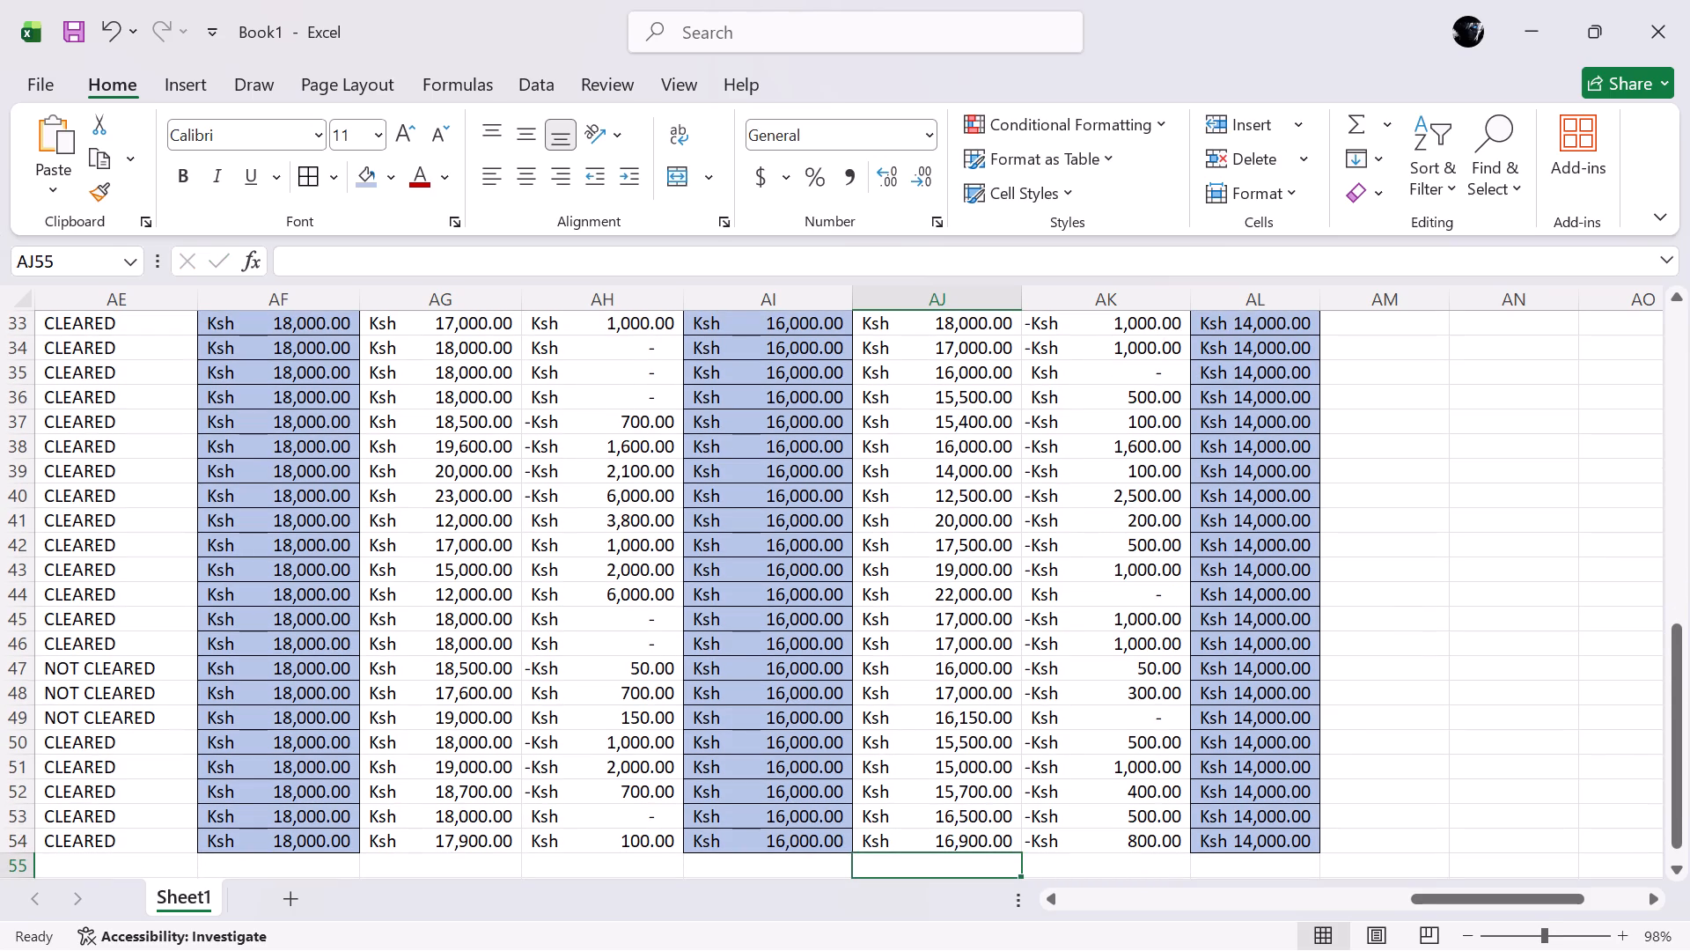
Enter the Term 3 balance formula =SUM(AK5:AL5)-AM5 in cell AN5.
scroll(1175, 409, "up", 1)
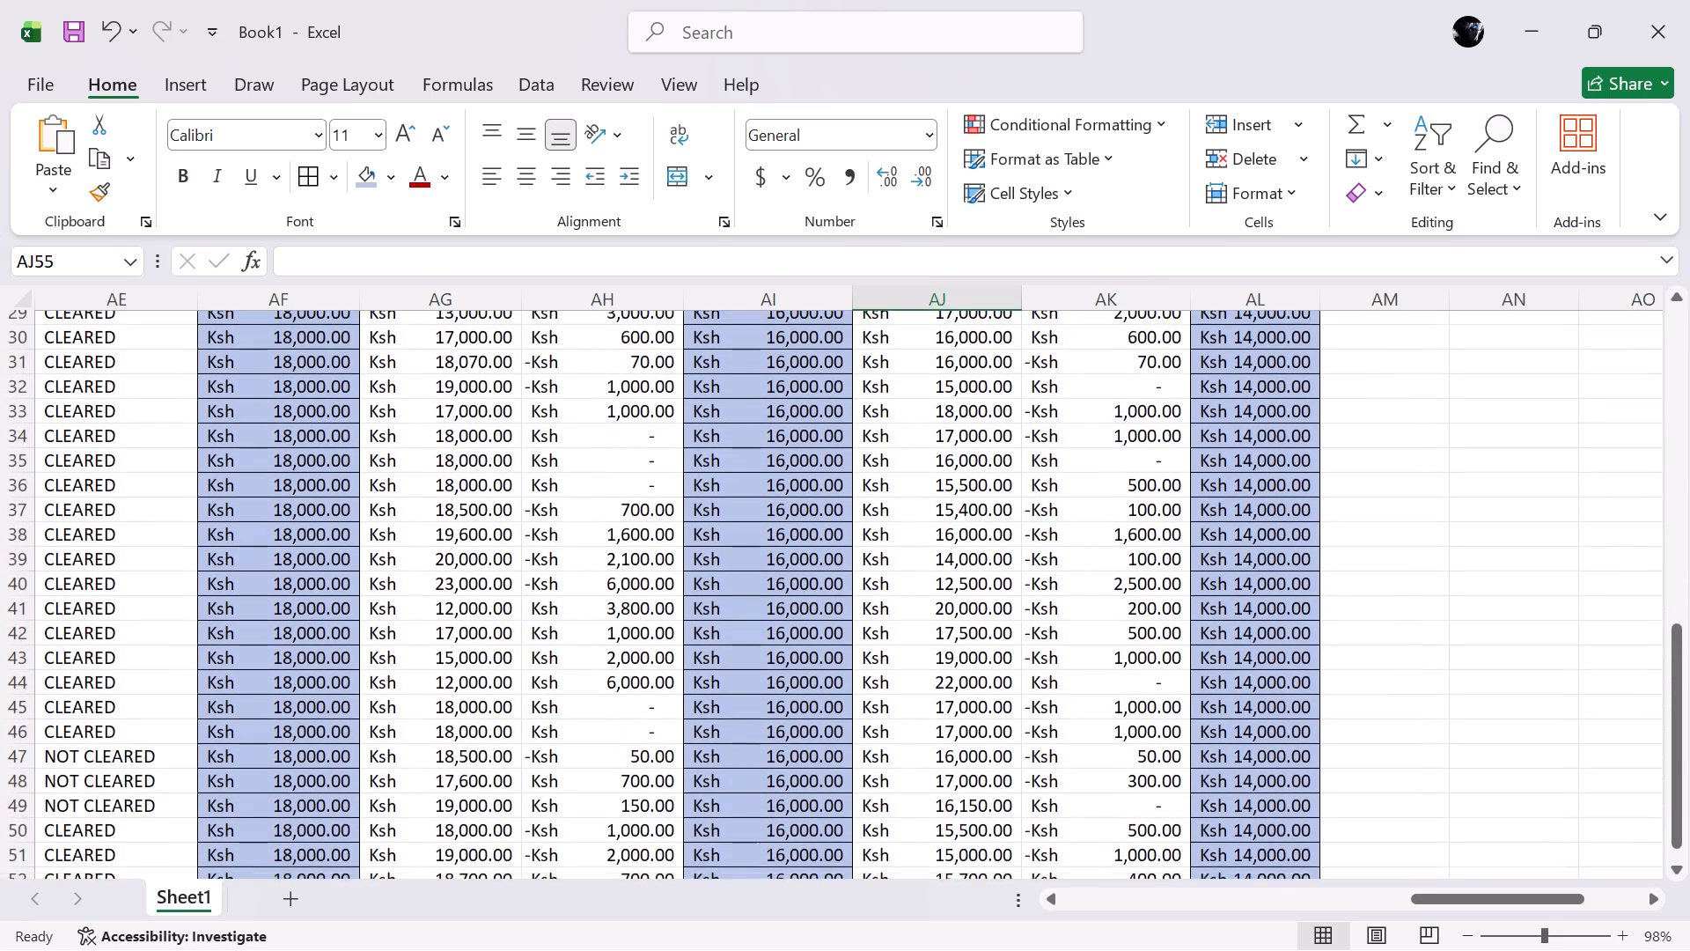
scroll(1175, 409, "left", 1)
scroll(1175, 409, "up", 2)
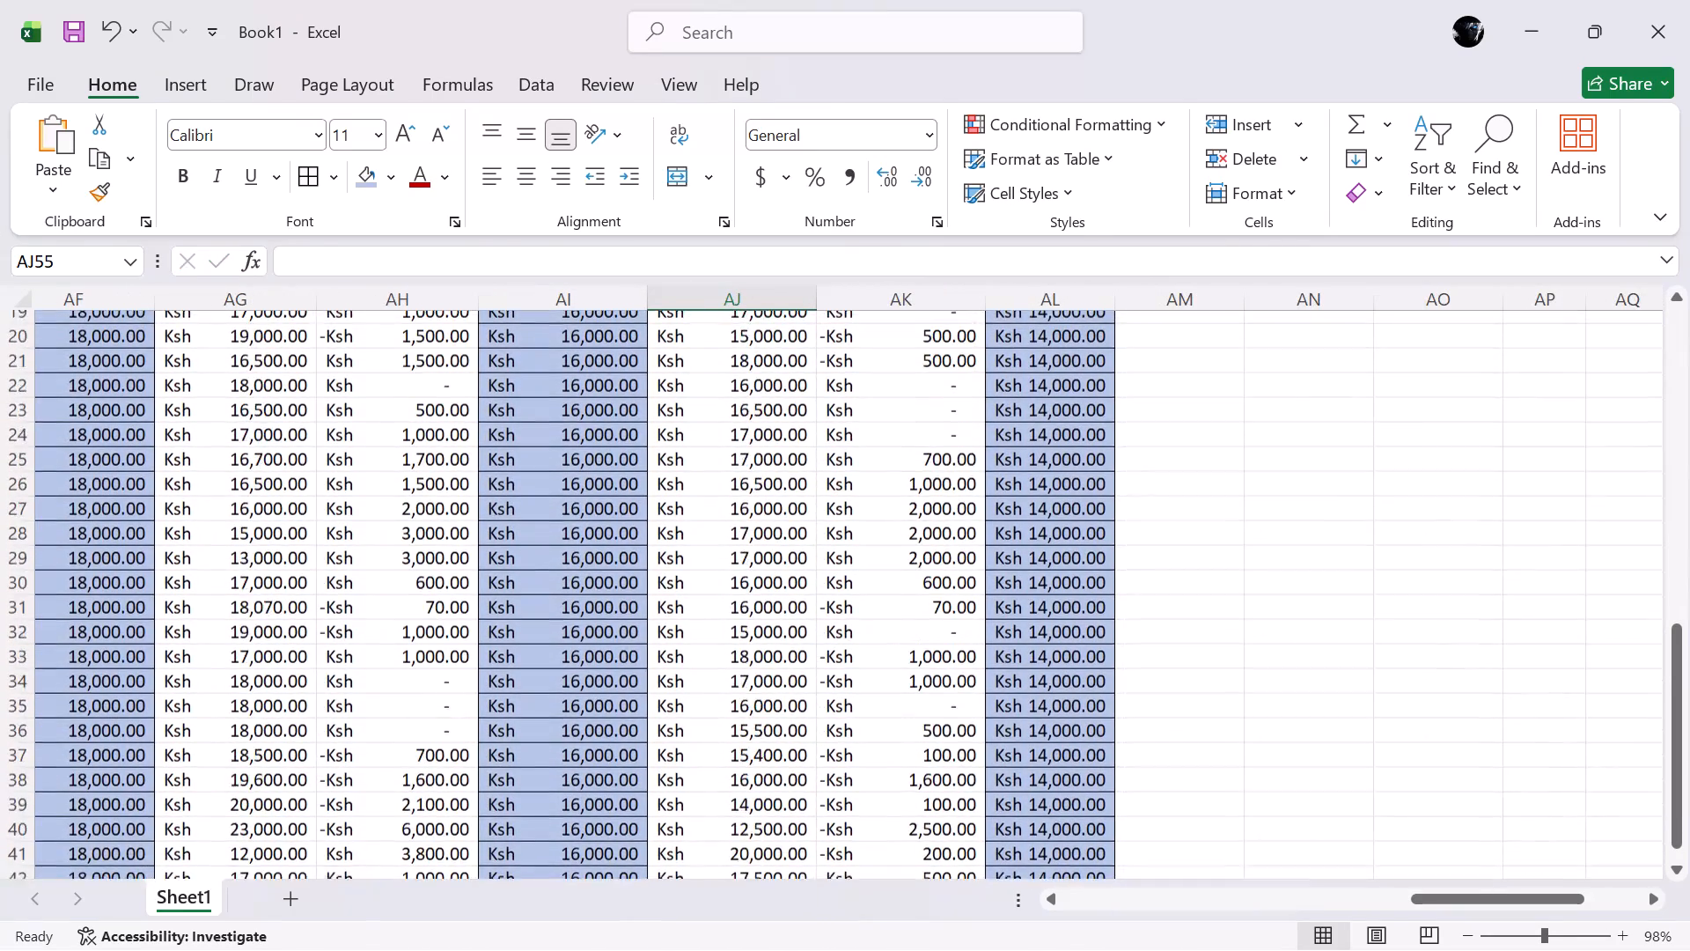
scroll(1175, 409, "up", 4)
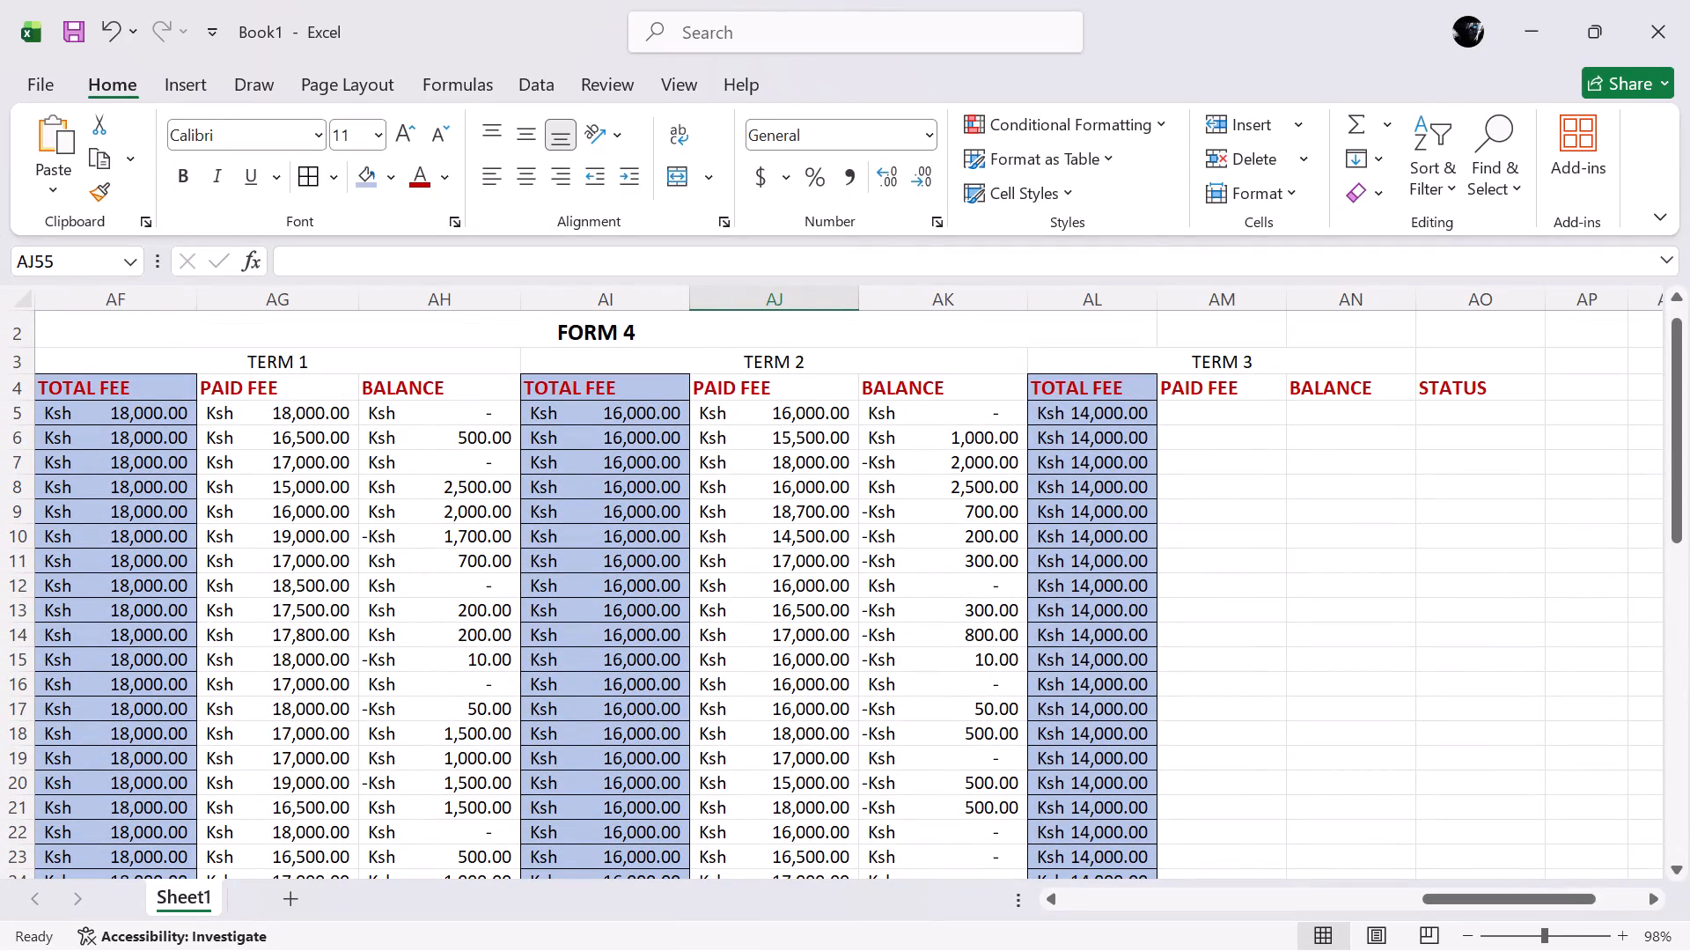
left_click(1326, 407)
key("equal")
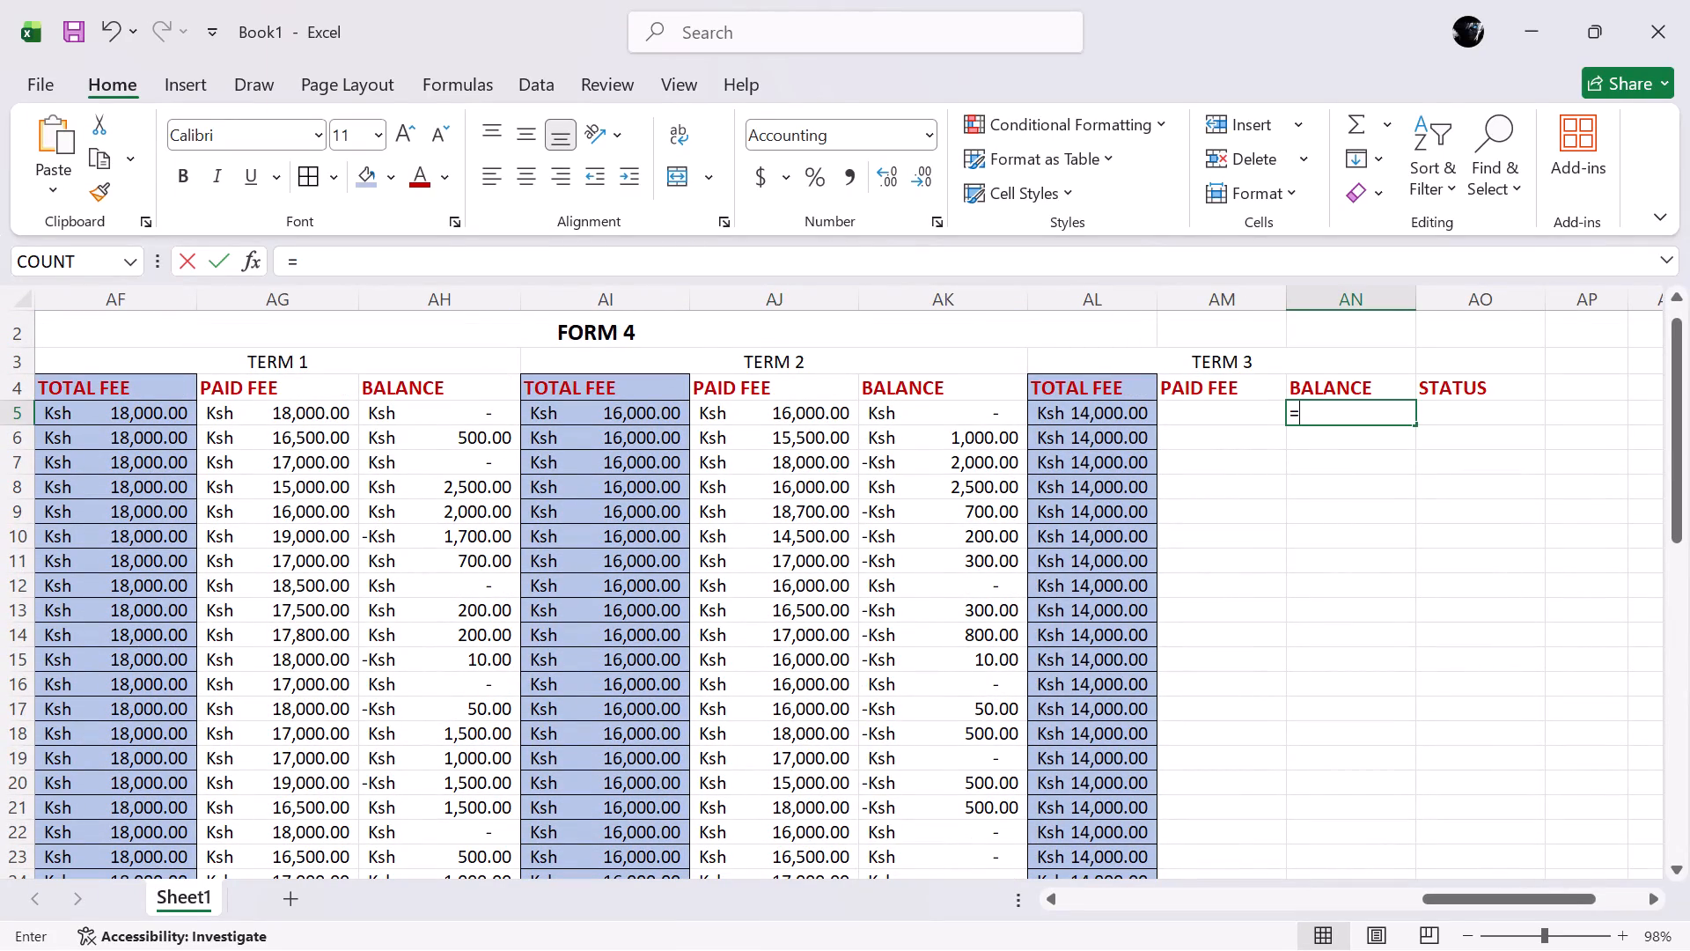
key("s")
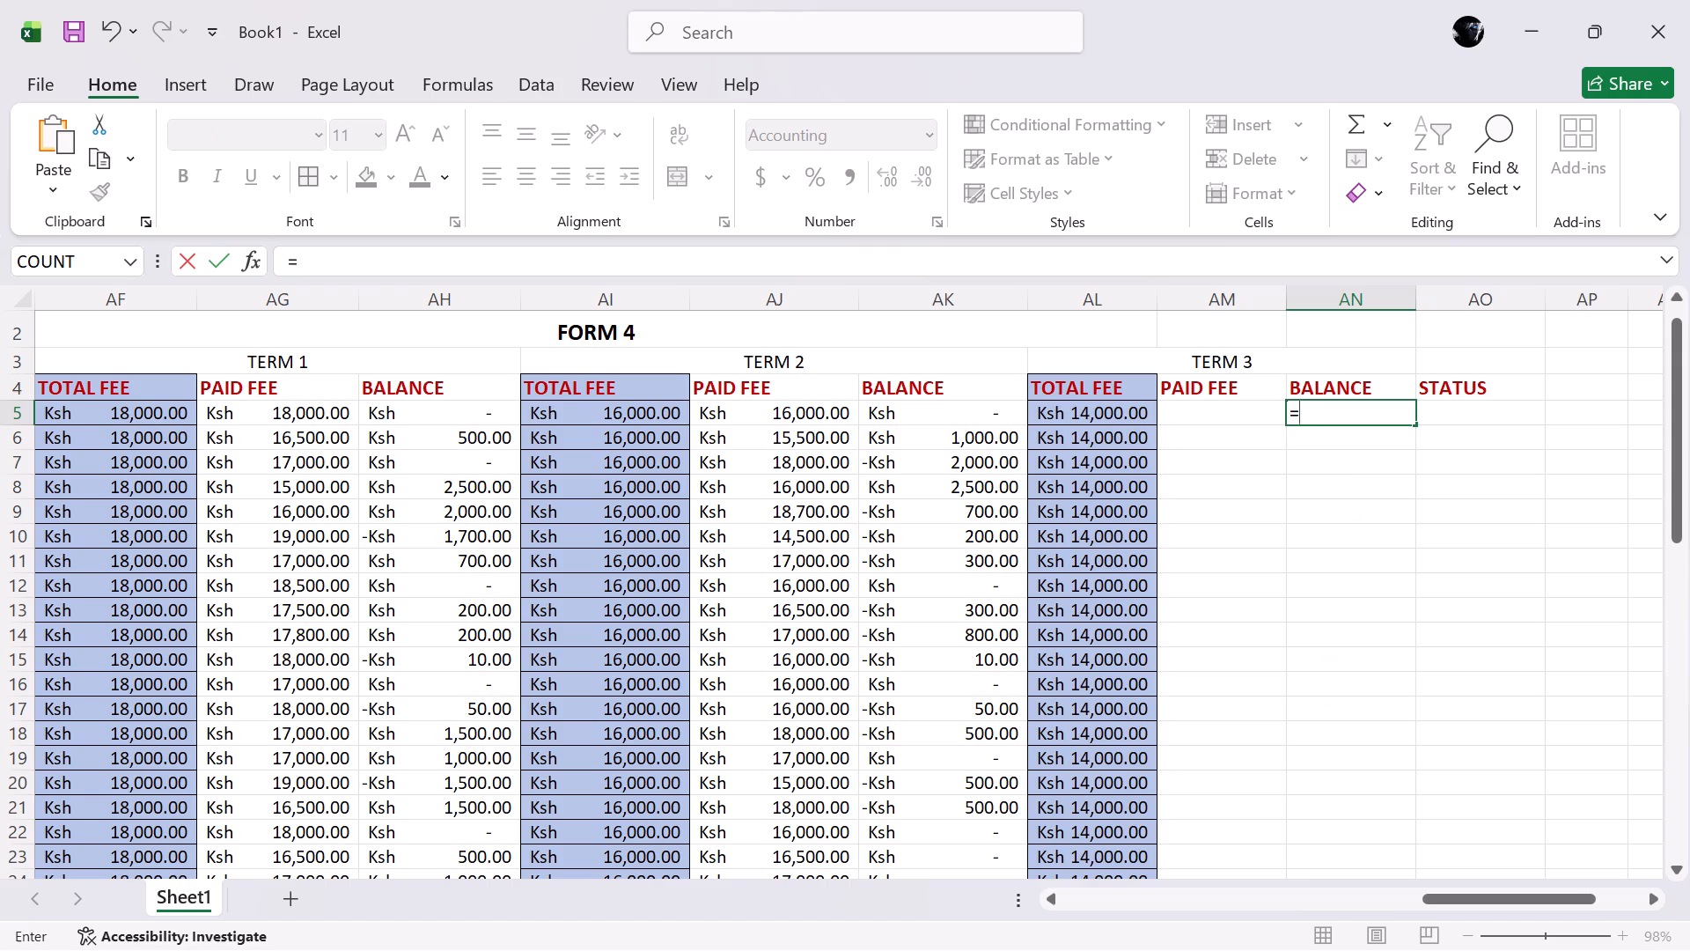
type("SUM")
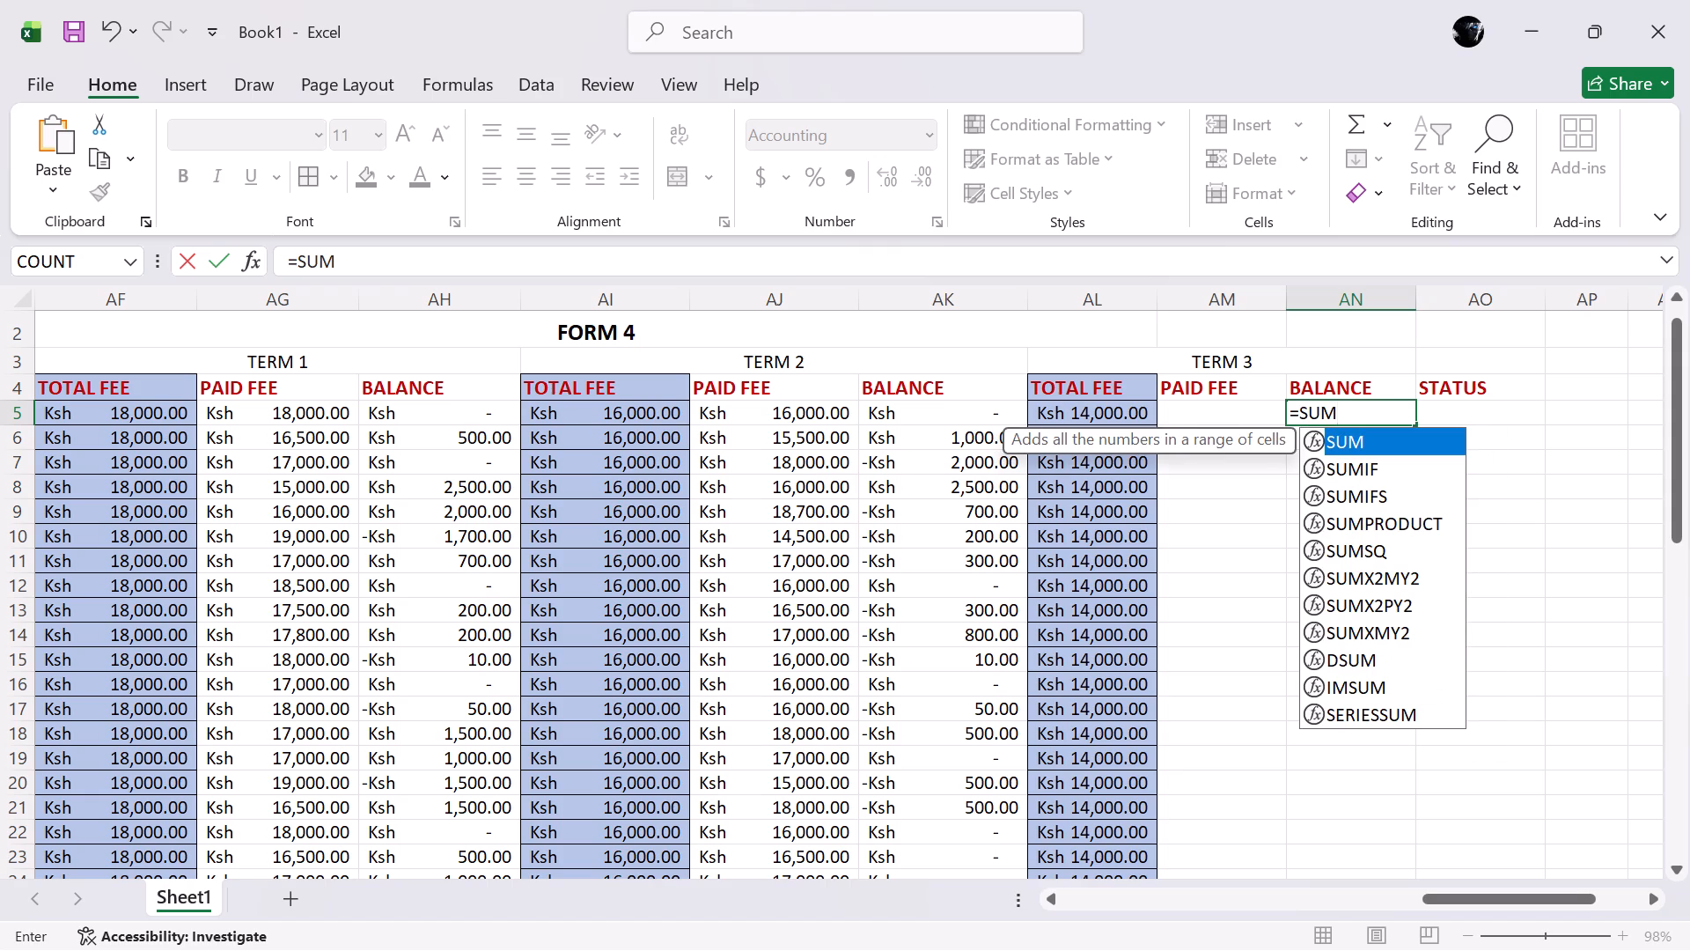
key("shift+parenleft")
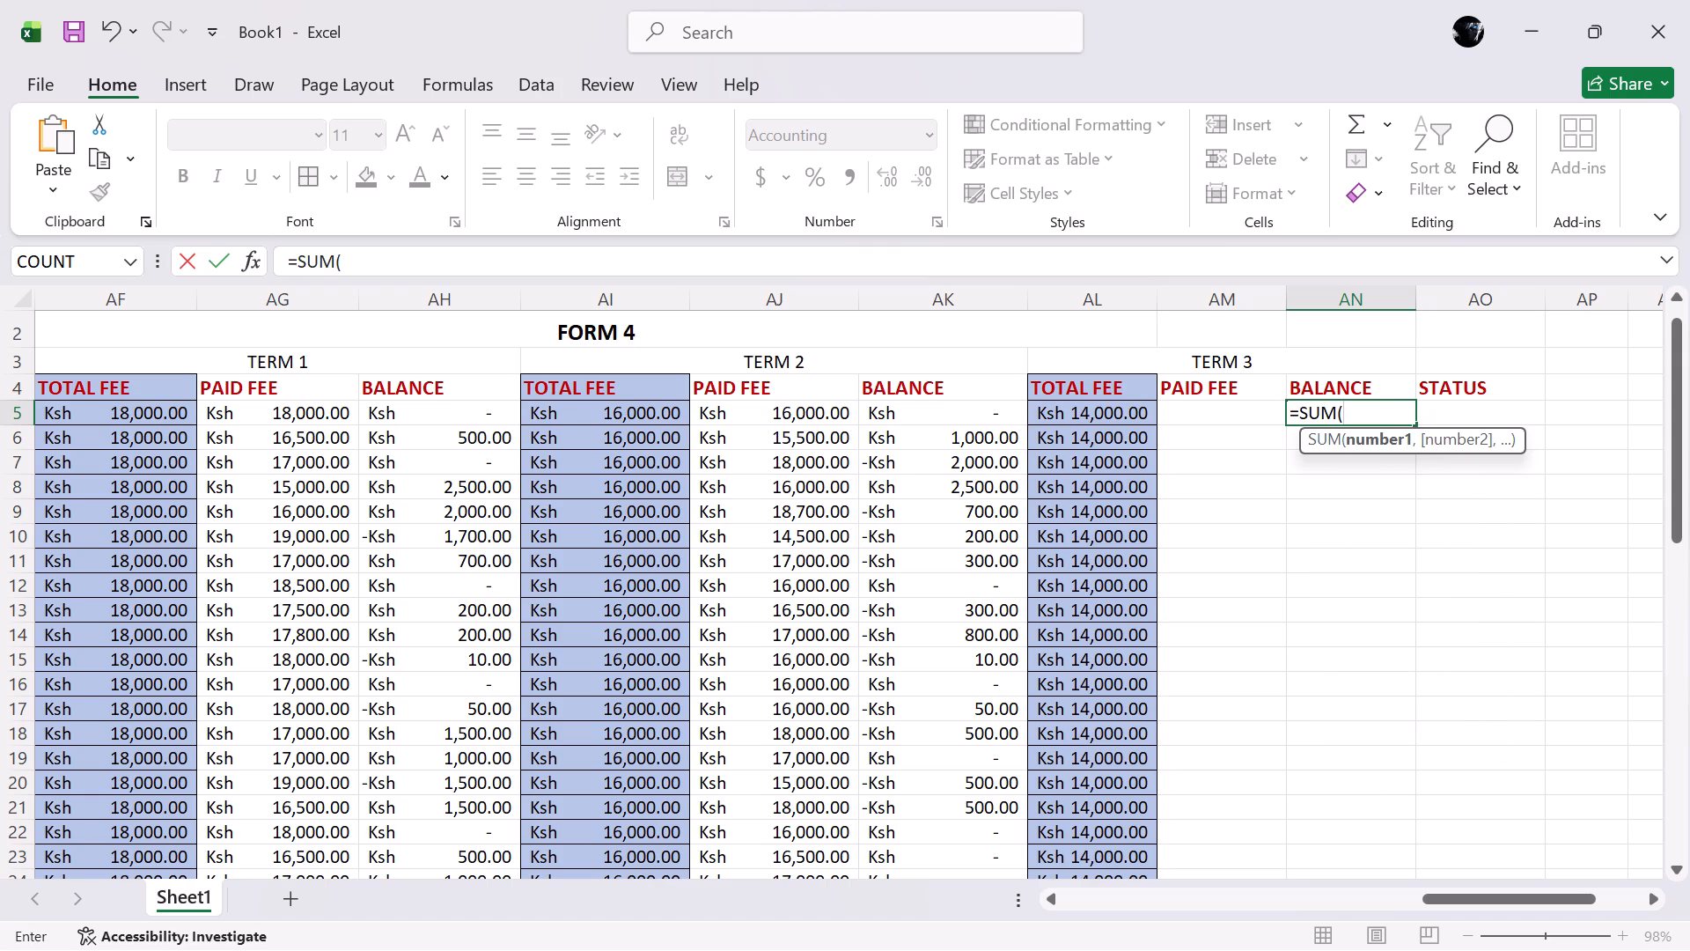
type("AK")
key("5")
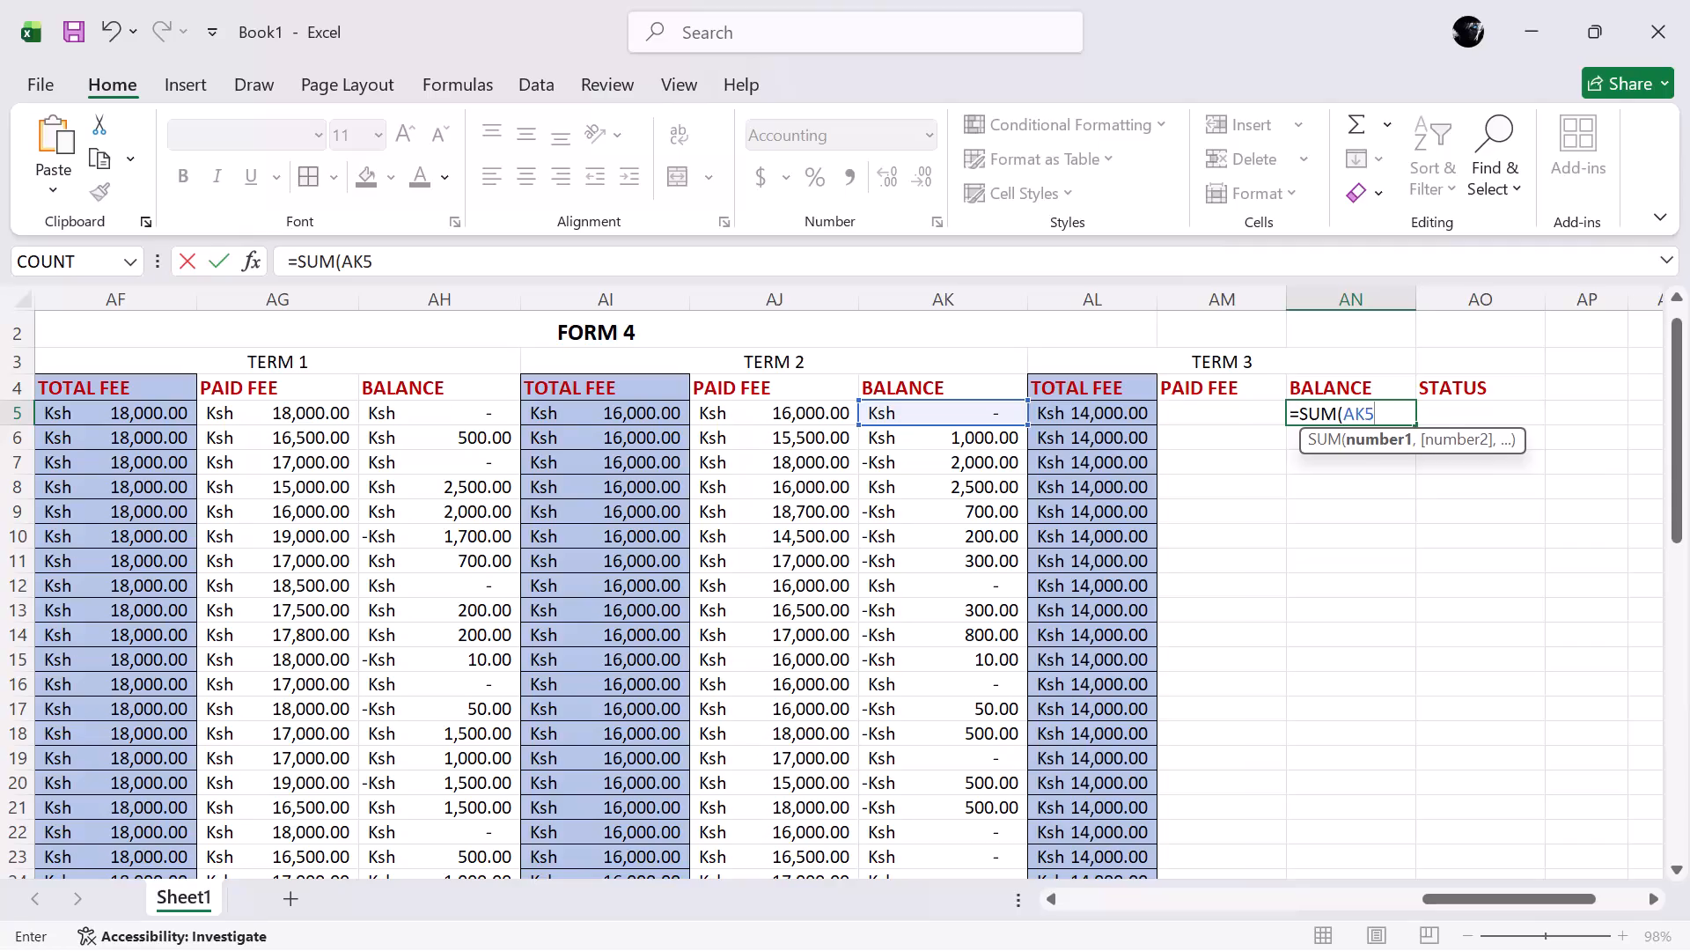
key("comma")
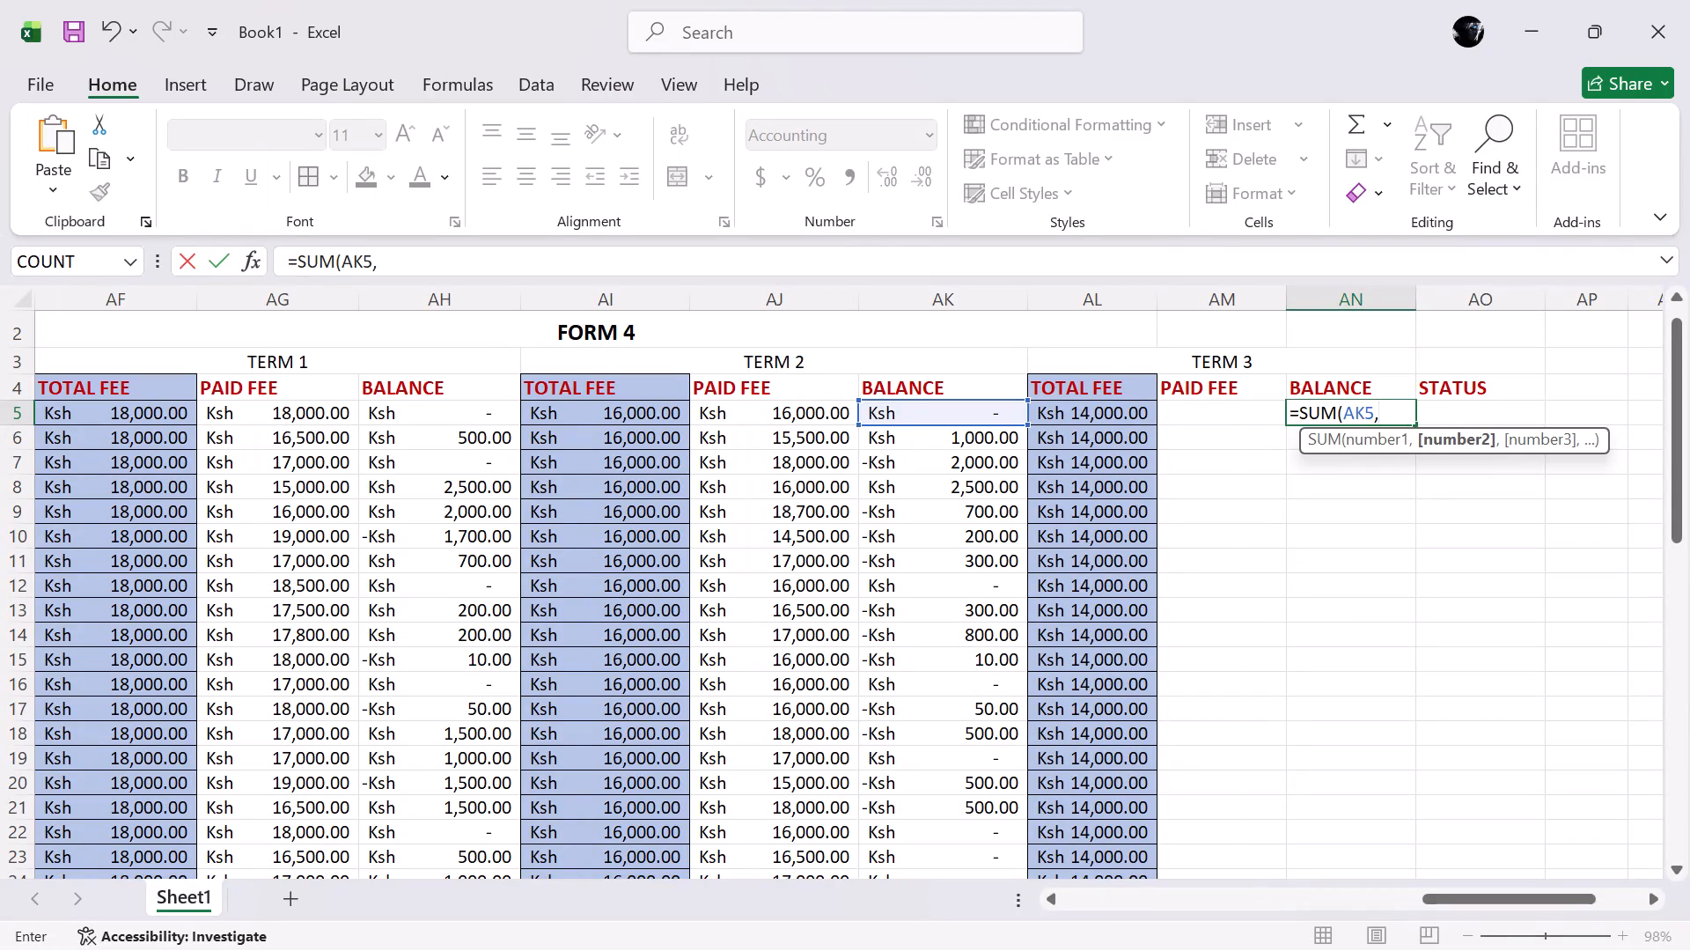
key("BackSpace")
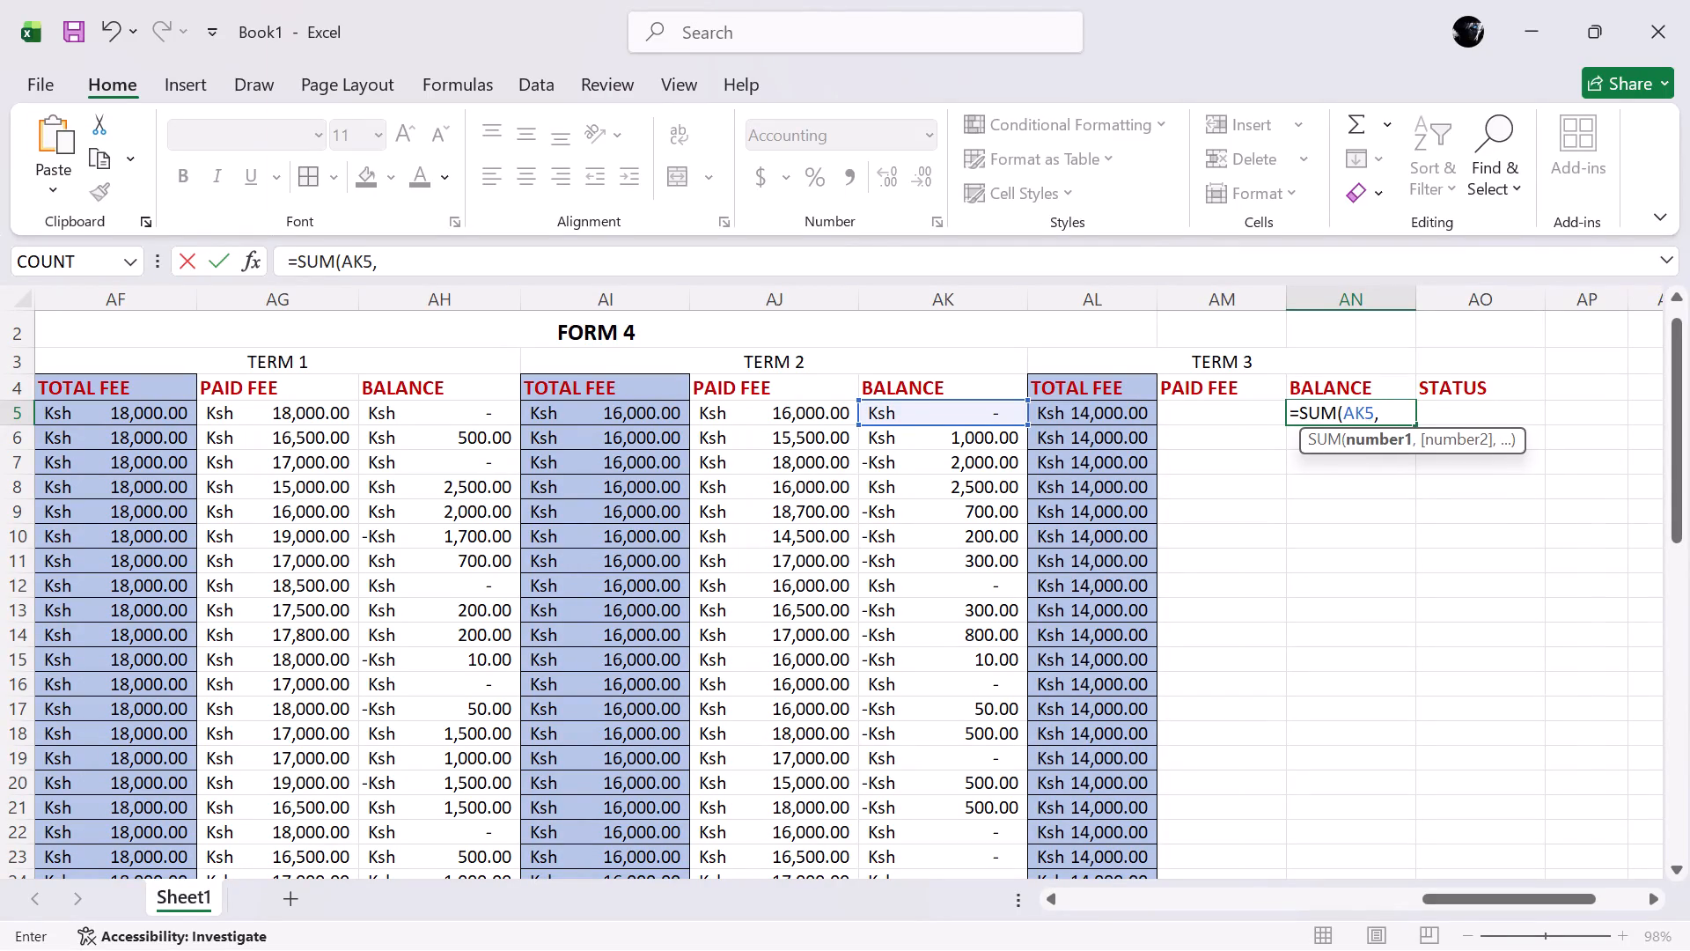
key("shift+colon")
type("AL")
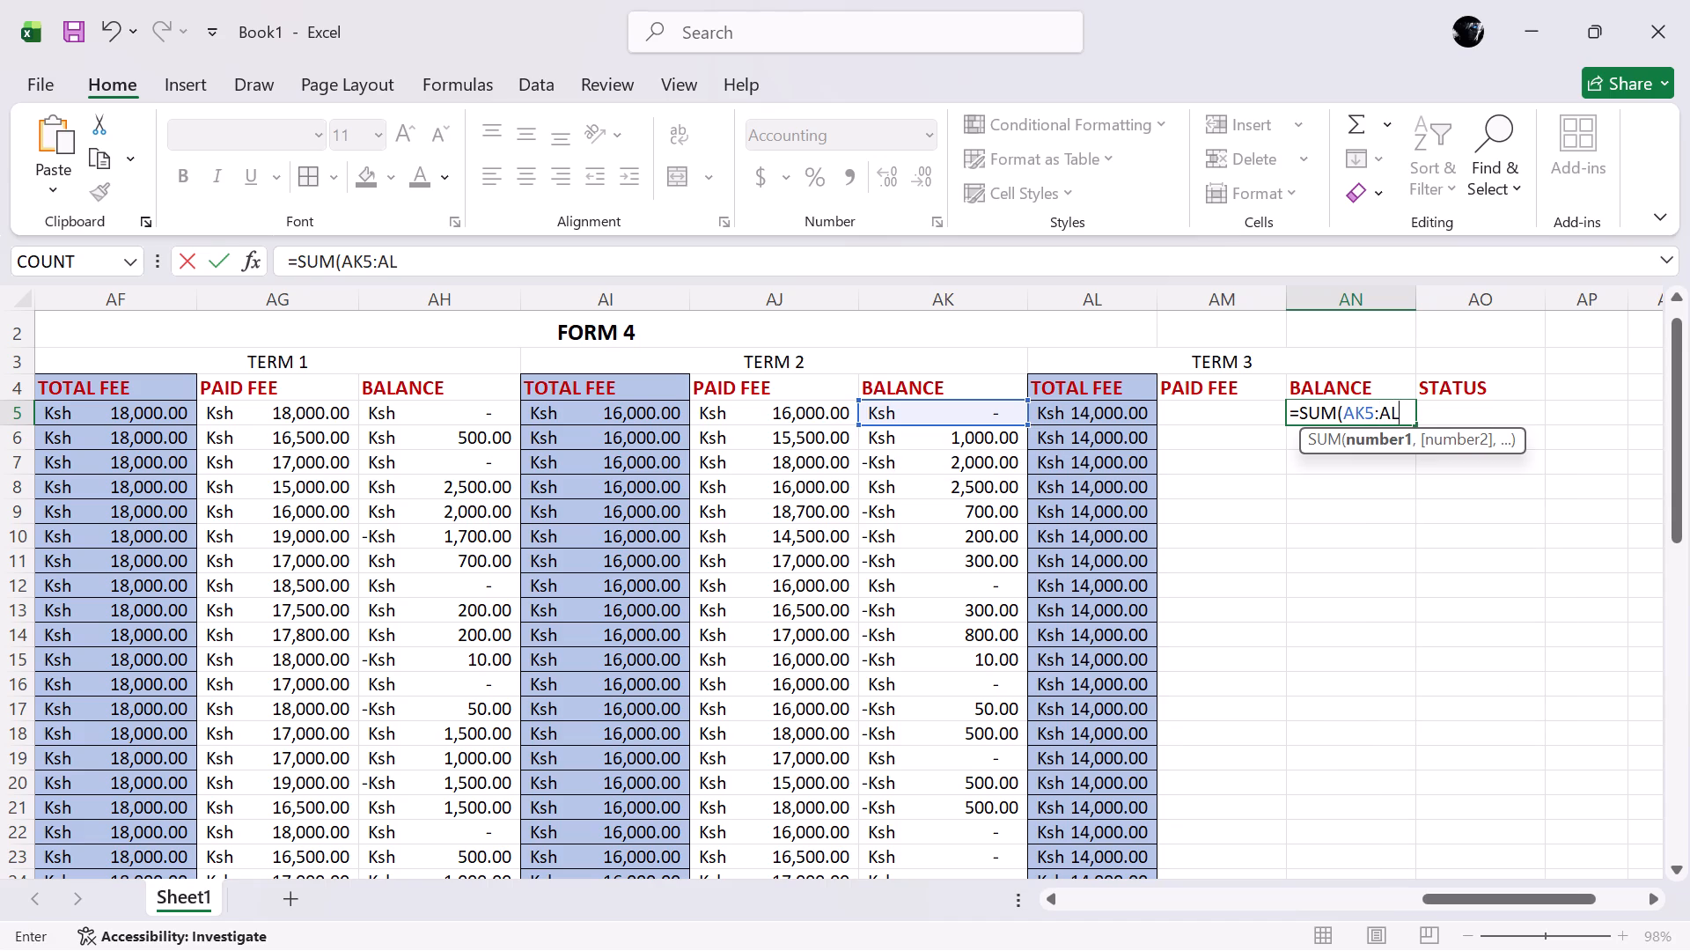
key("5")
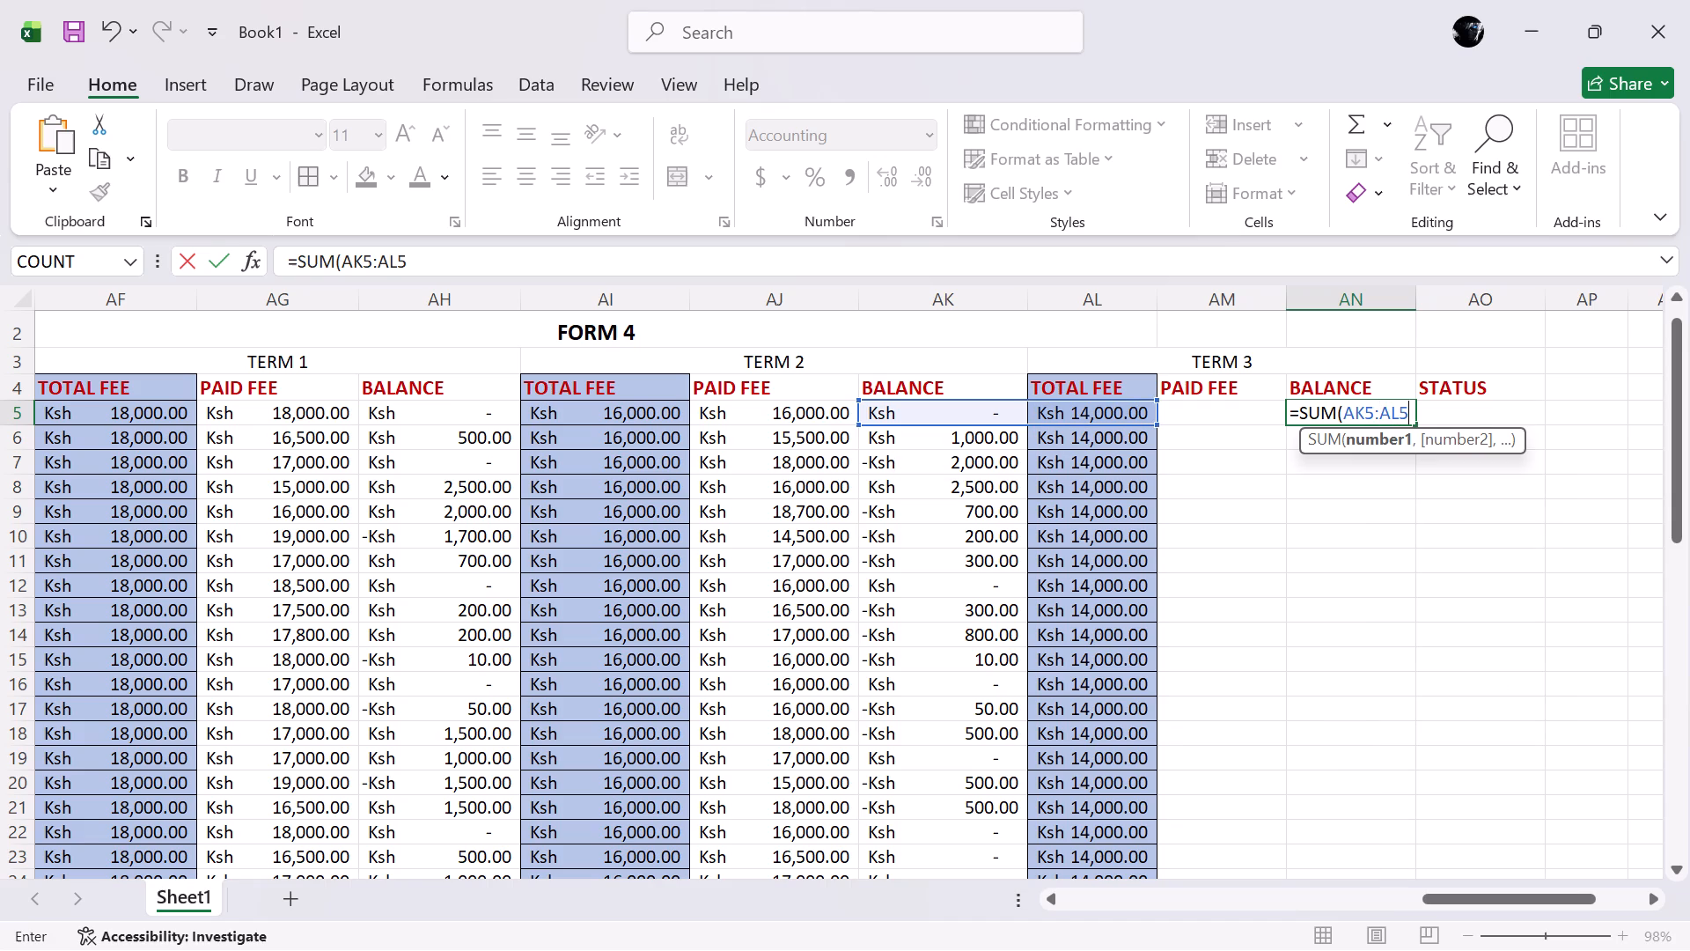
key("shift+parenright")
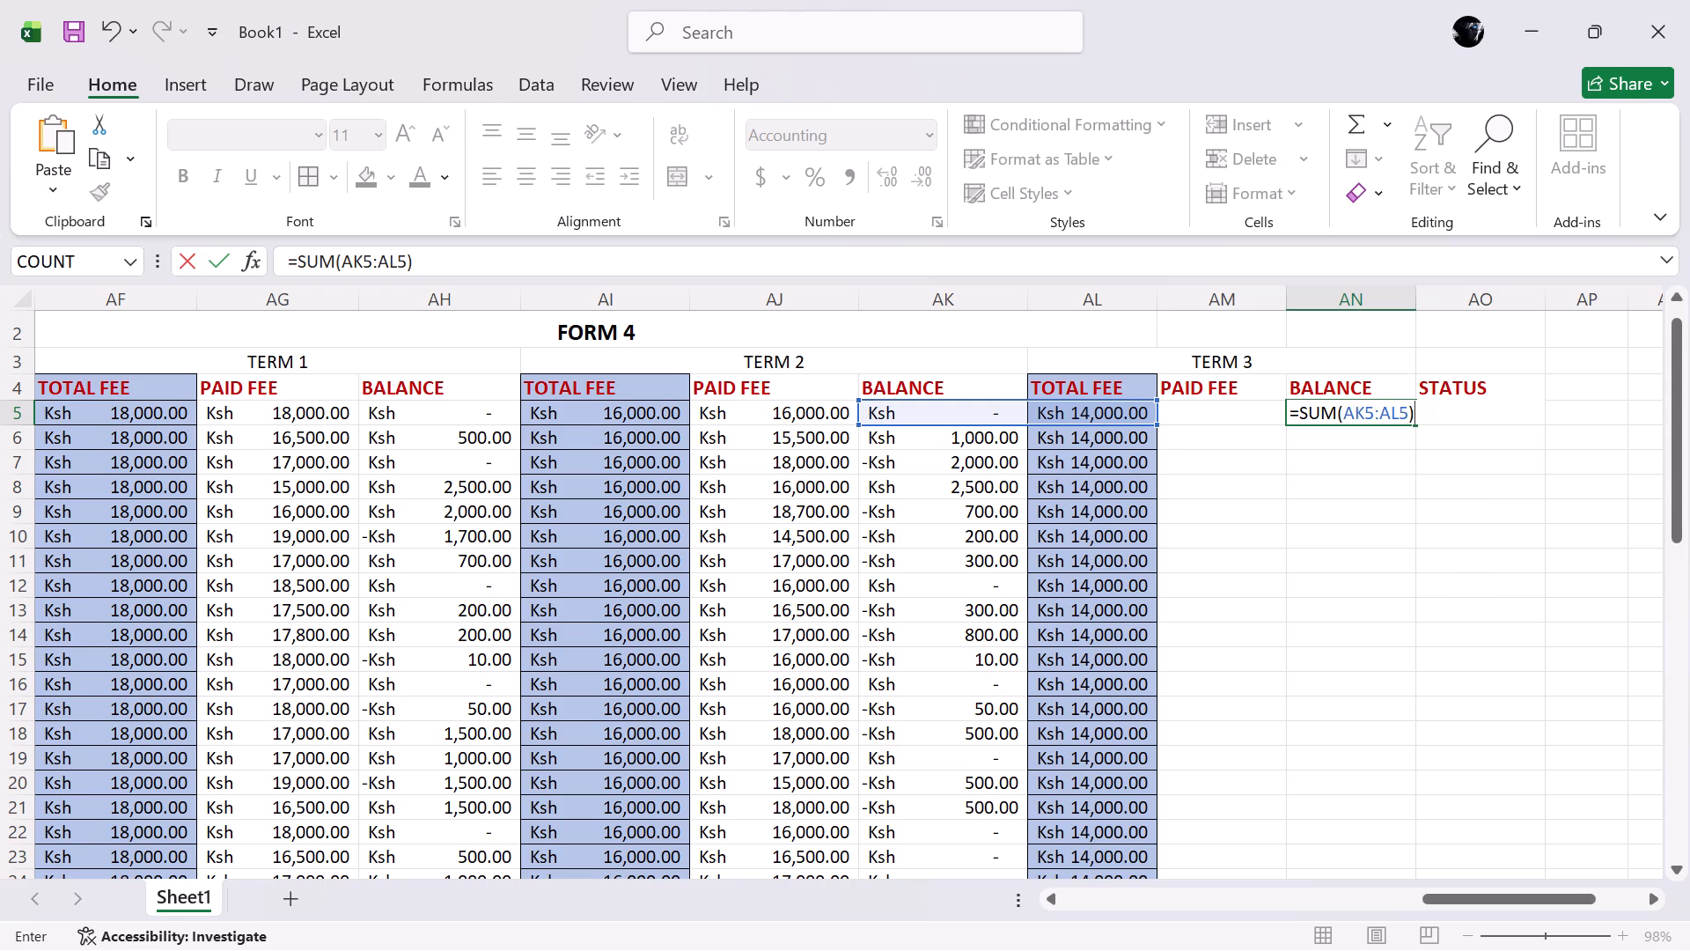
key("minus")
type("AM5")
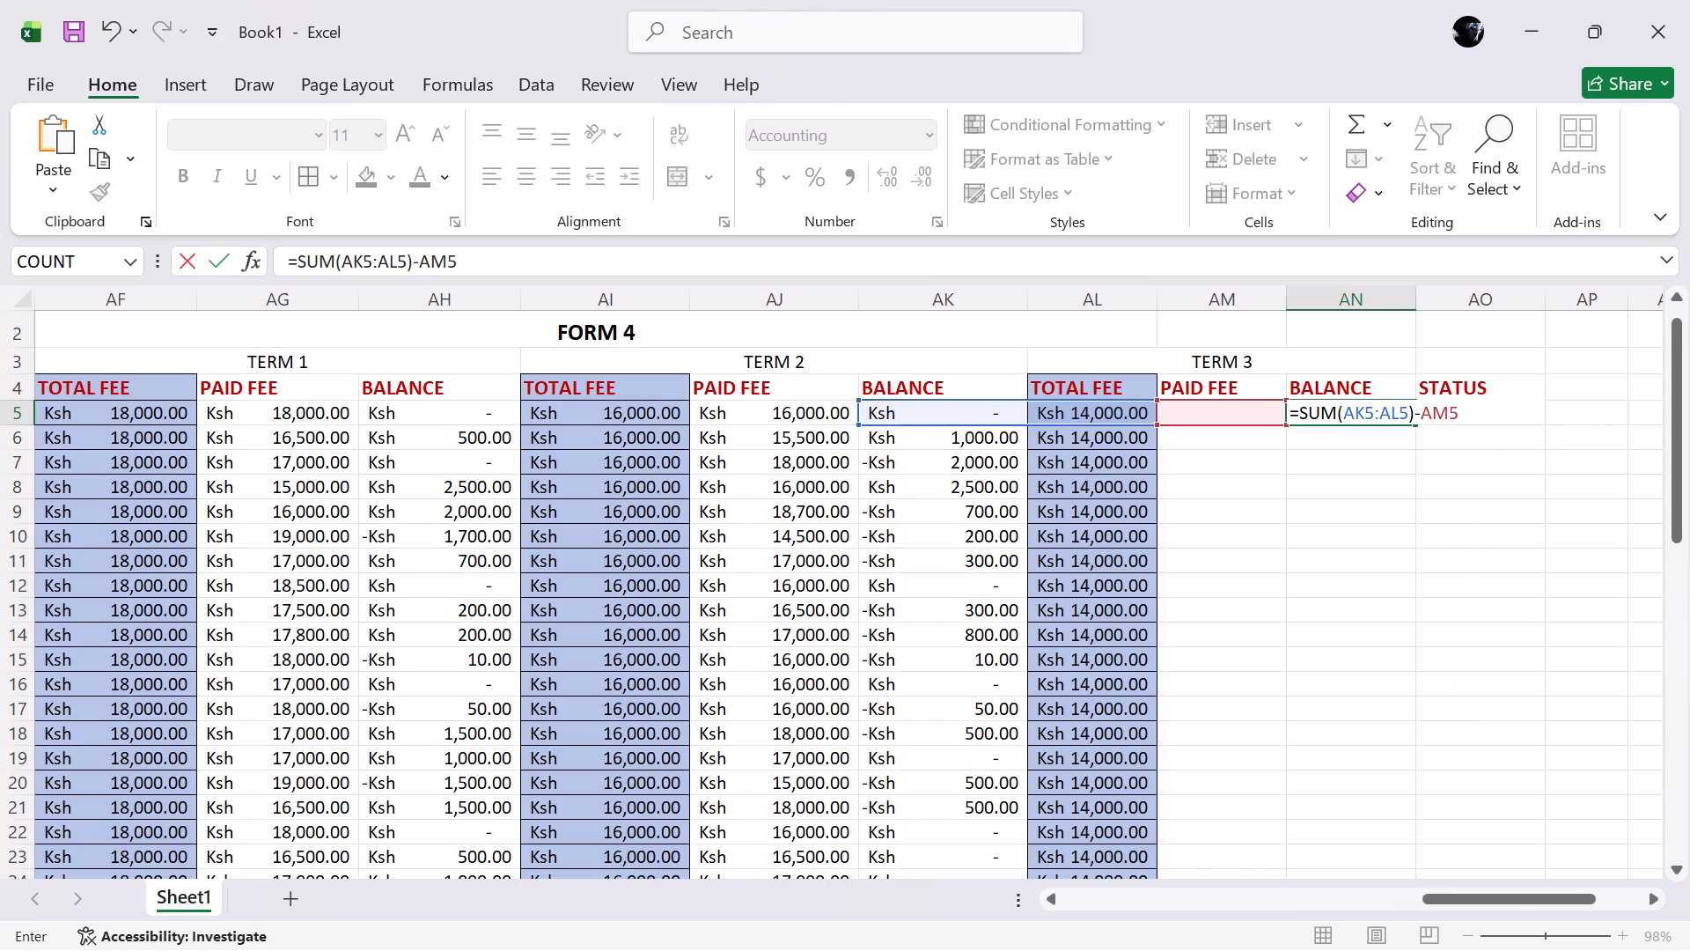
key("Return")
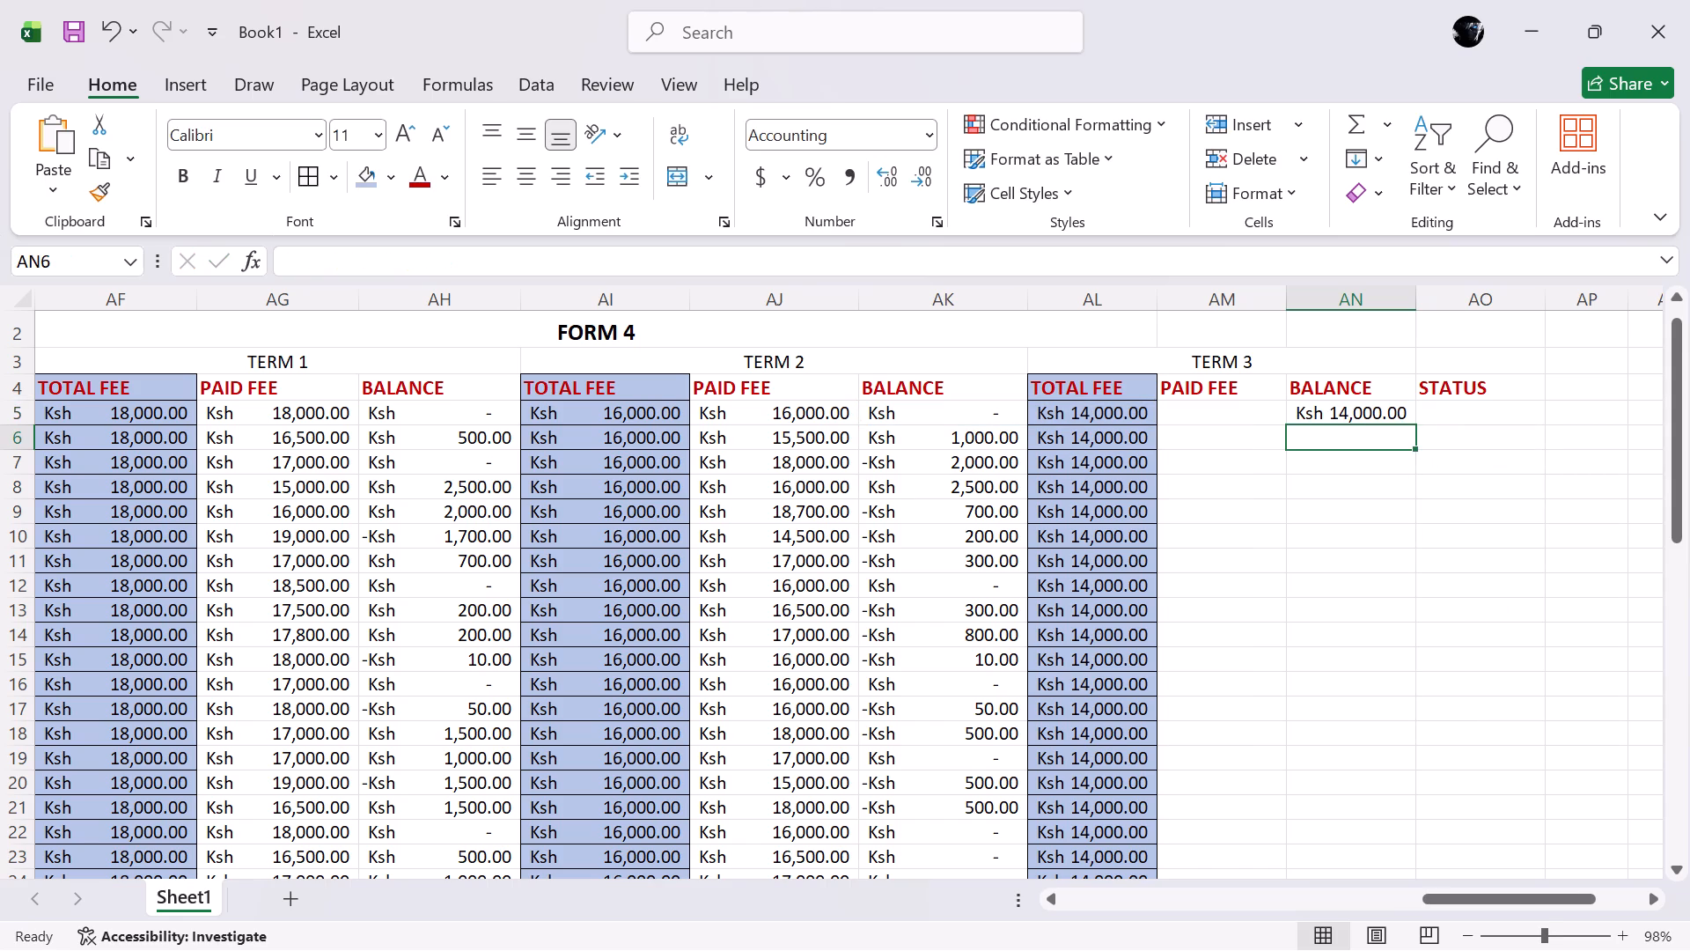
Enter Term 3 paid fees of 14000 in cell AM5 and 15000 in cell AM6.
left_click(1233, 412)
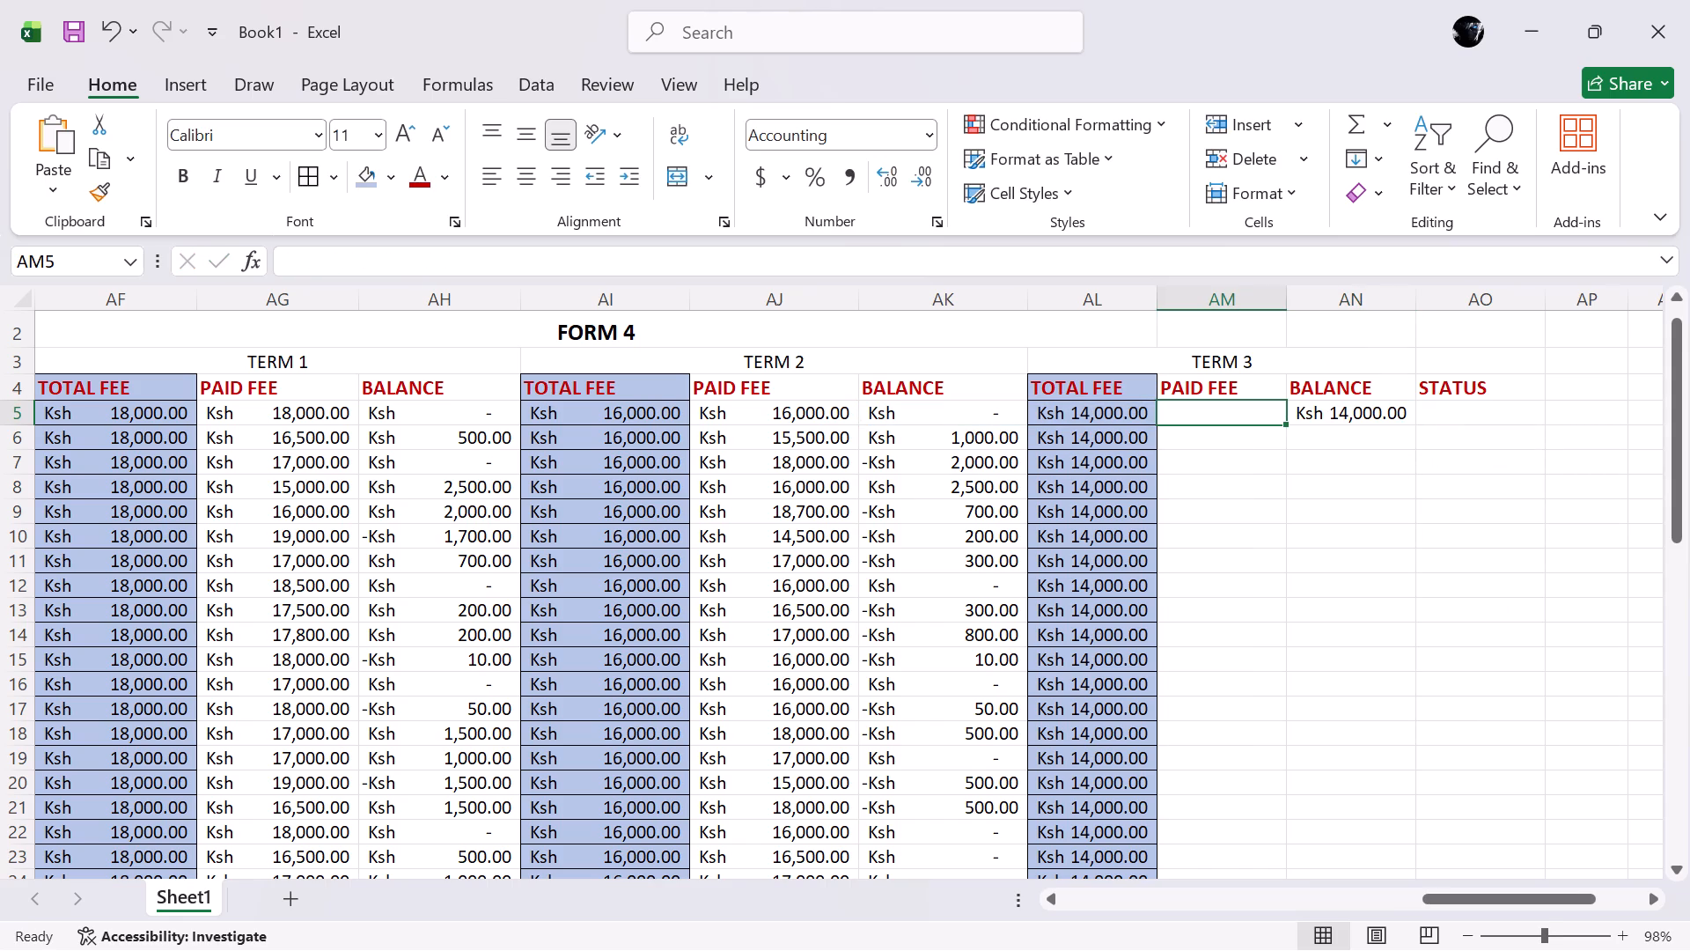
type("14000")
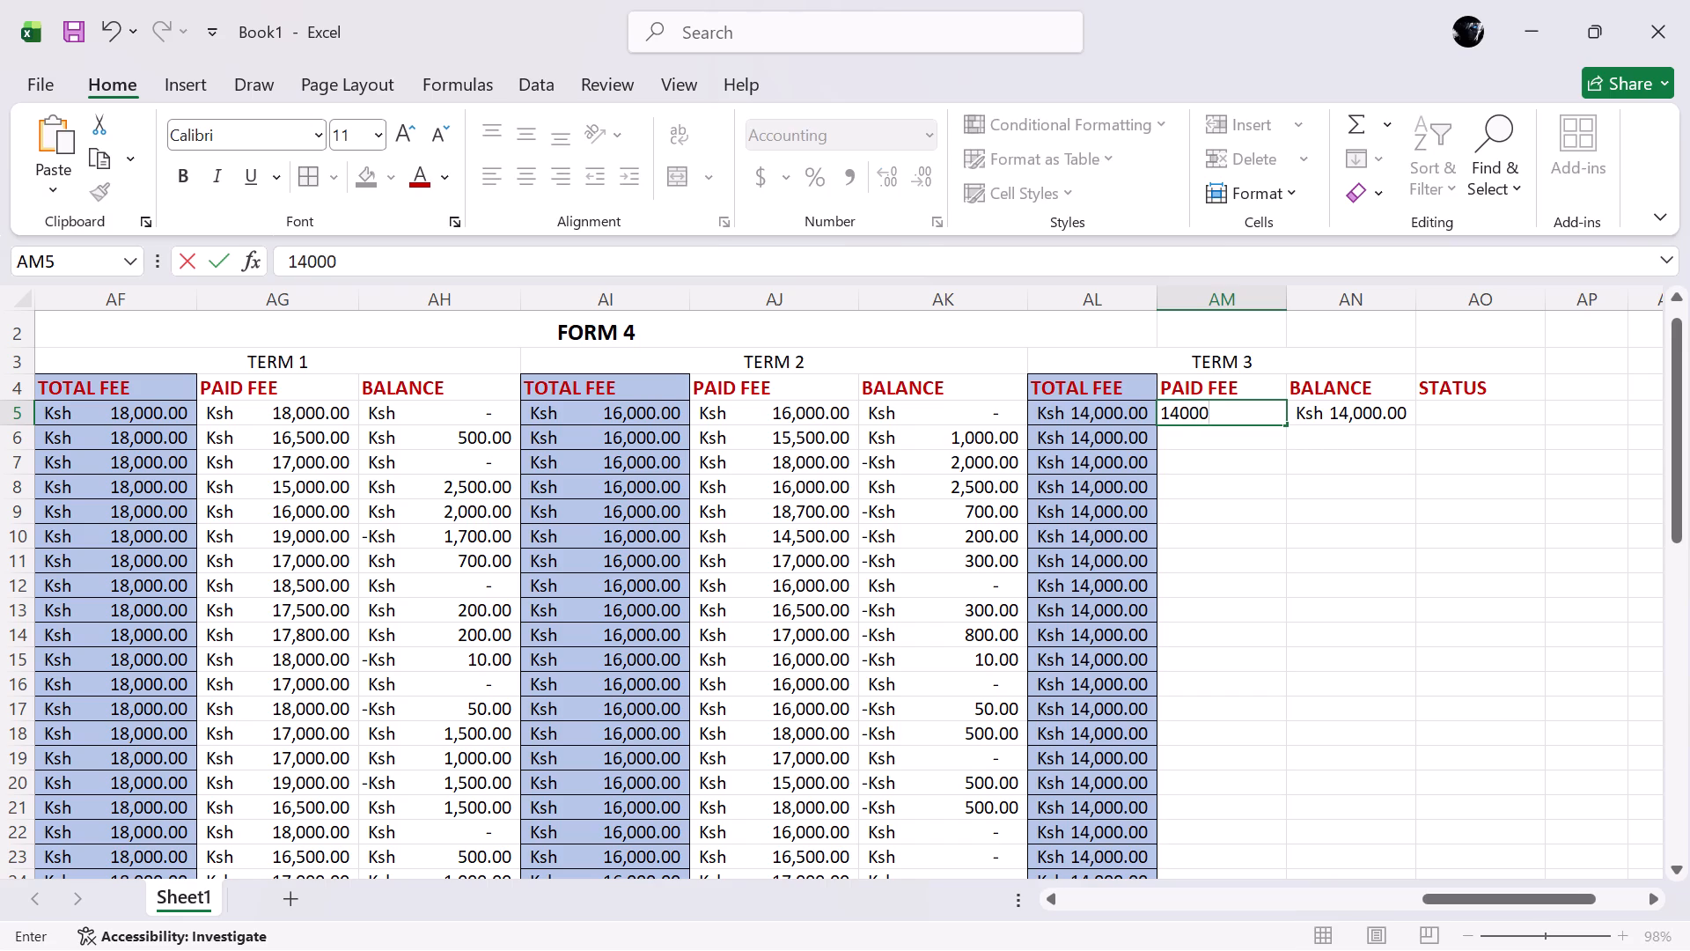
key("Down")
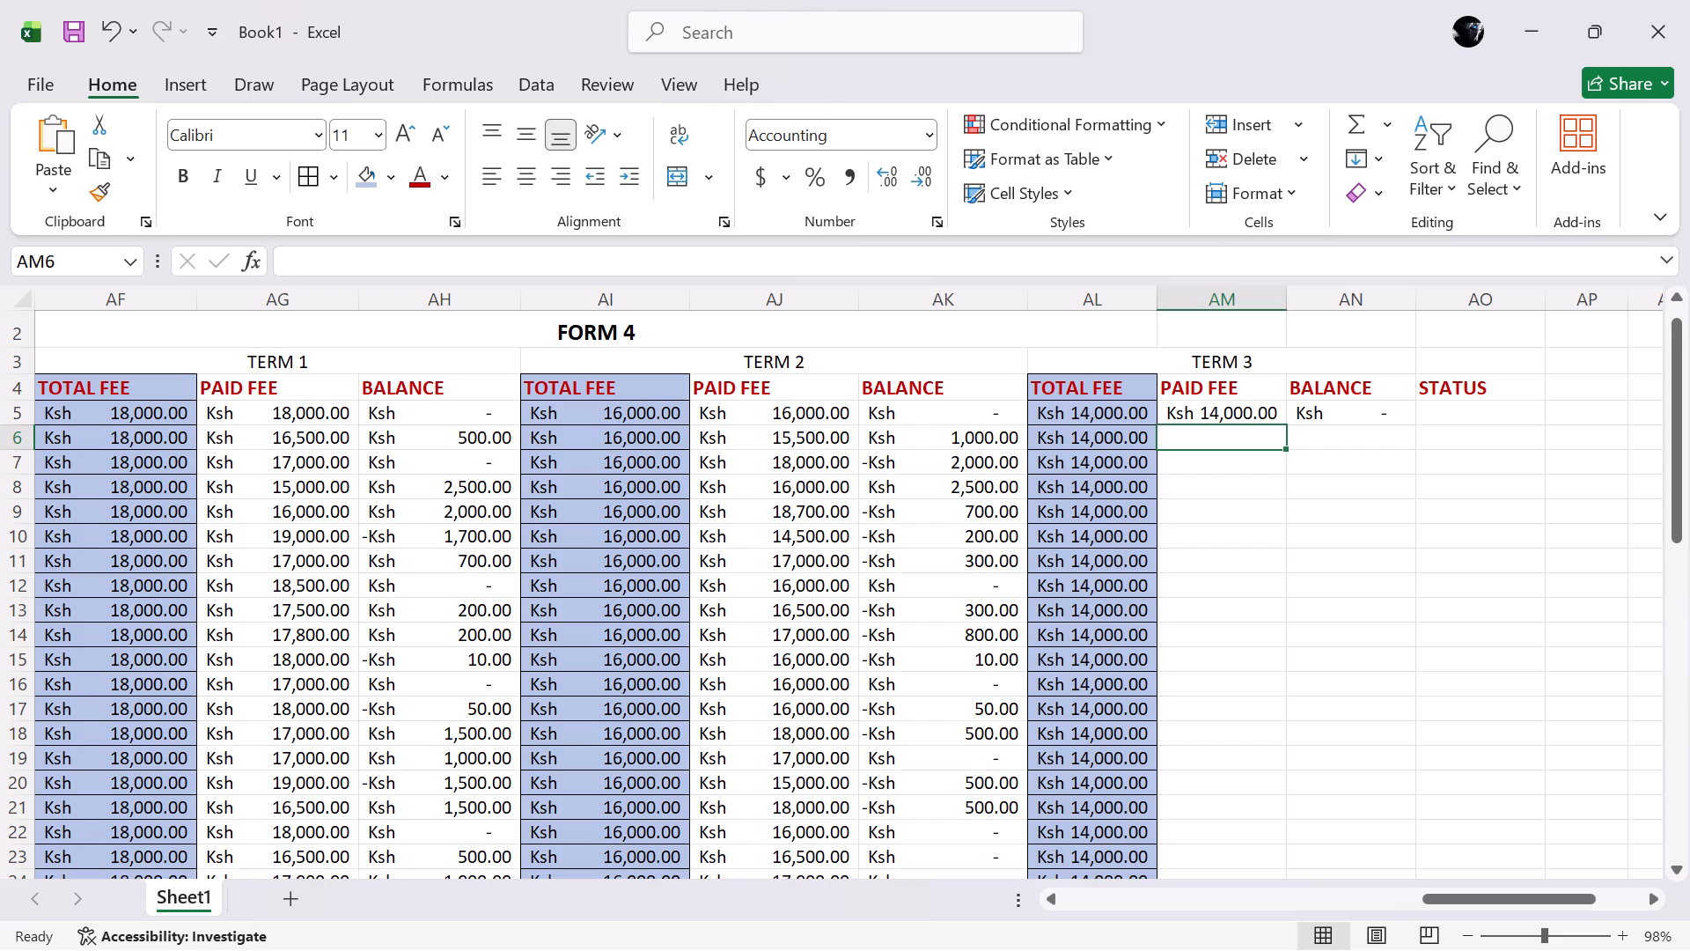
type("15")
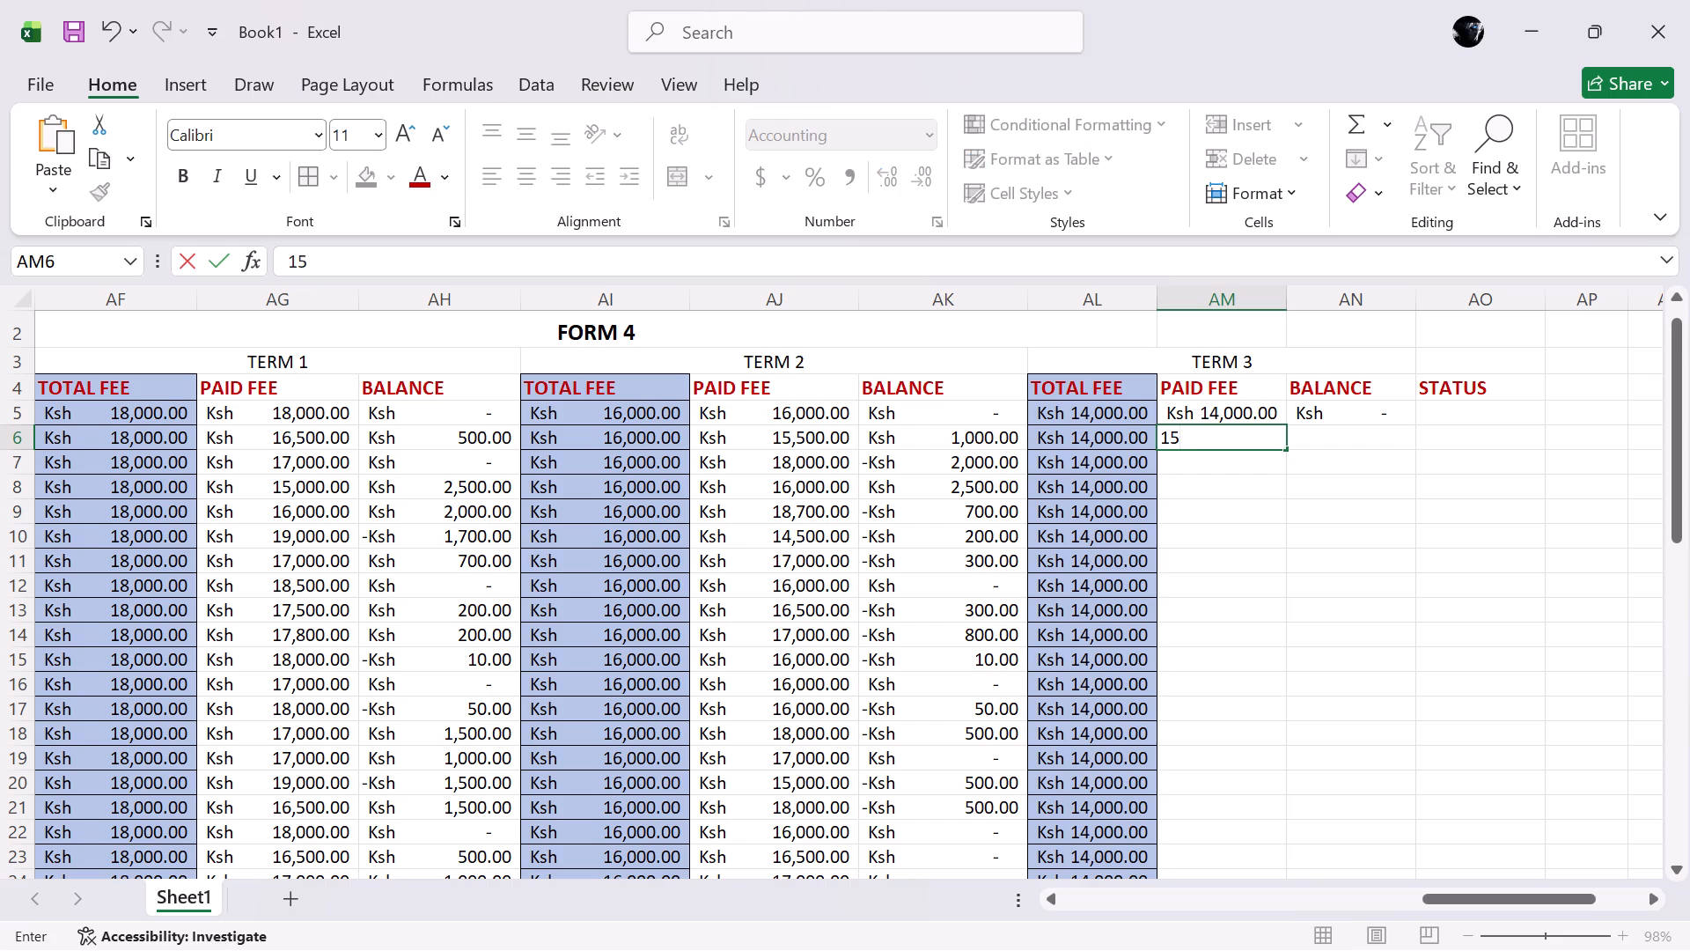
type("000")
key("Down")
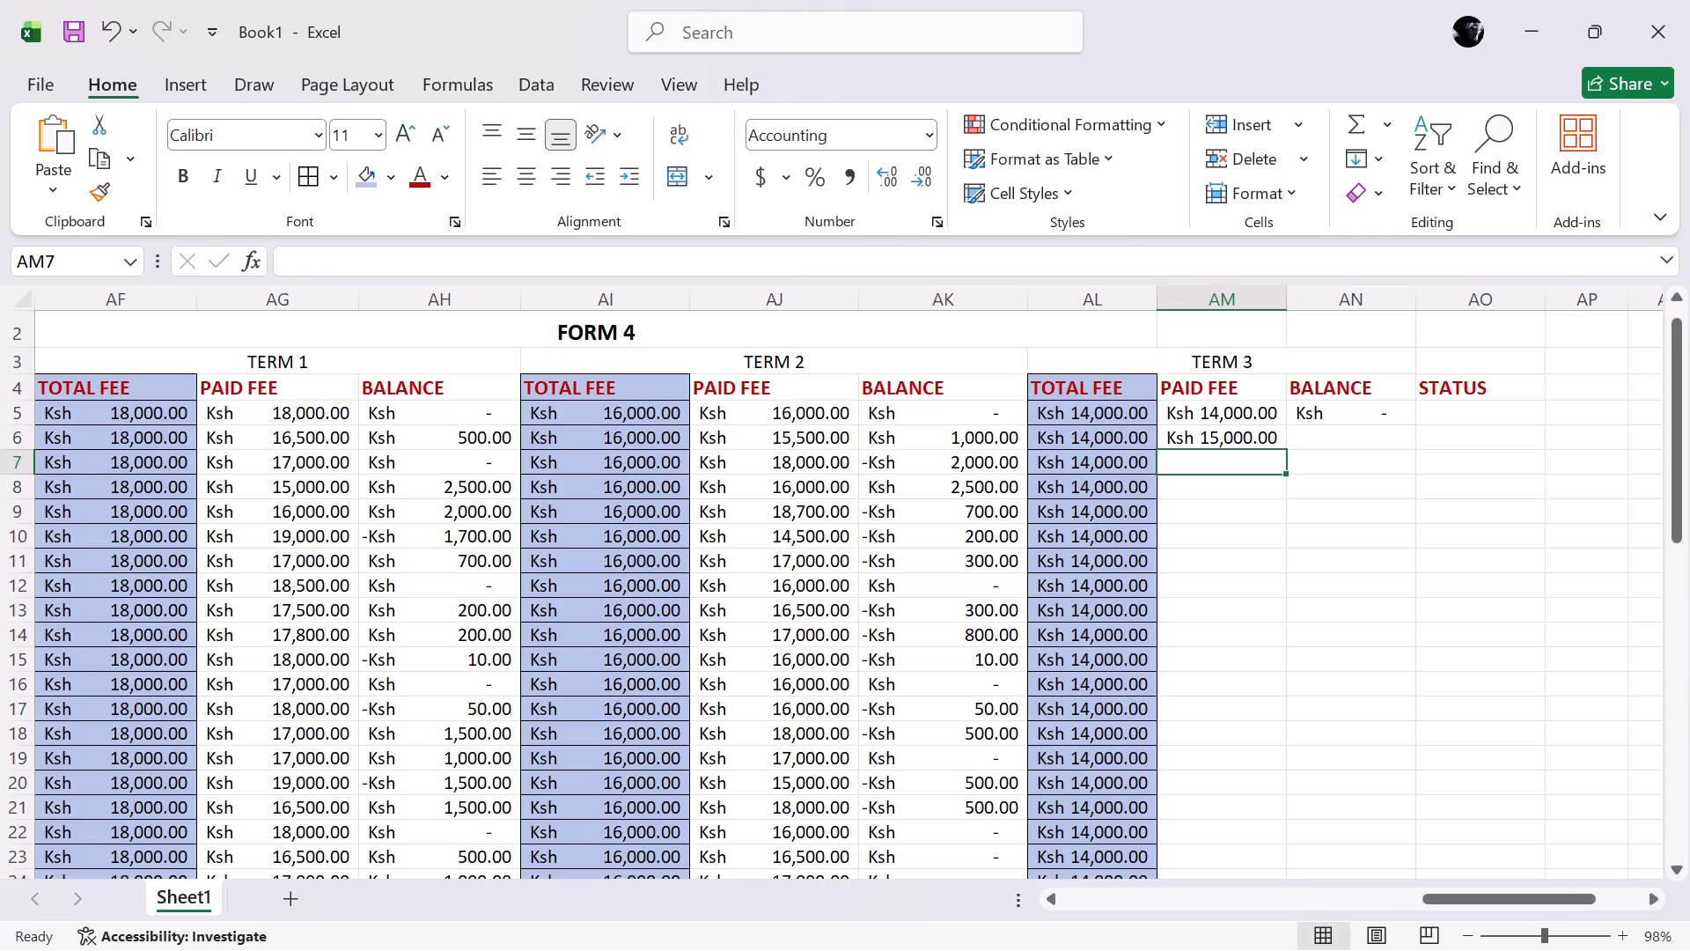
Fill the Term 3 balance formula from cell AN5 down to AN54.
left_click(1318, 417)
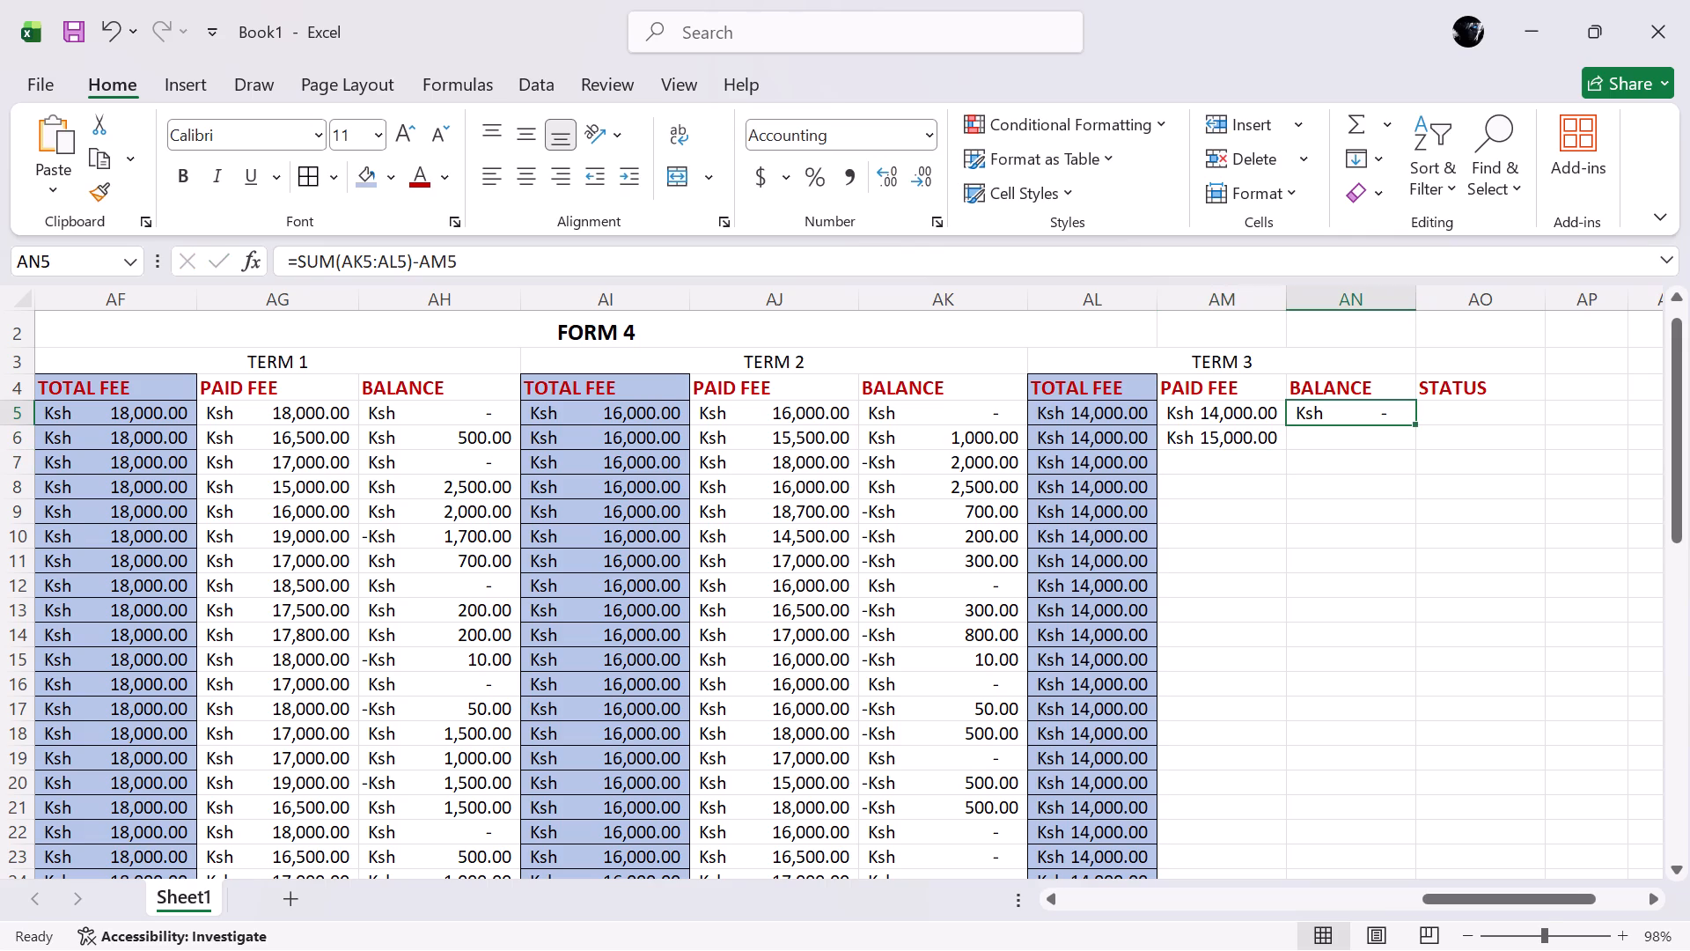
left_click_drag(1414, 424, 1413, 894)
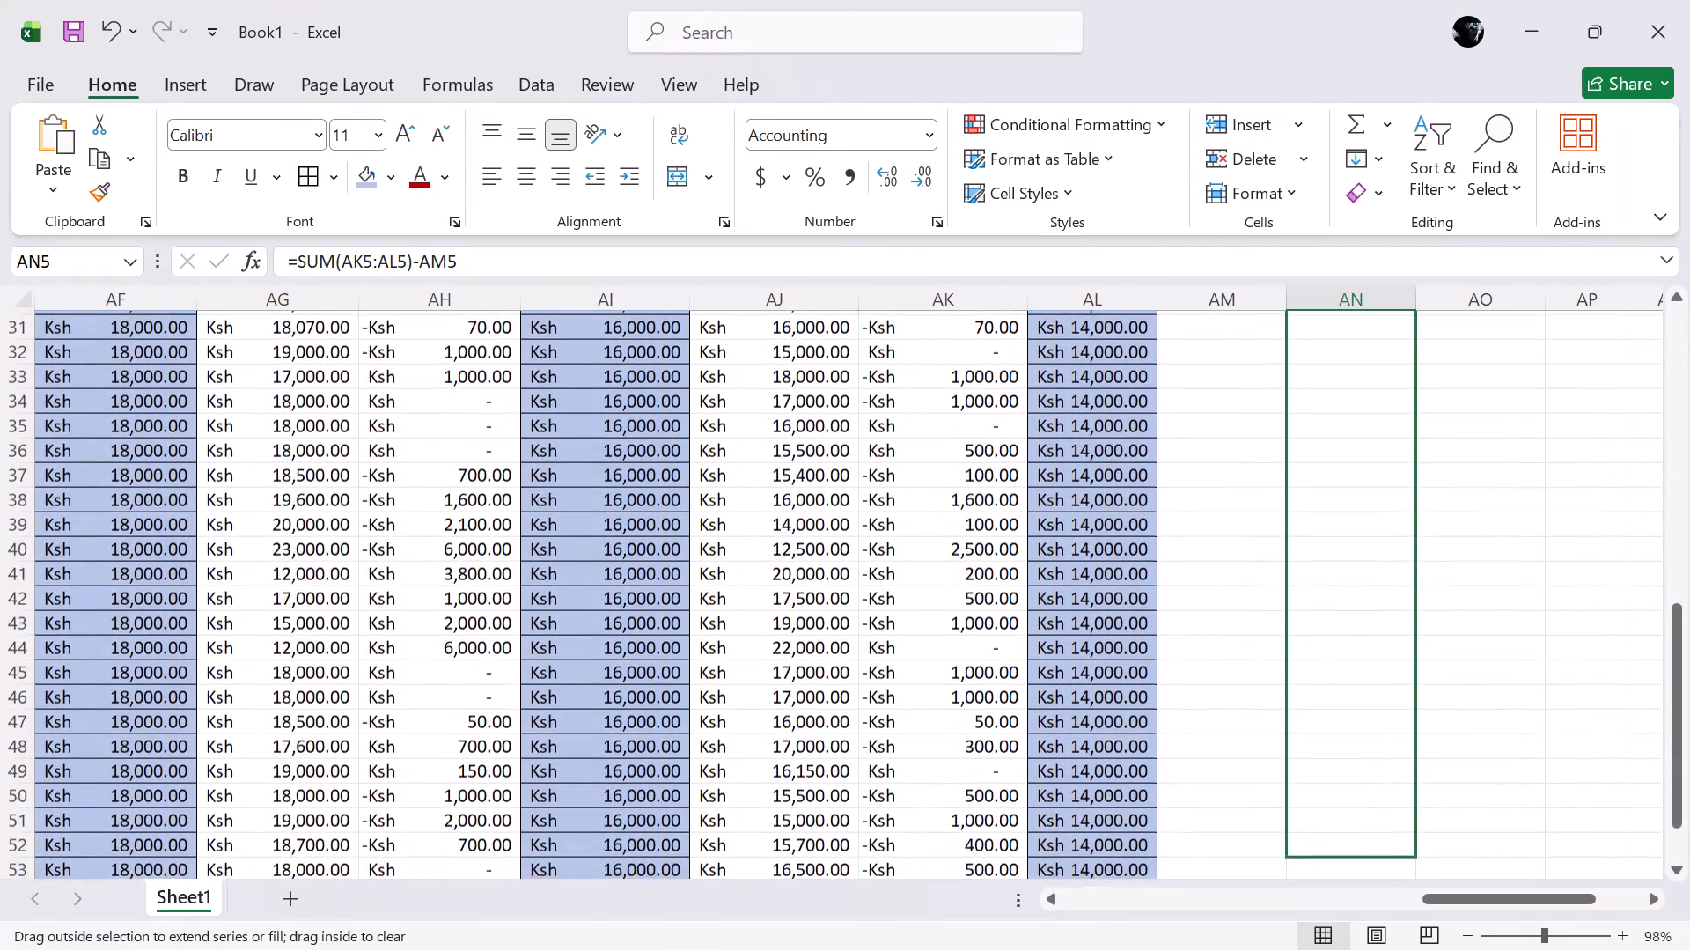
left_click_drag(1413, 894, 1378, 799)
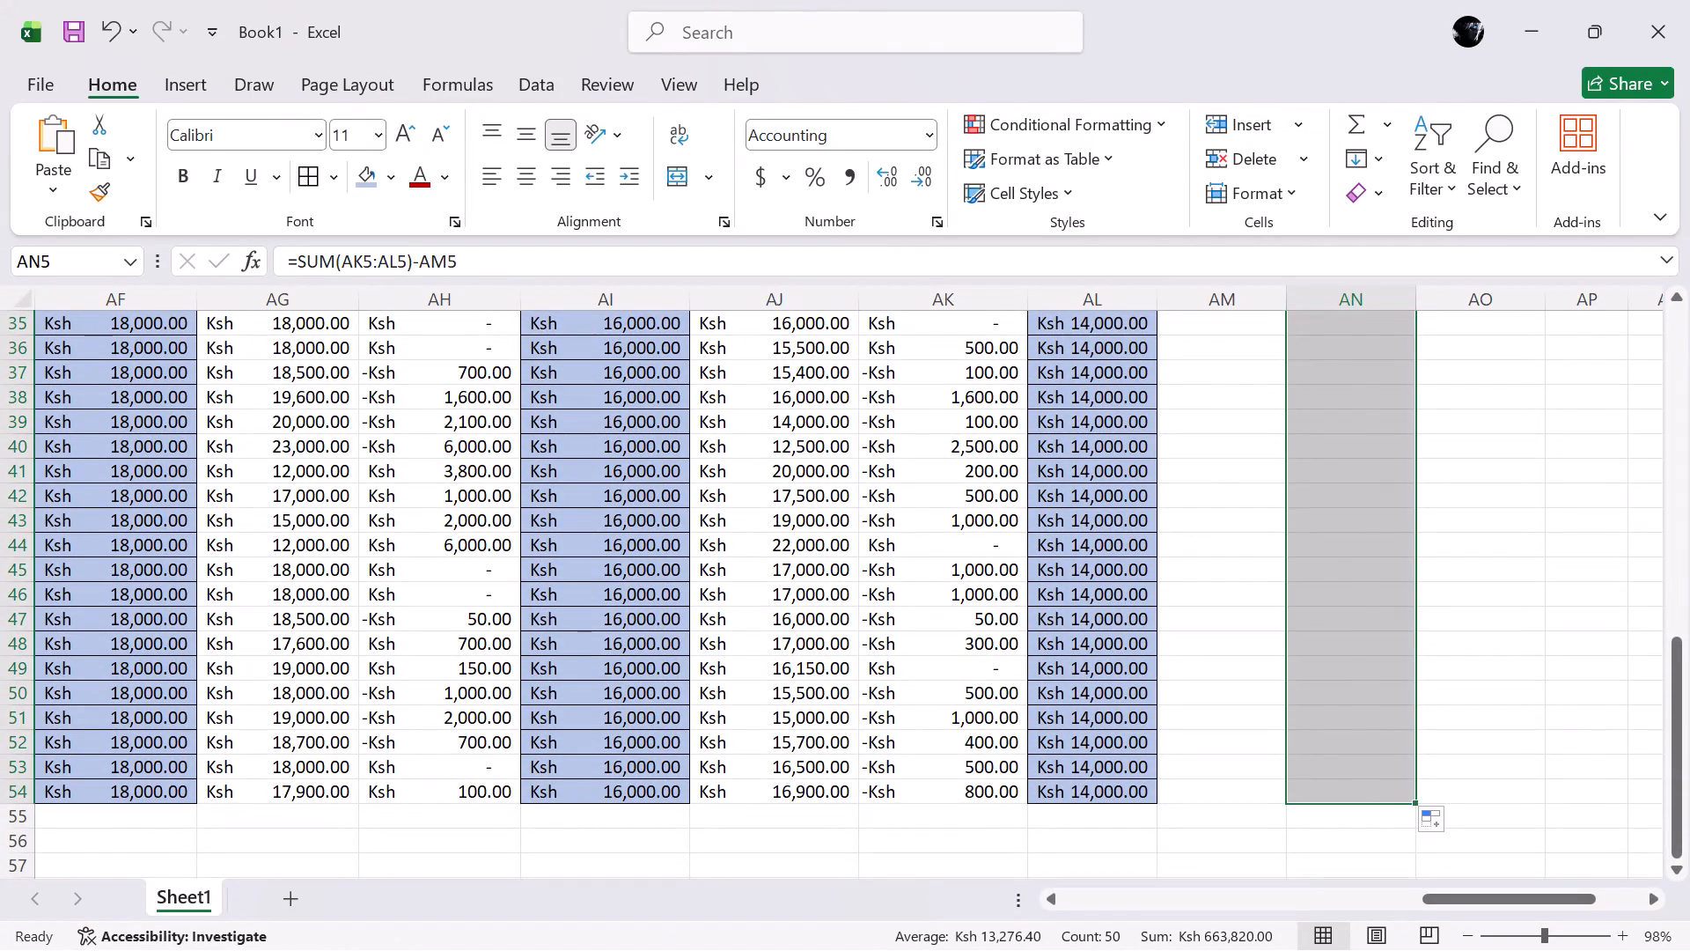
Enter Term 3 paid fees of 12000, 16500 and 13300 in cells AM7 to AM9.
scroll(1357, 600, "up", 3)
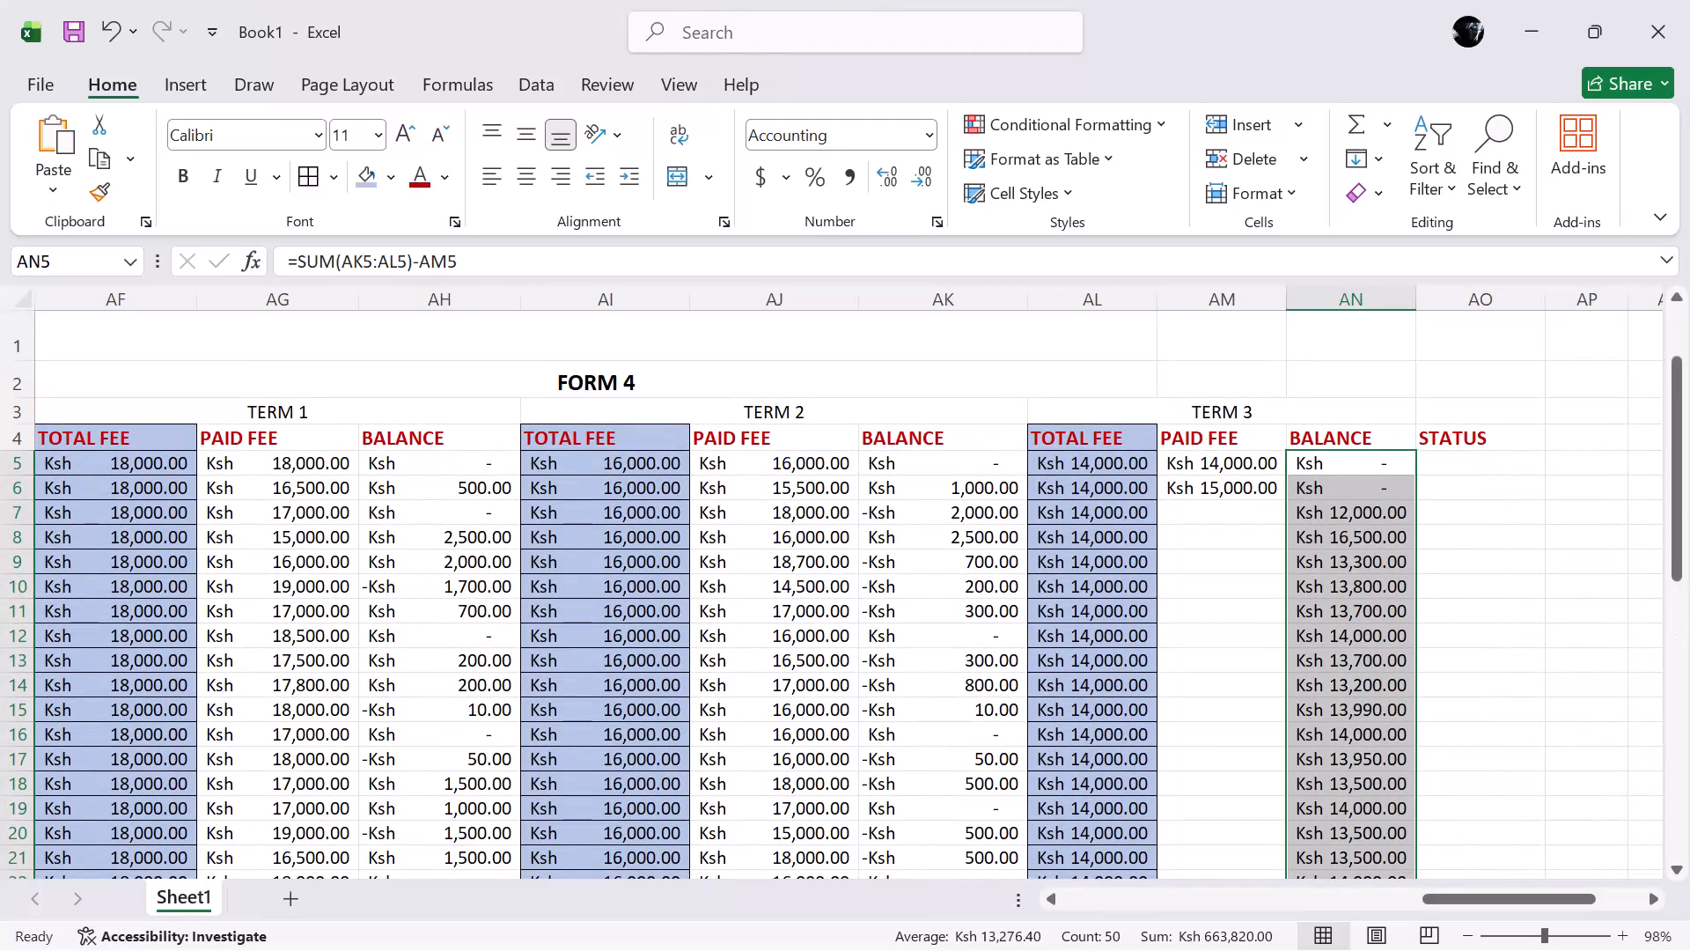
left_click(1227, 520)
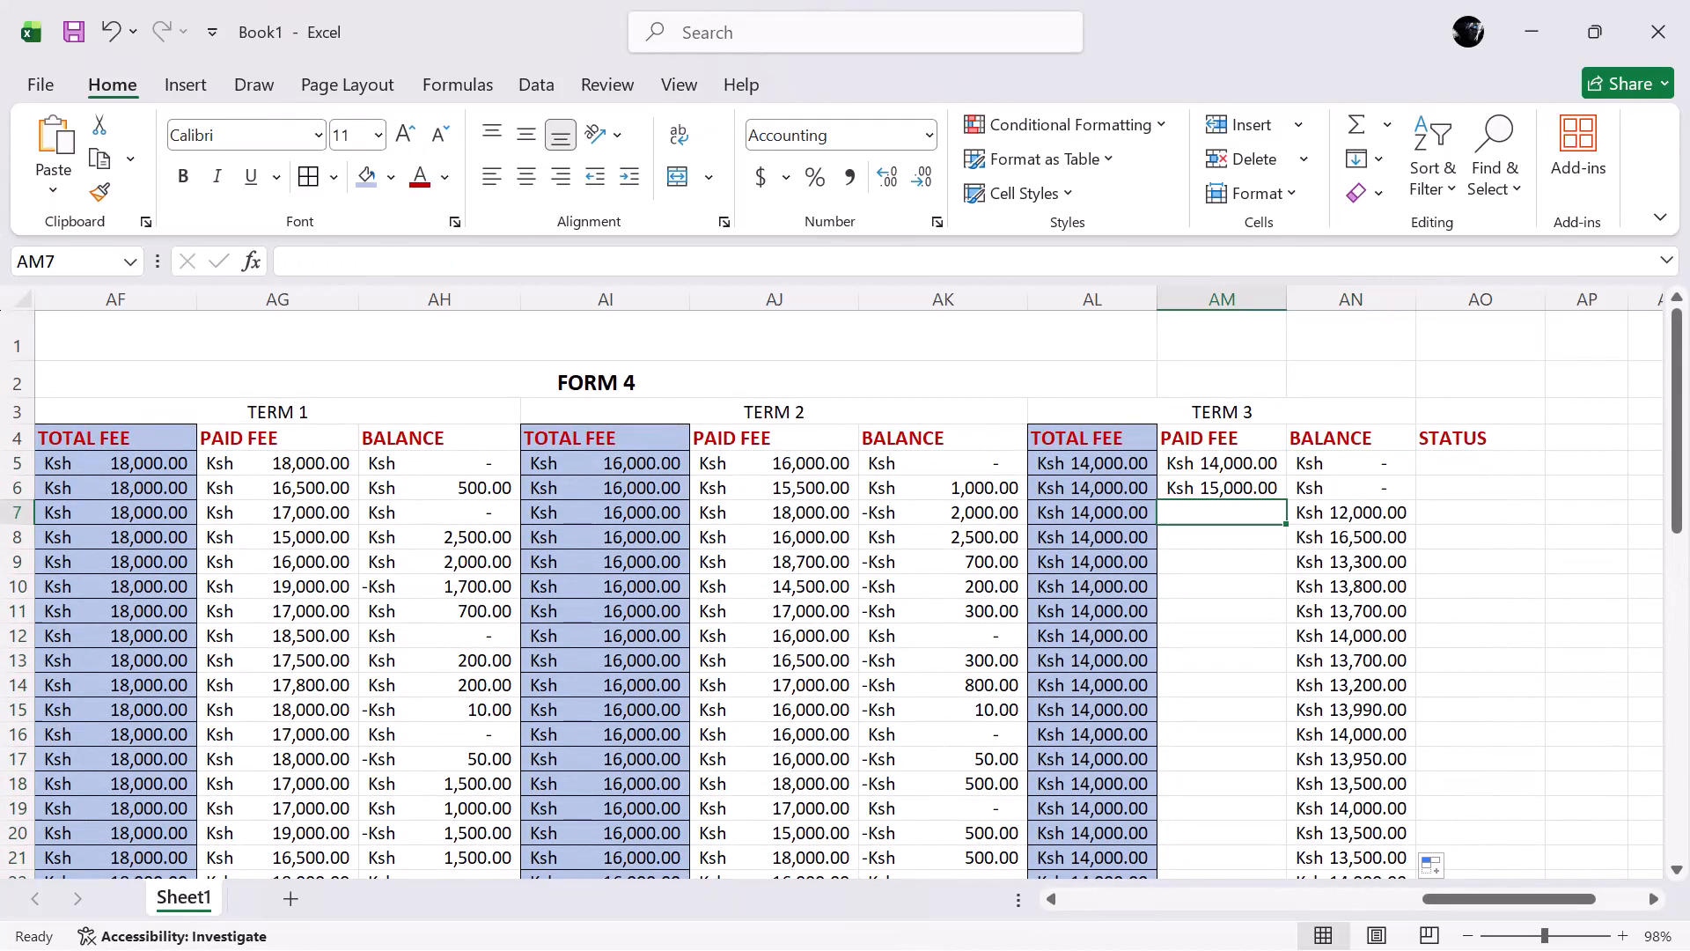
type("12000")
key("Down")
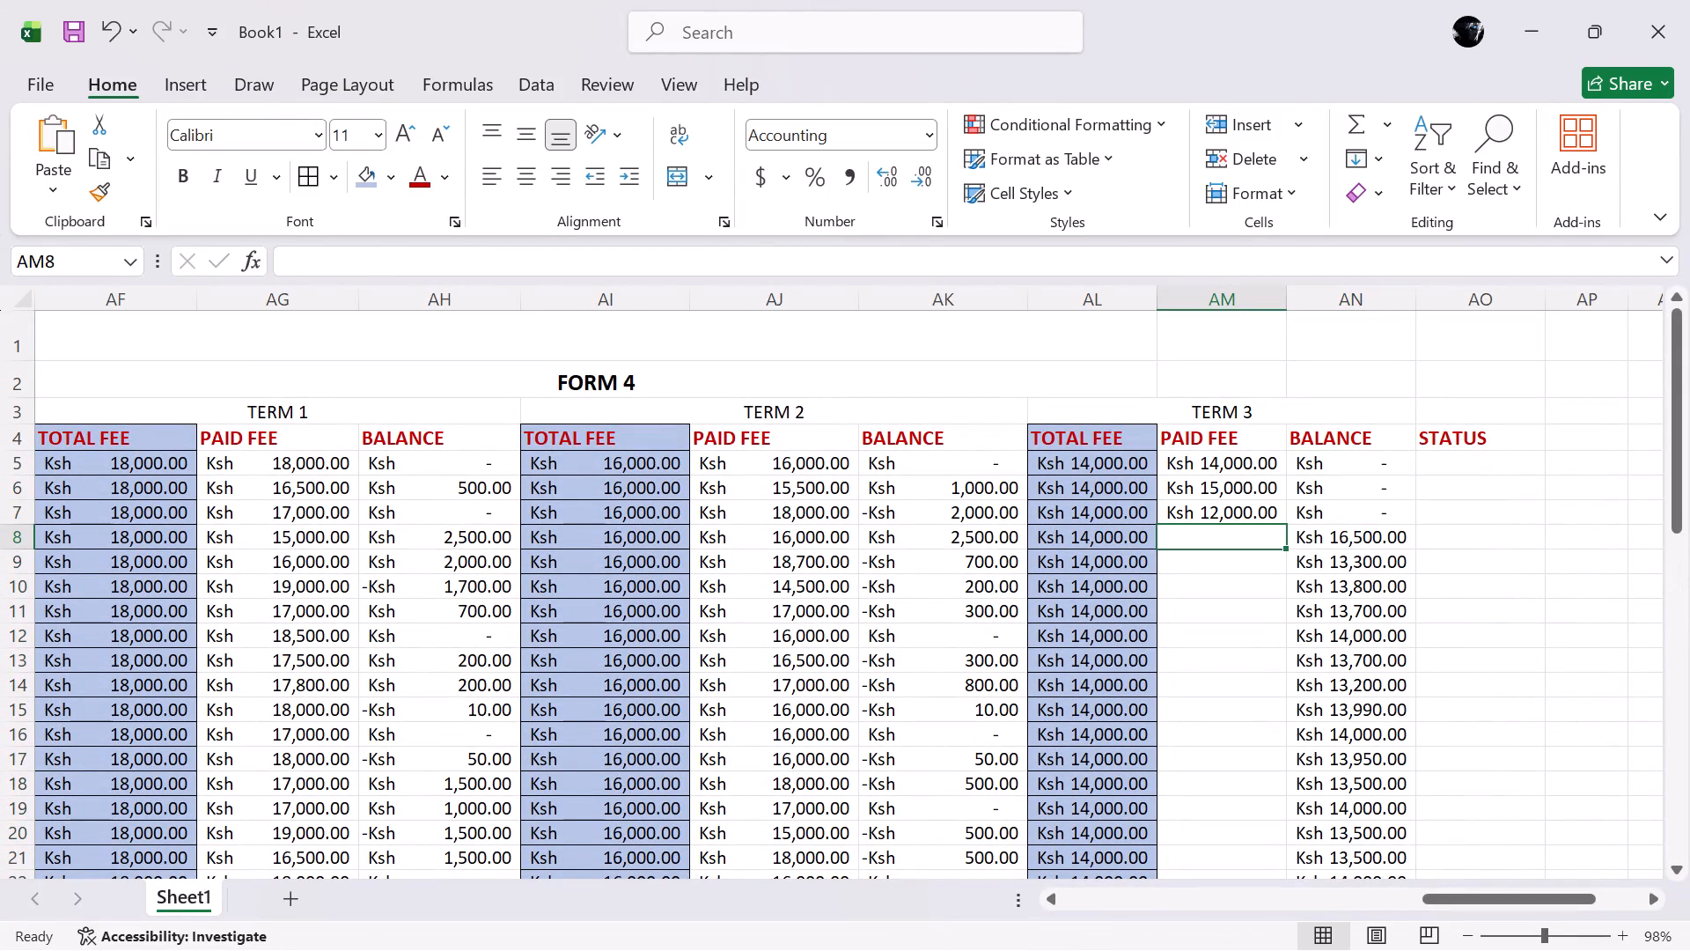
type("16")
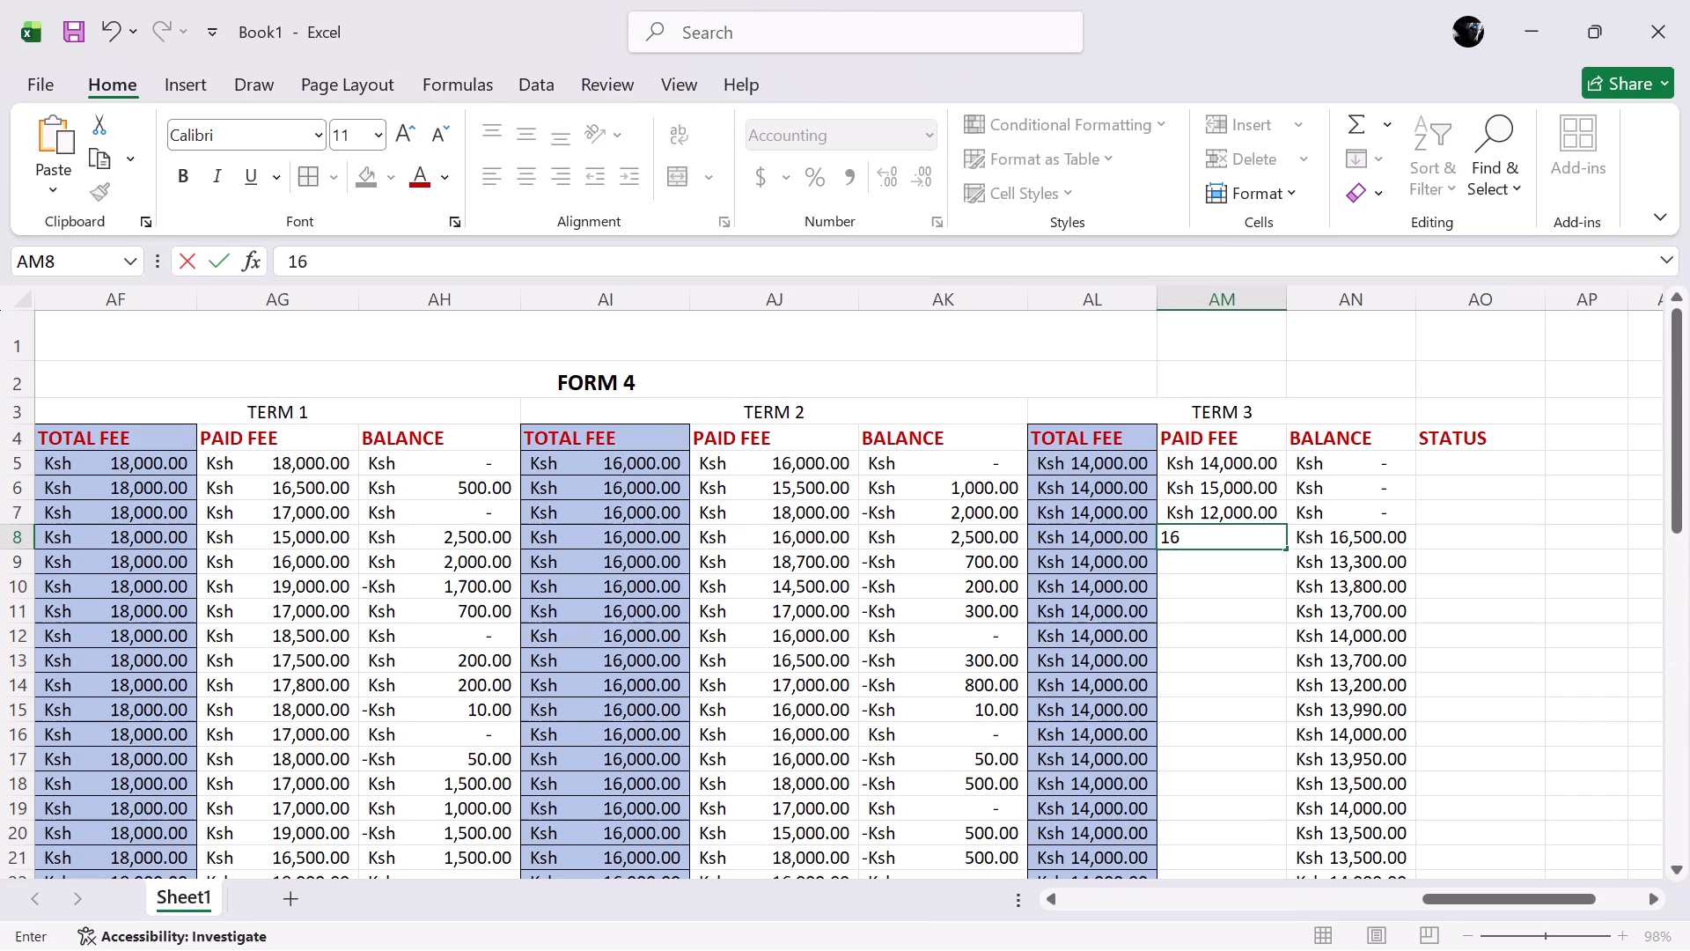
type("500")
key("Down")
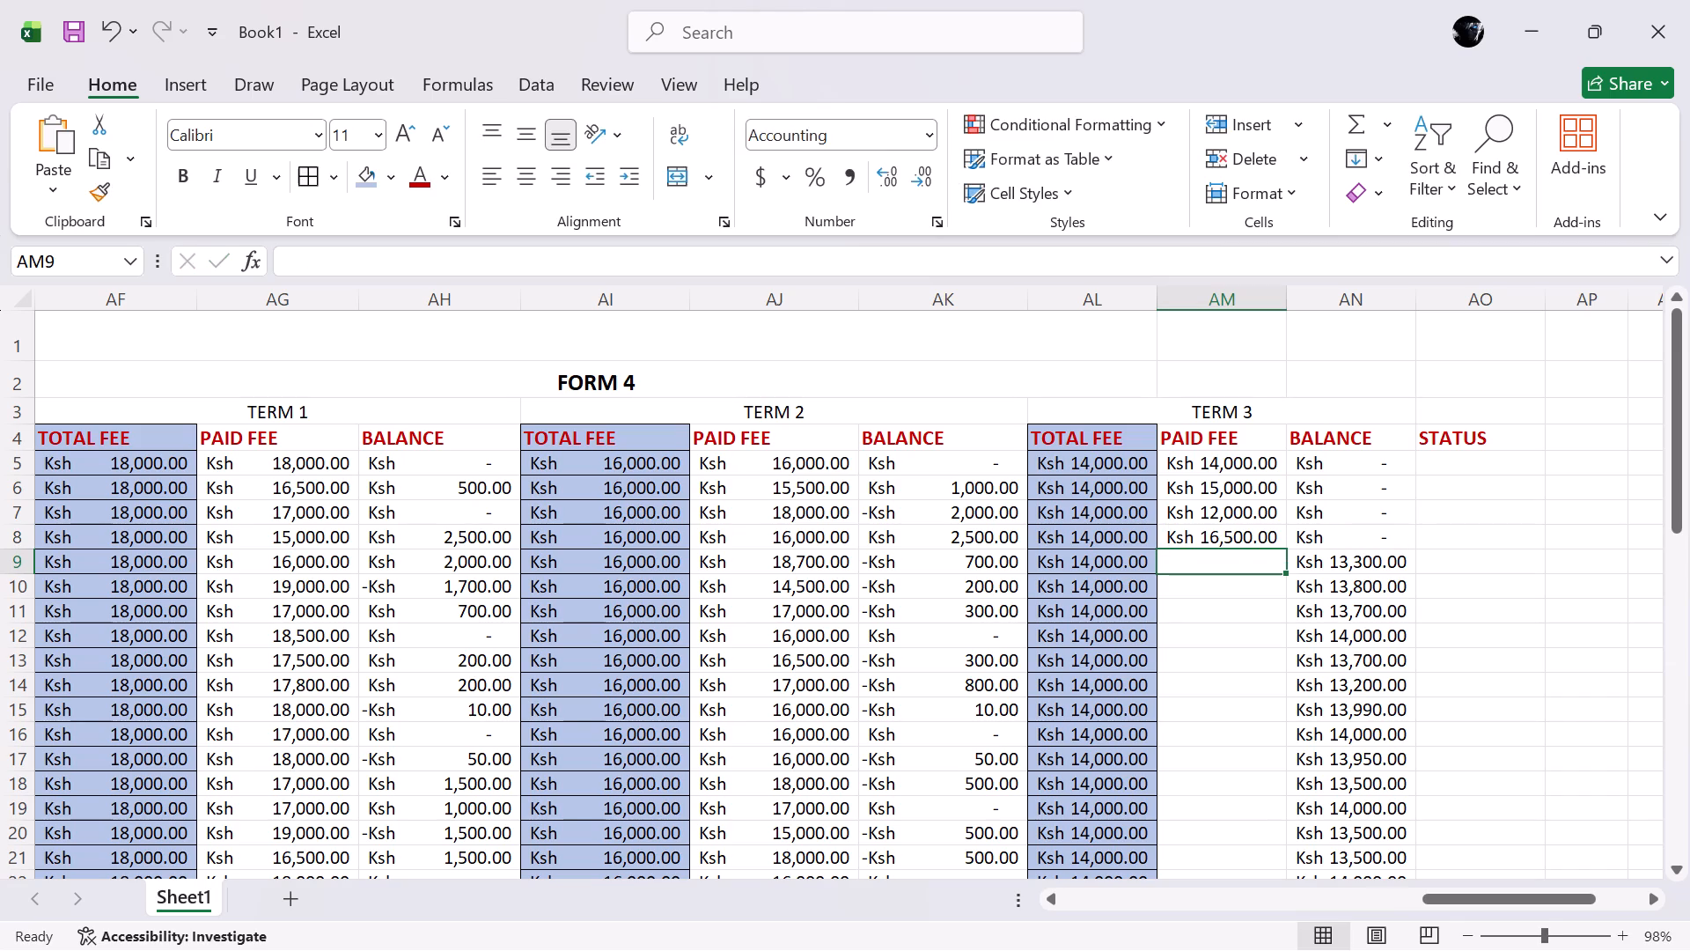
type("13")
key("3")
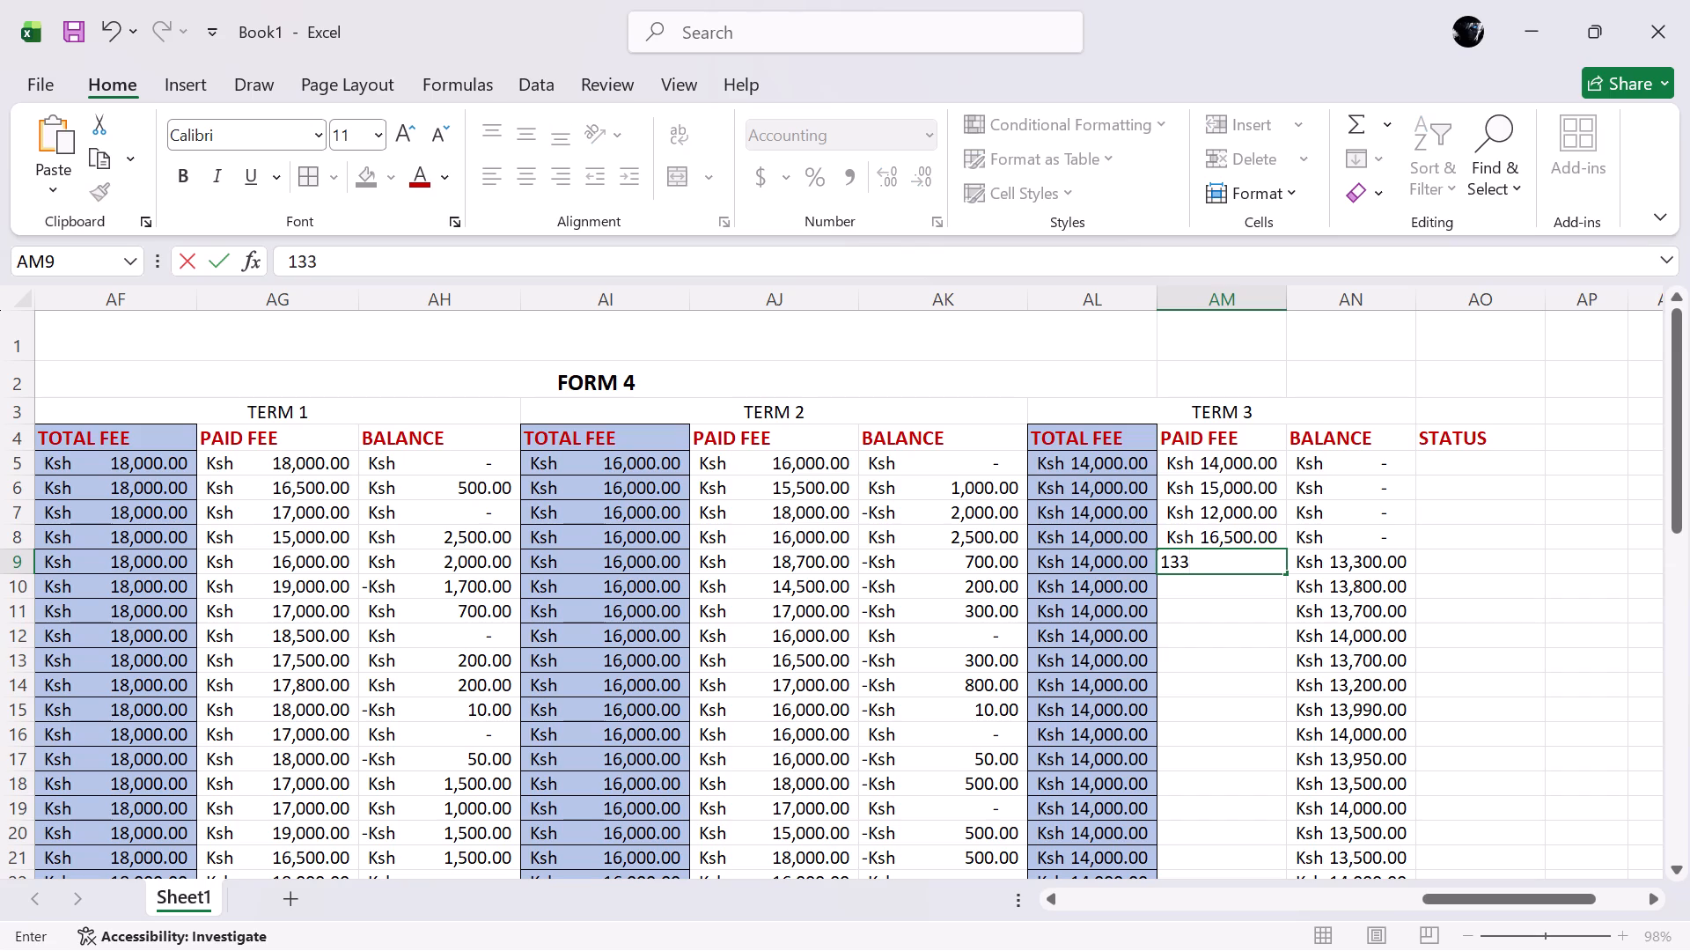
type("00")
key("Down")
Enter Term 3 paid fees of 13800, 13700 and 14000 in cells AM10 to AM12.
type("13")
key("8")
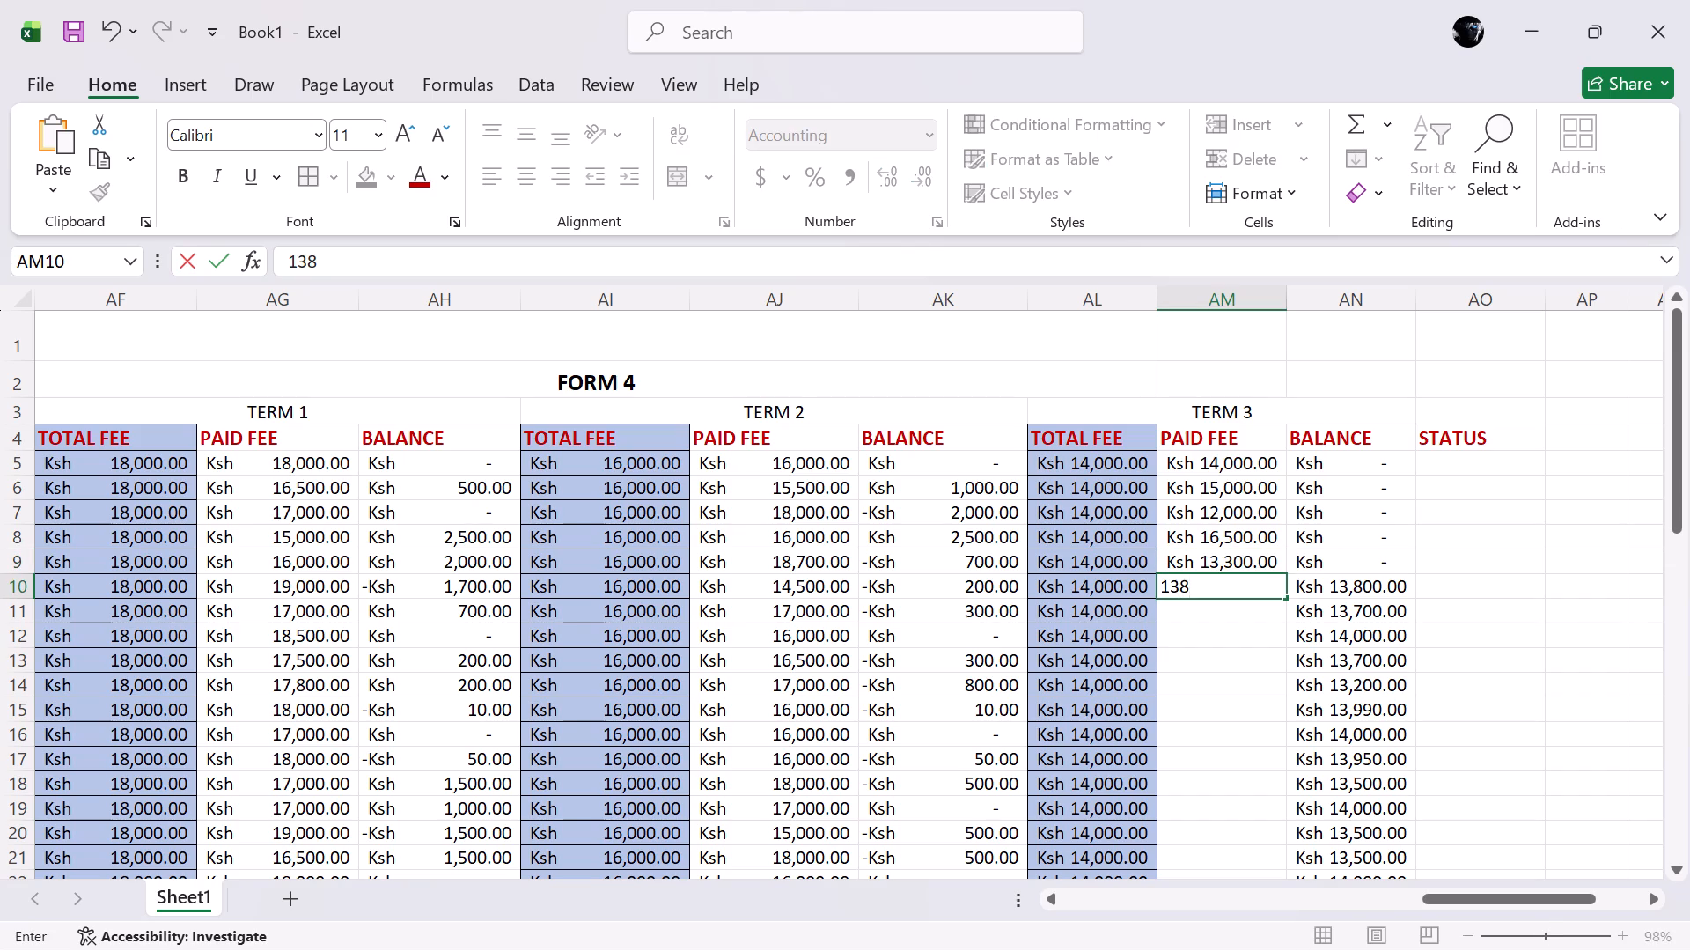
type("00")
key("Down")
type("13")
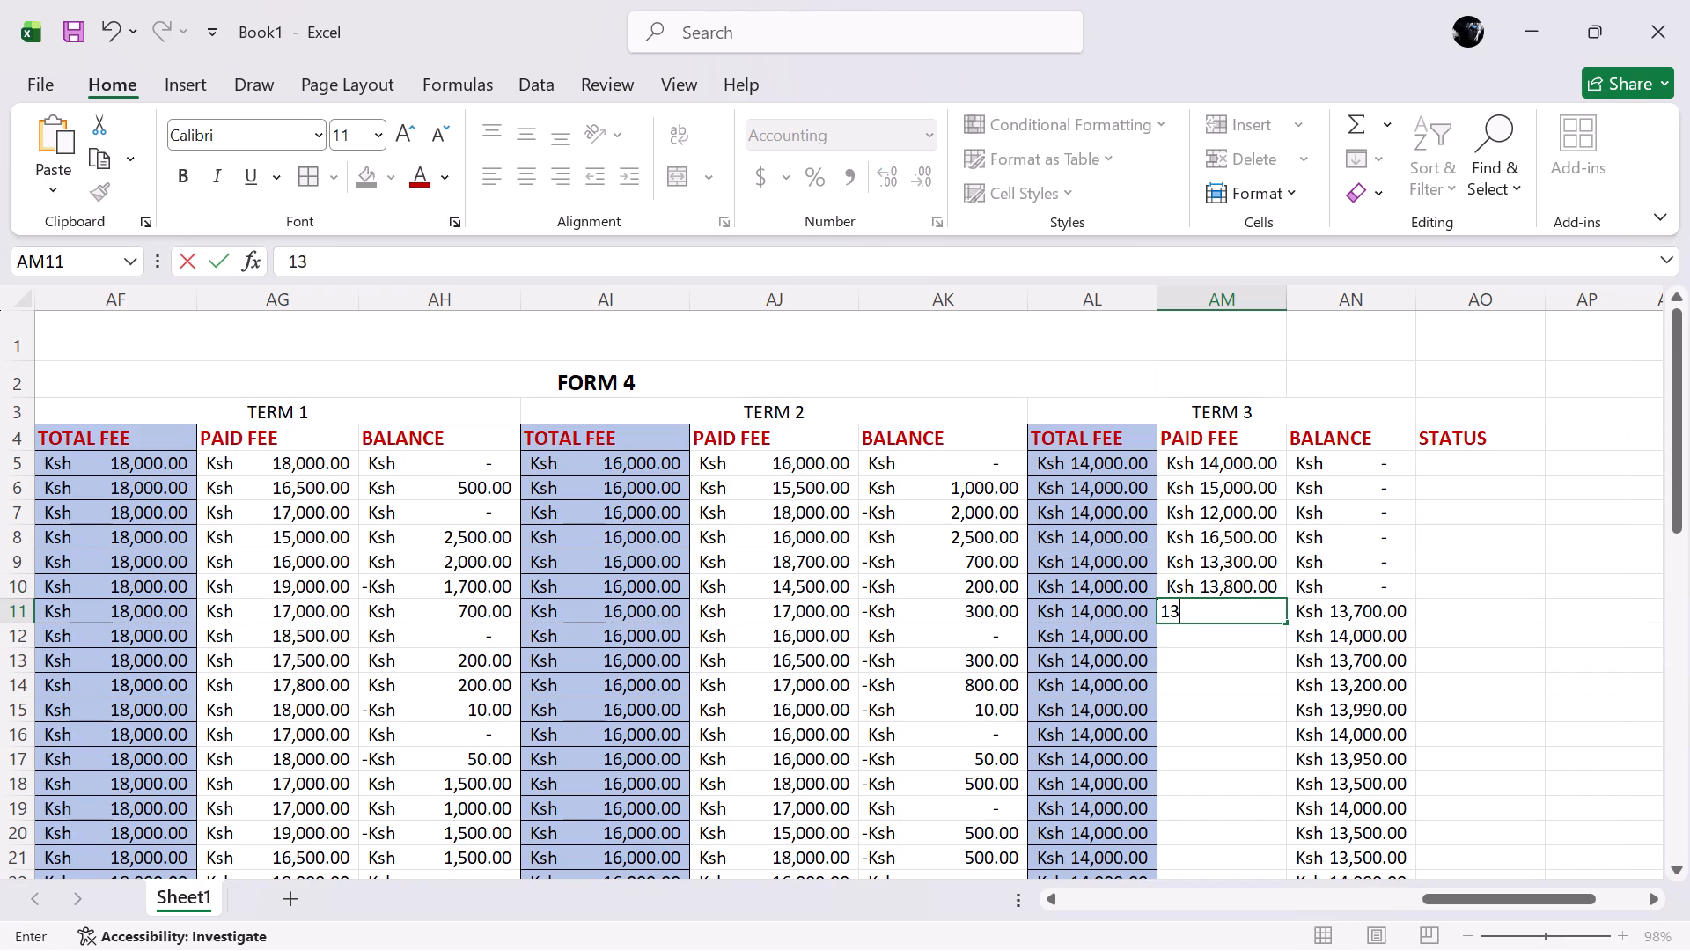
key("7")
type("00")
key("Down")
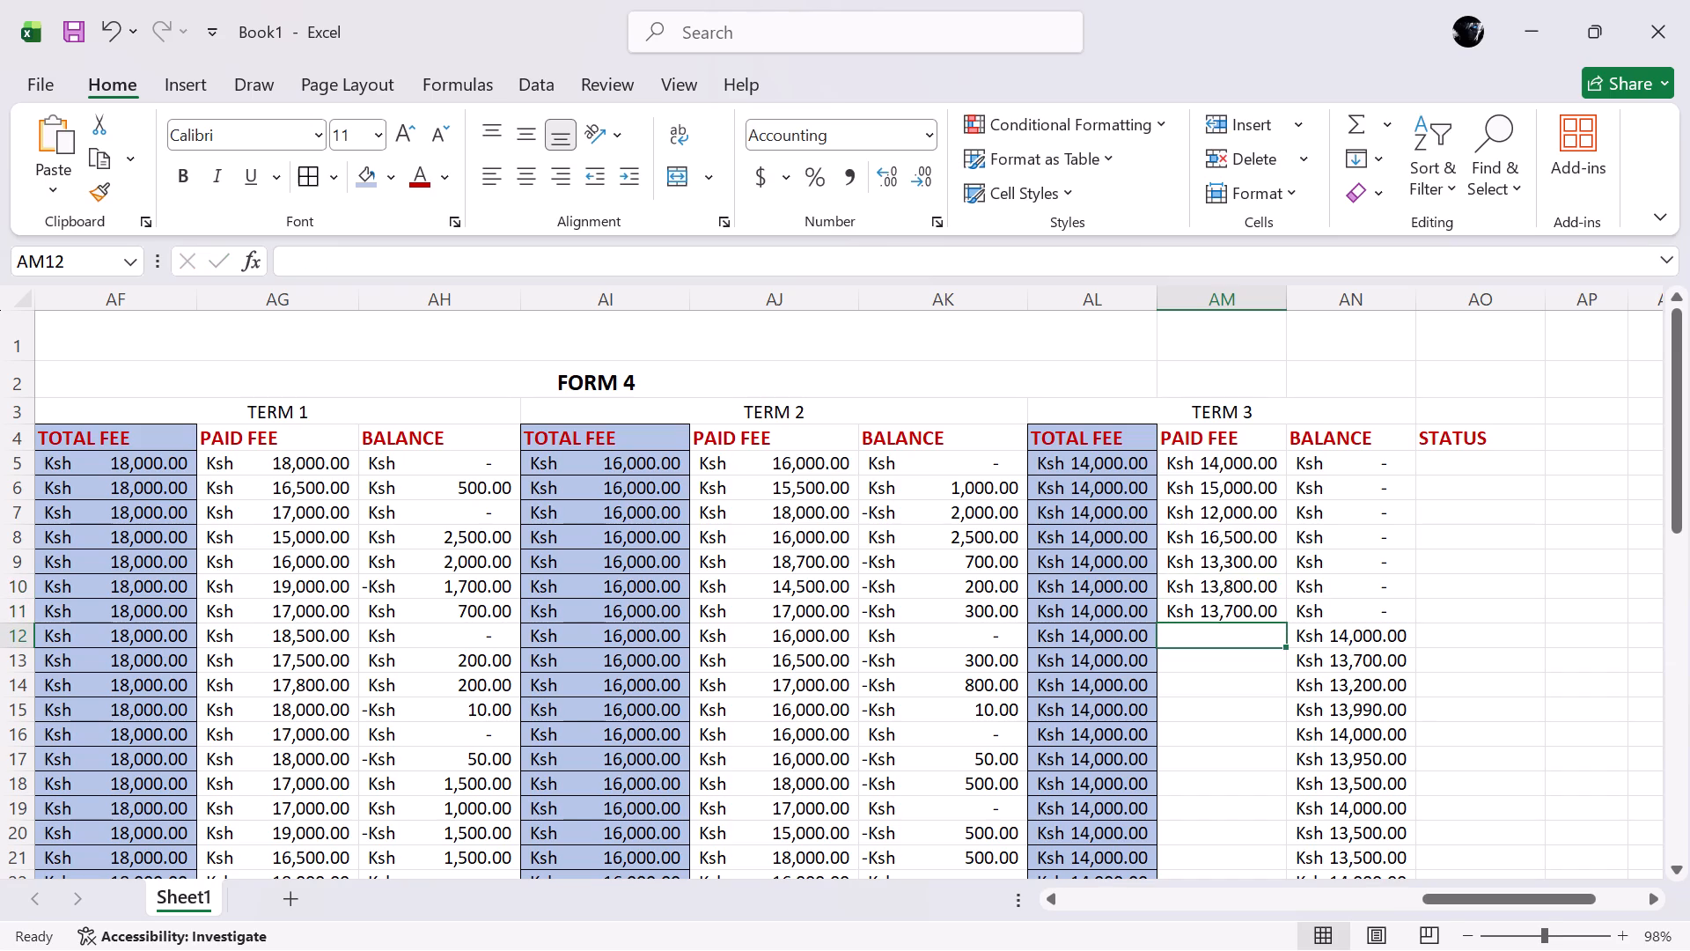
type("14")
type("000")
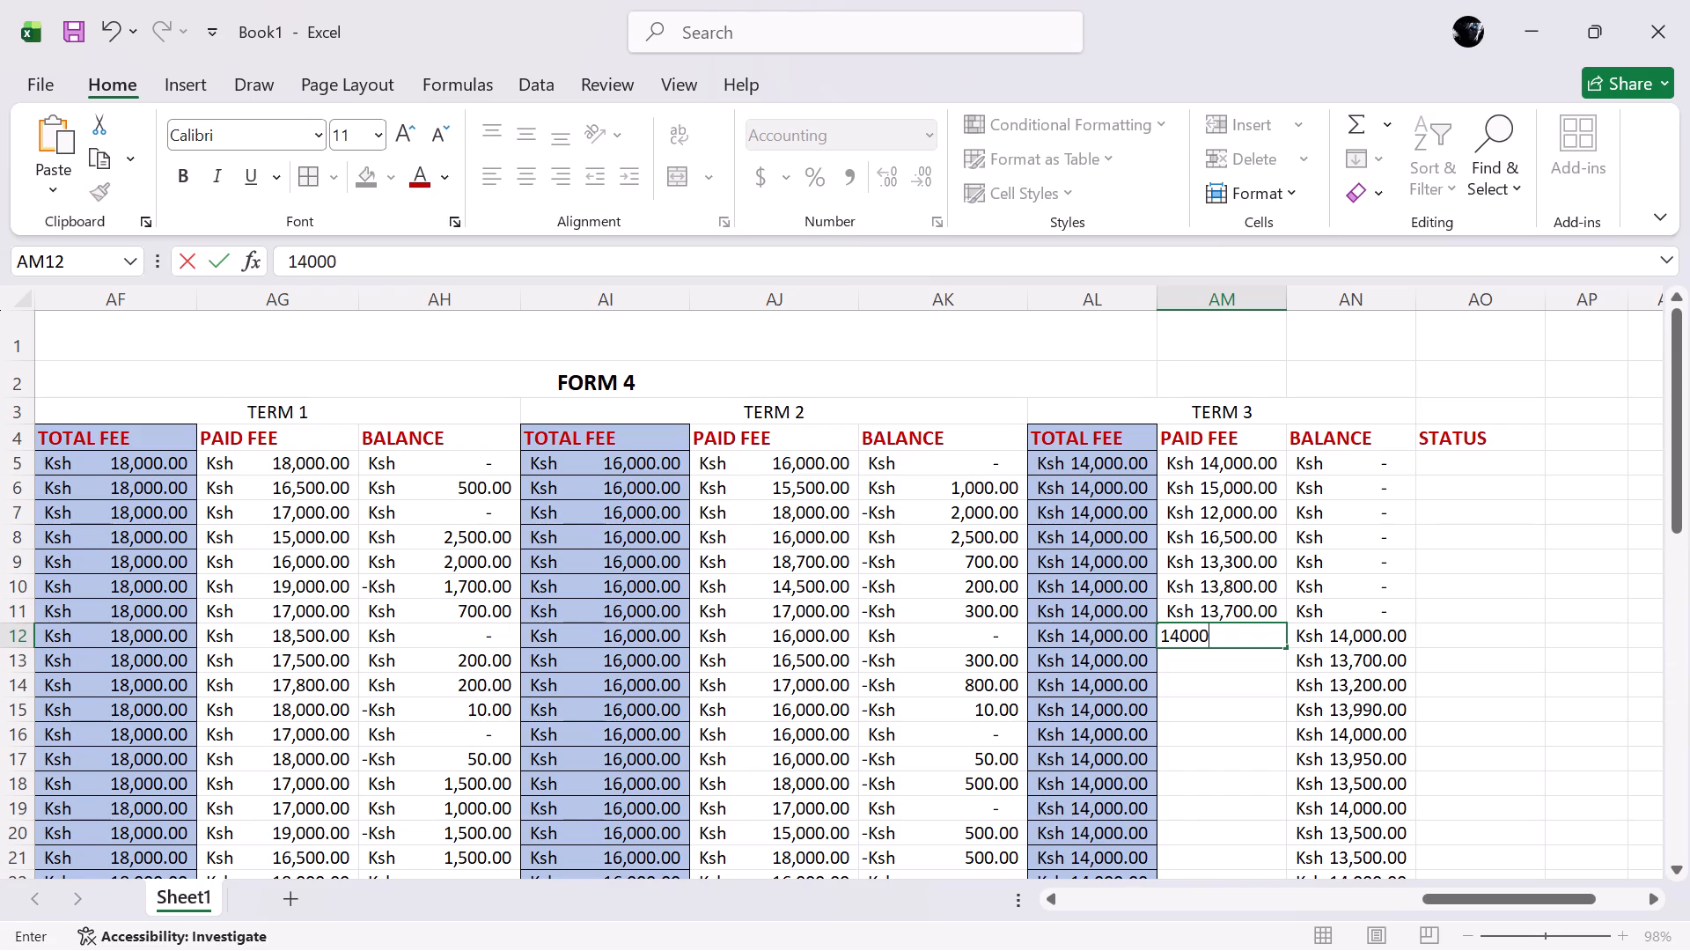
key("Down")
Enter Term 3 paid fees of 13700 in cell AM13 and 13200 in cell AM14.
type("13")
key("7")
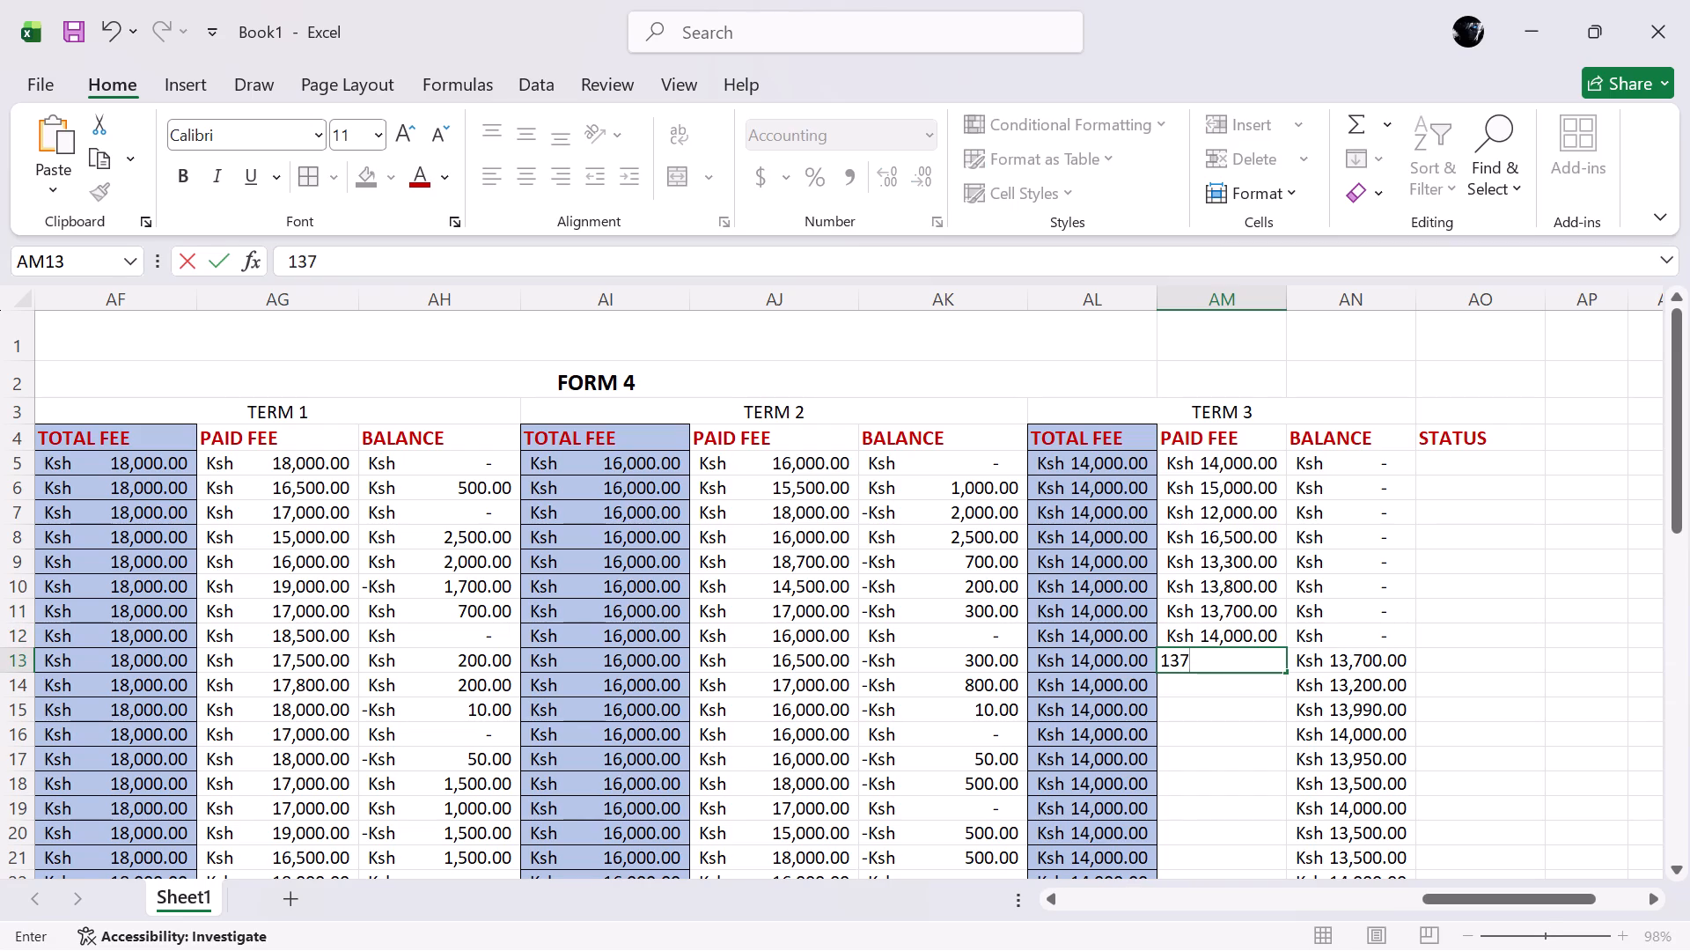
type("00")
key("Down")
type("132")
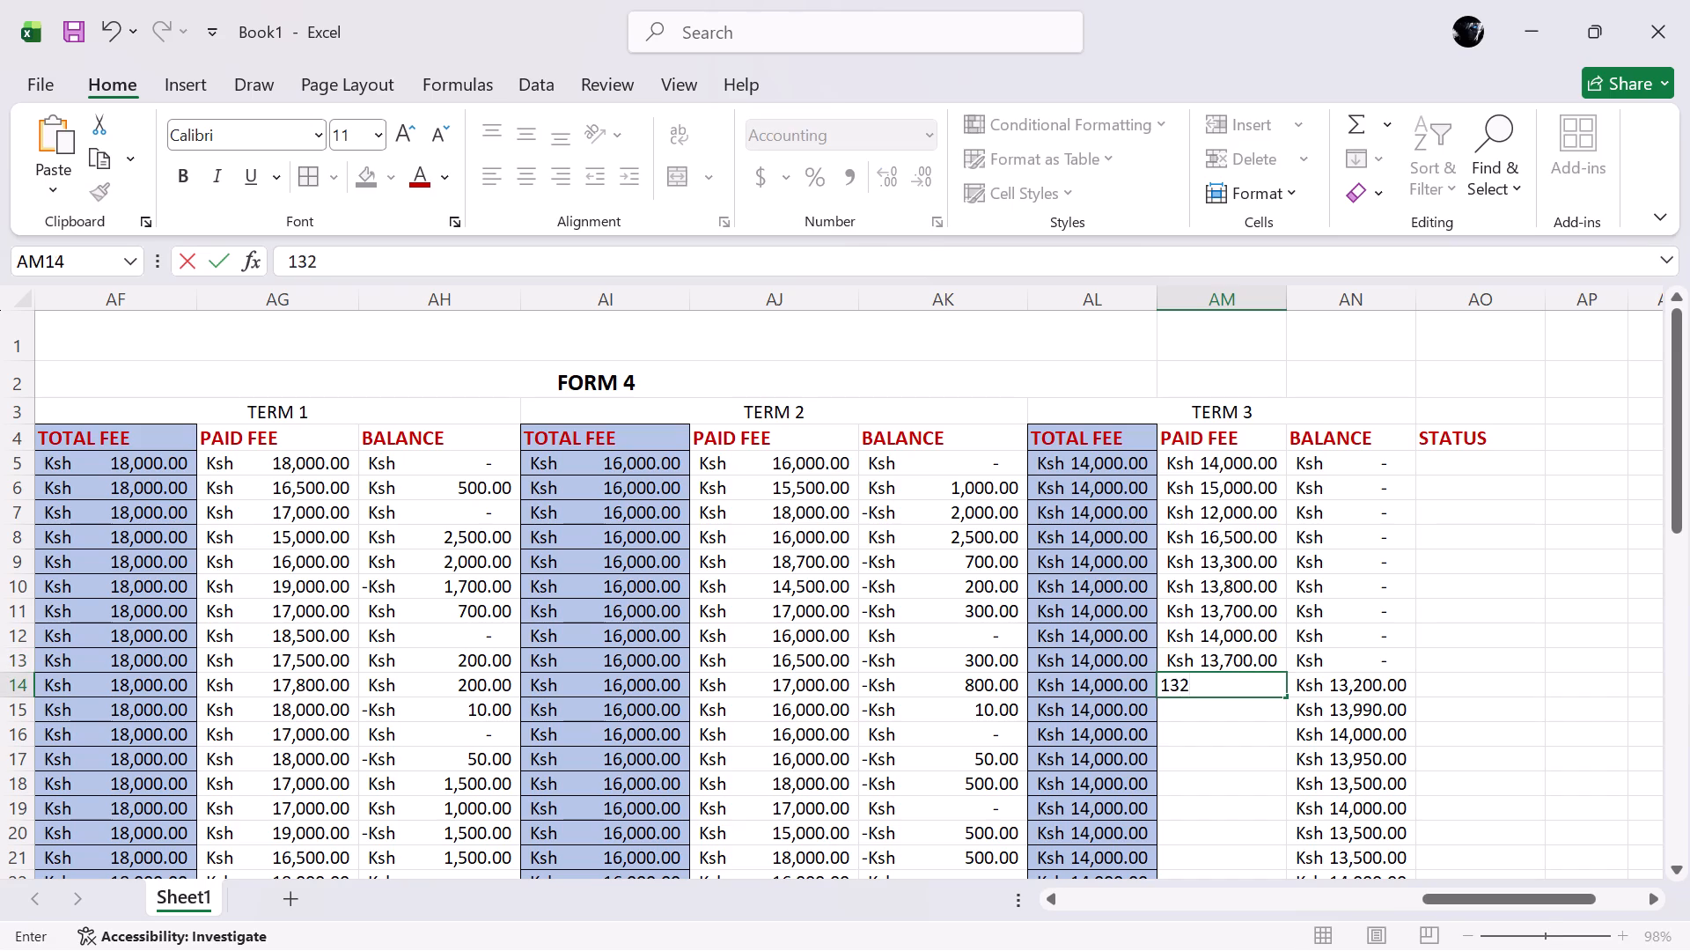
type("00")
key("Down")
Enter a Term 3 paid fee of 13990 in cell AM15.
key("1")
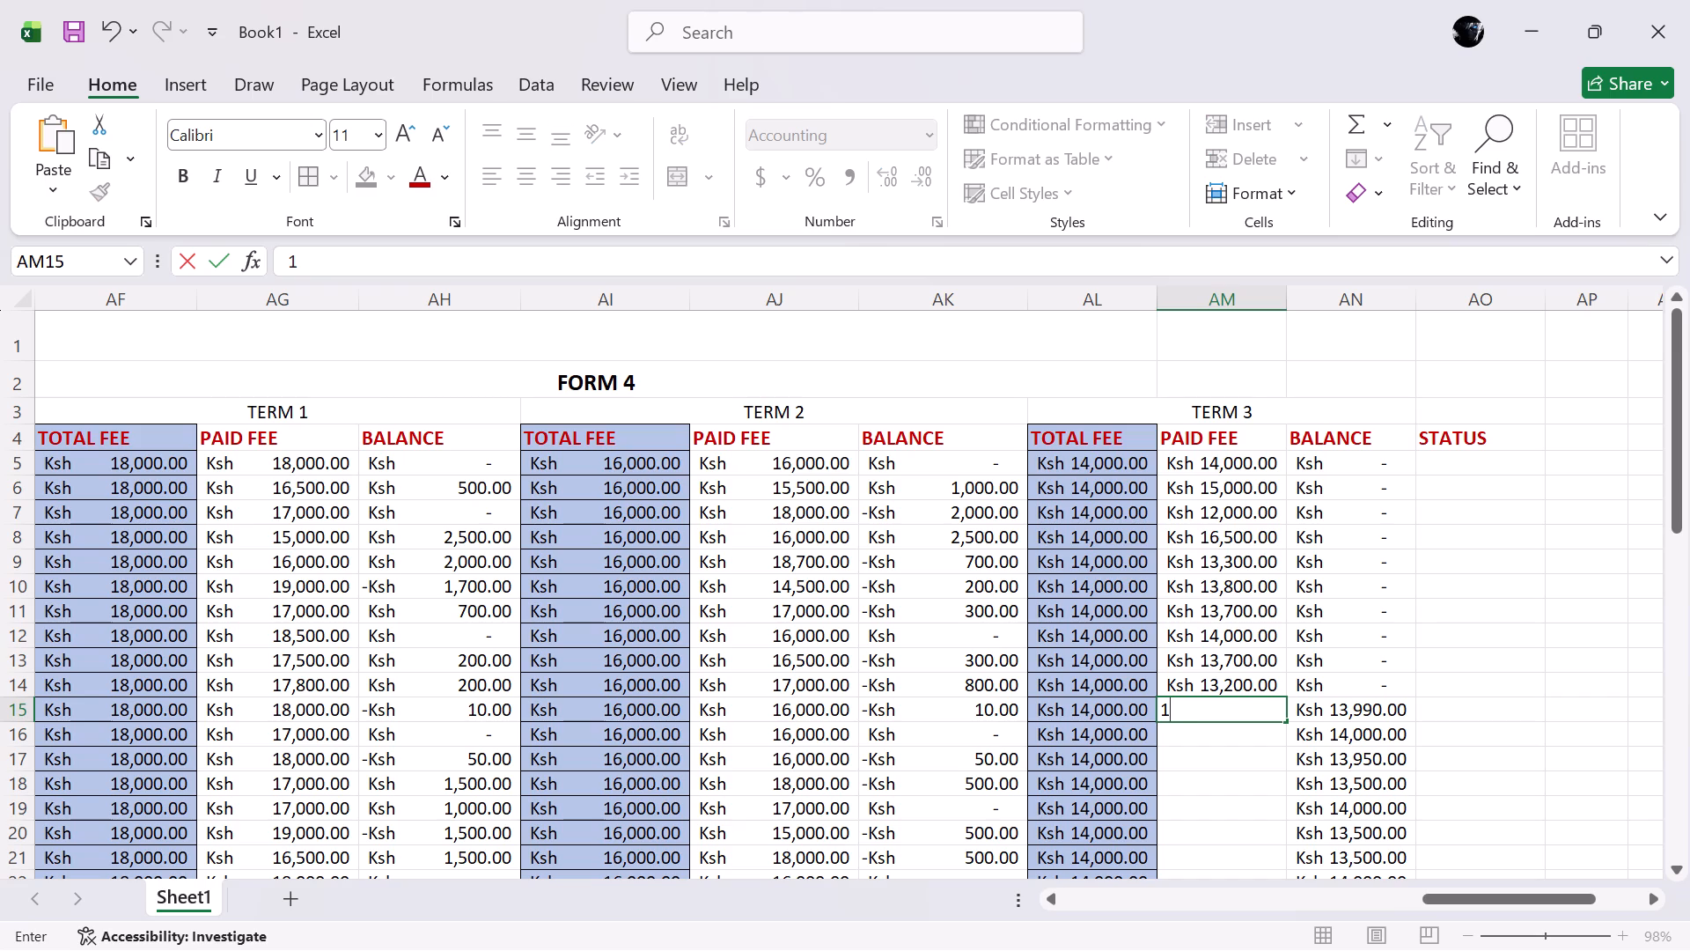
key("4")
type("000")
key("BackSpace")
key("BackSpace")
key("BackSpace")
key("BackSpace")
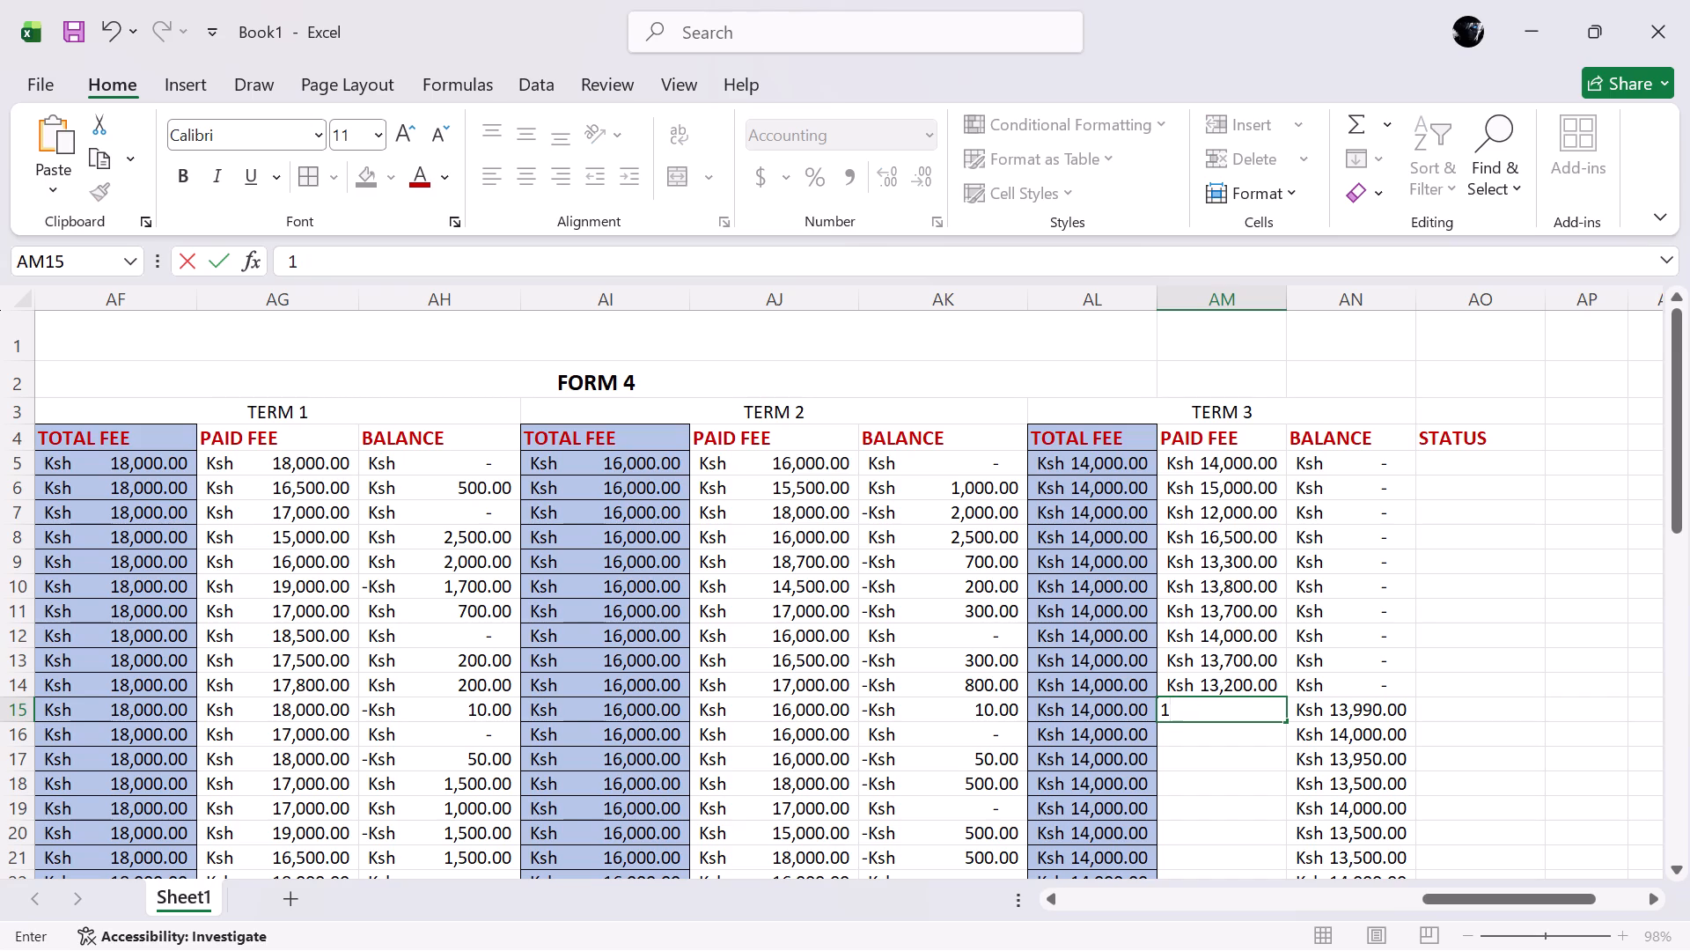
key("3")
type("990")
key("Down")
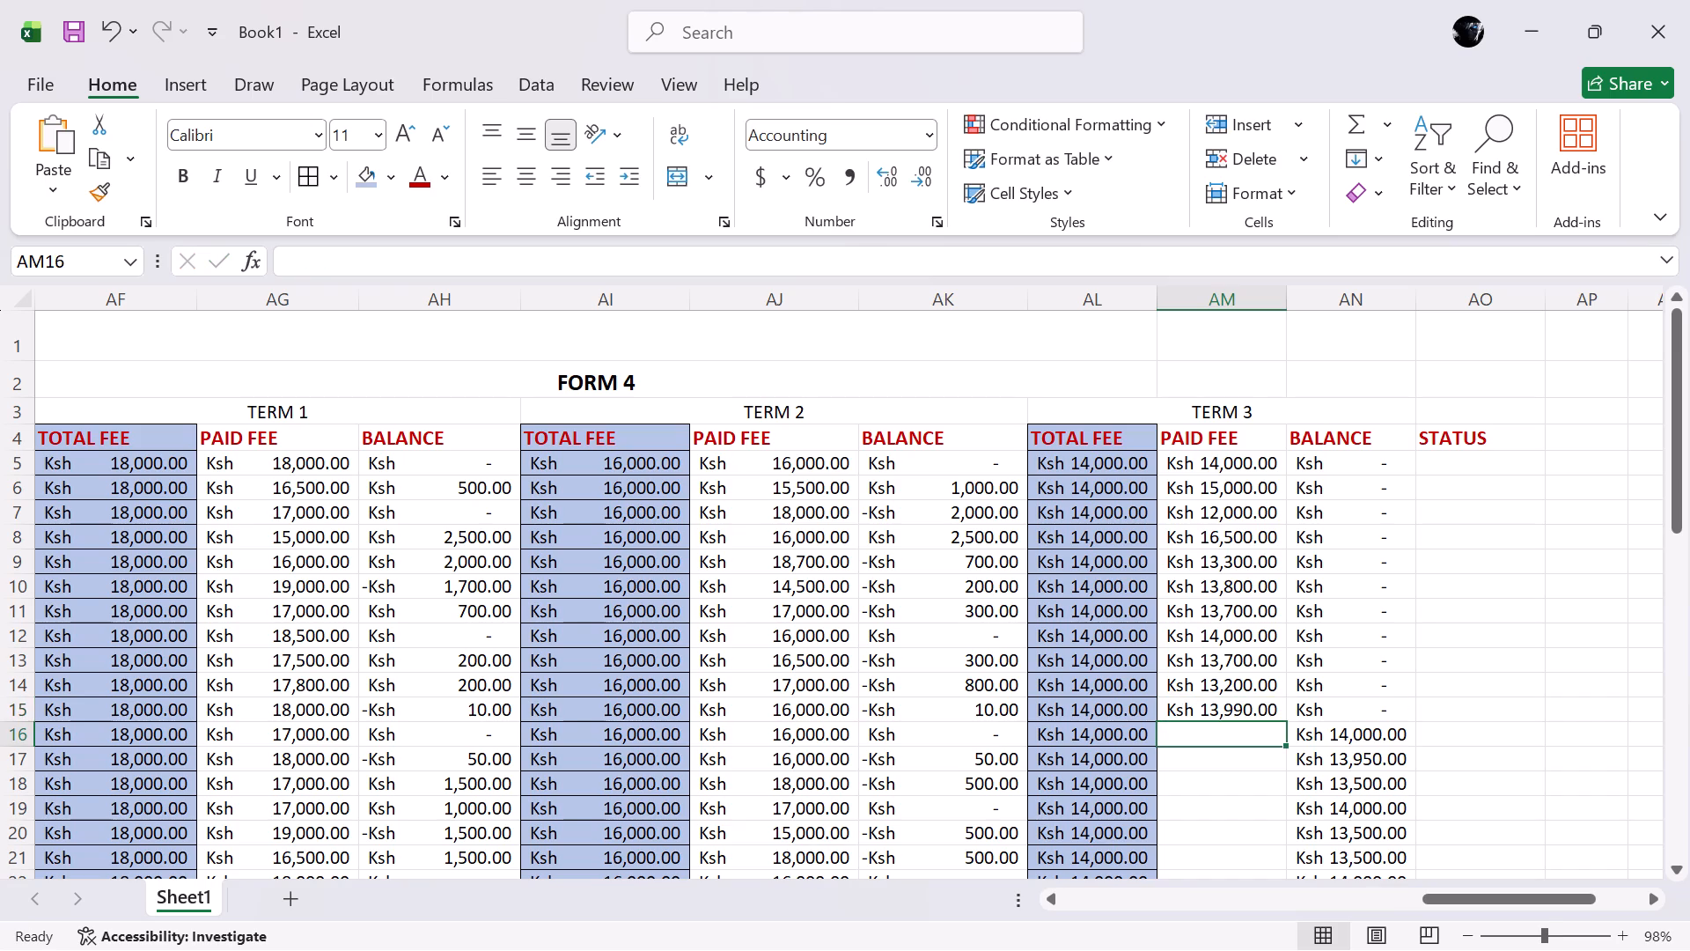
Enter Term 3 paid fees of 14000, 13950 and 13500 in cells AM16 to AM18.
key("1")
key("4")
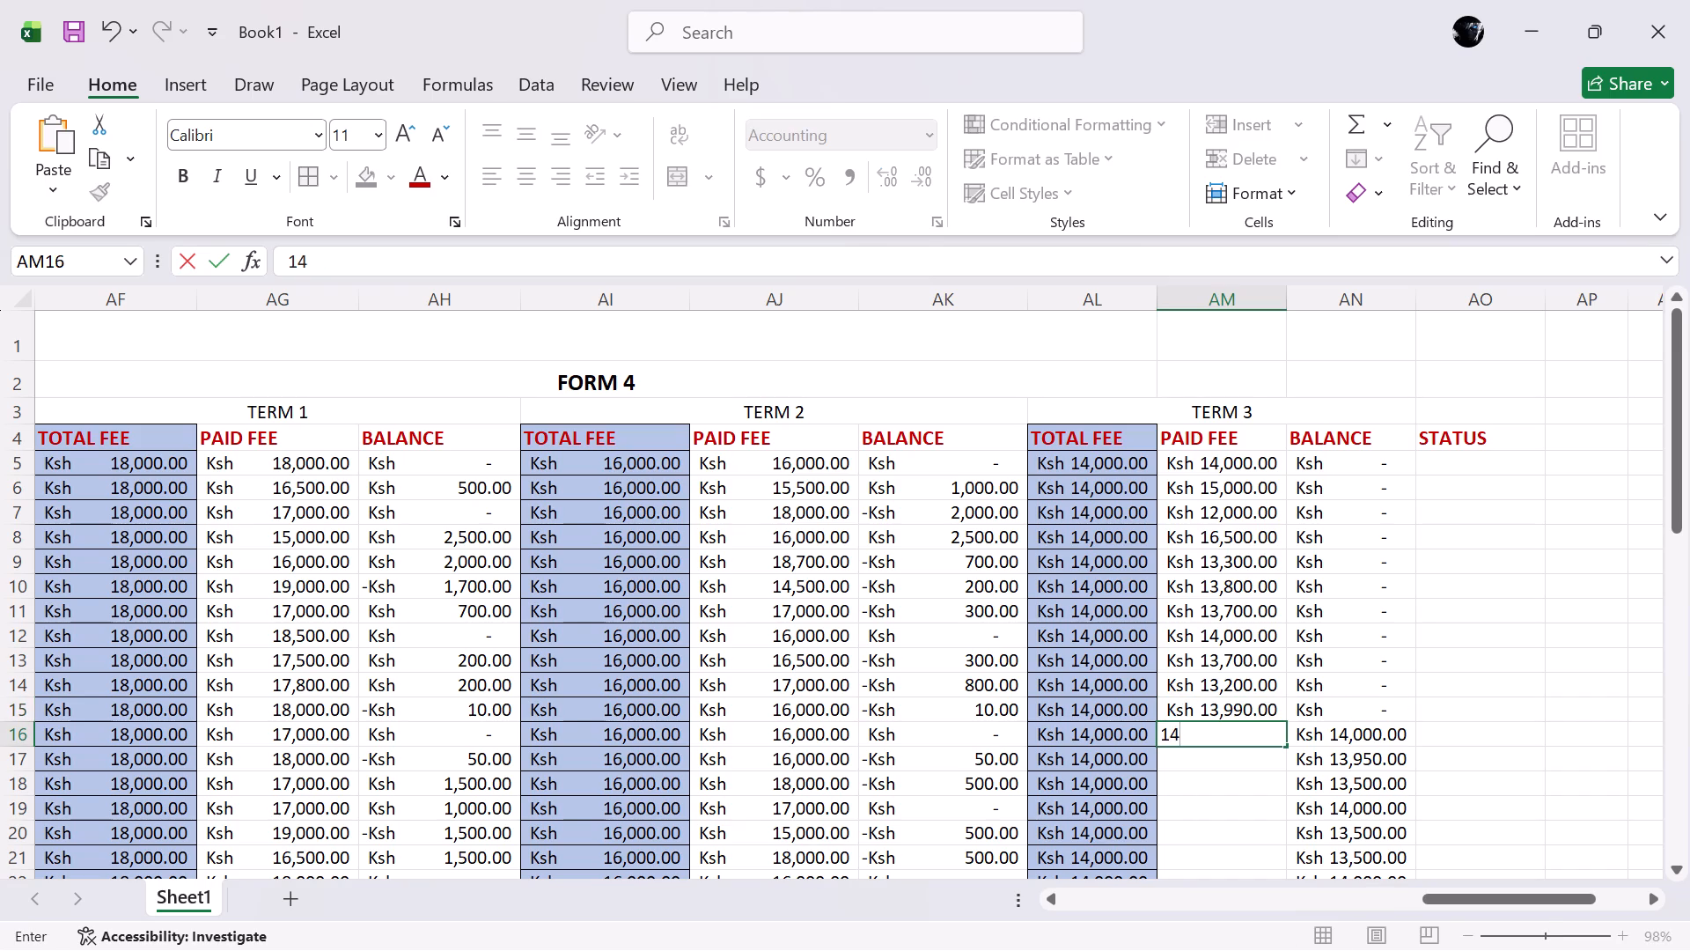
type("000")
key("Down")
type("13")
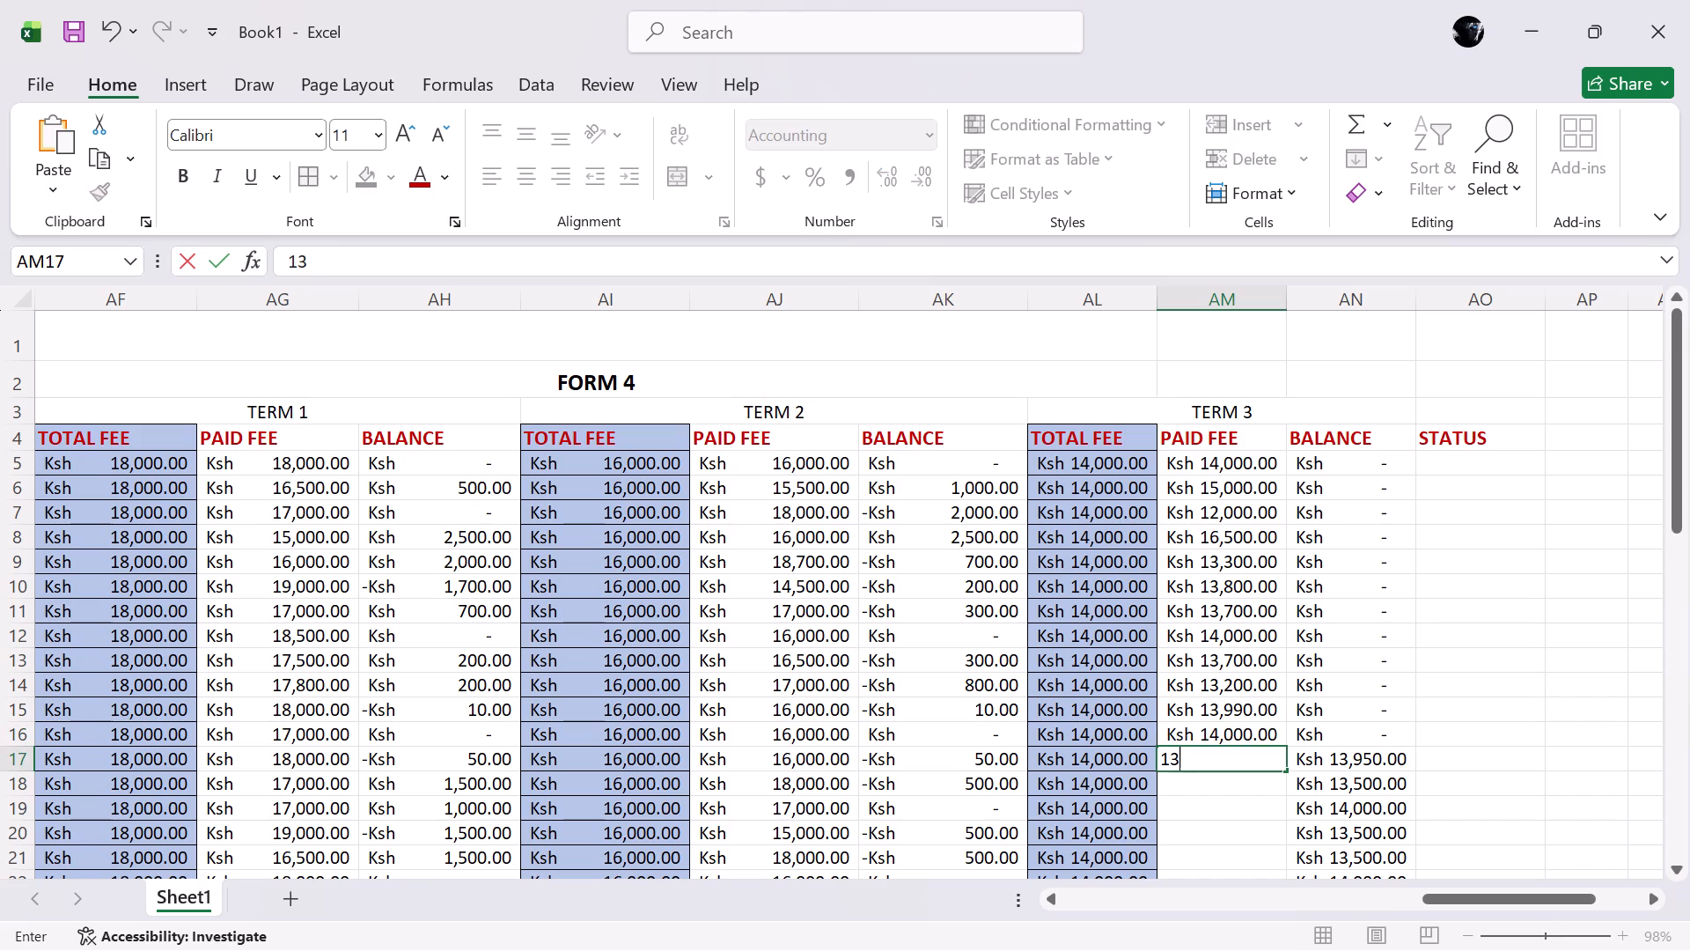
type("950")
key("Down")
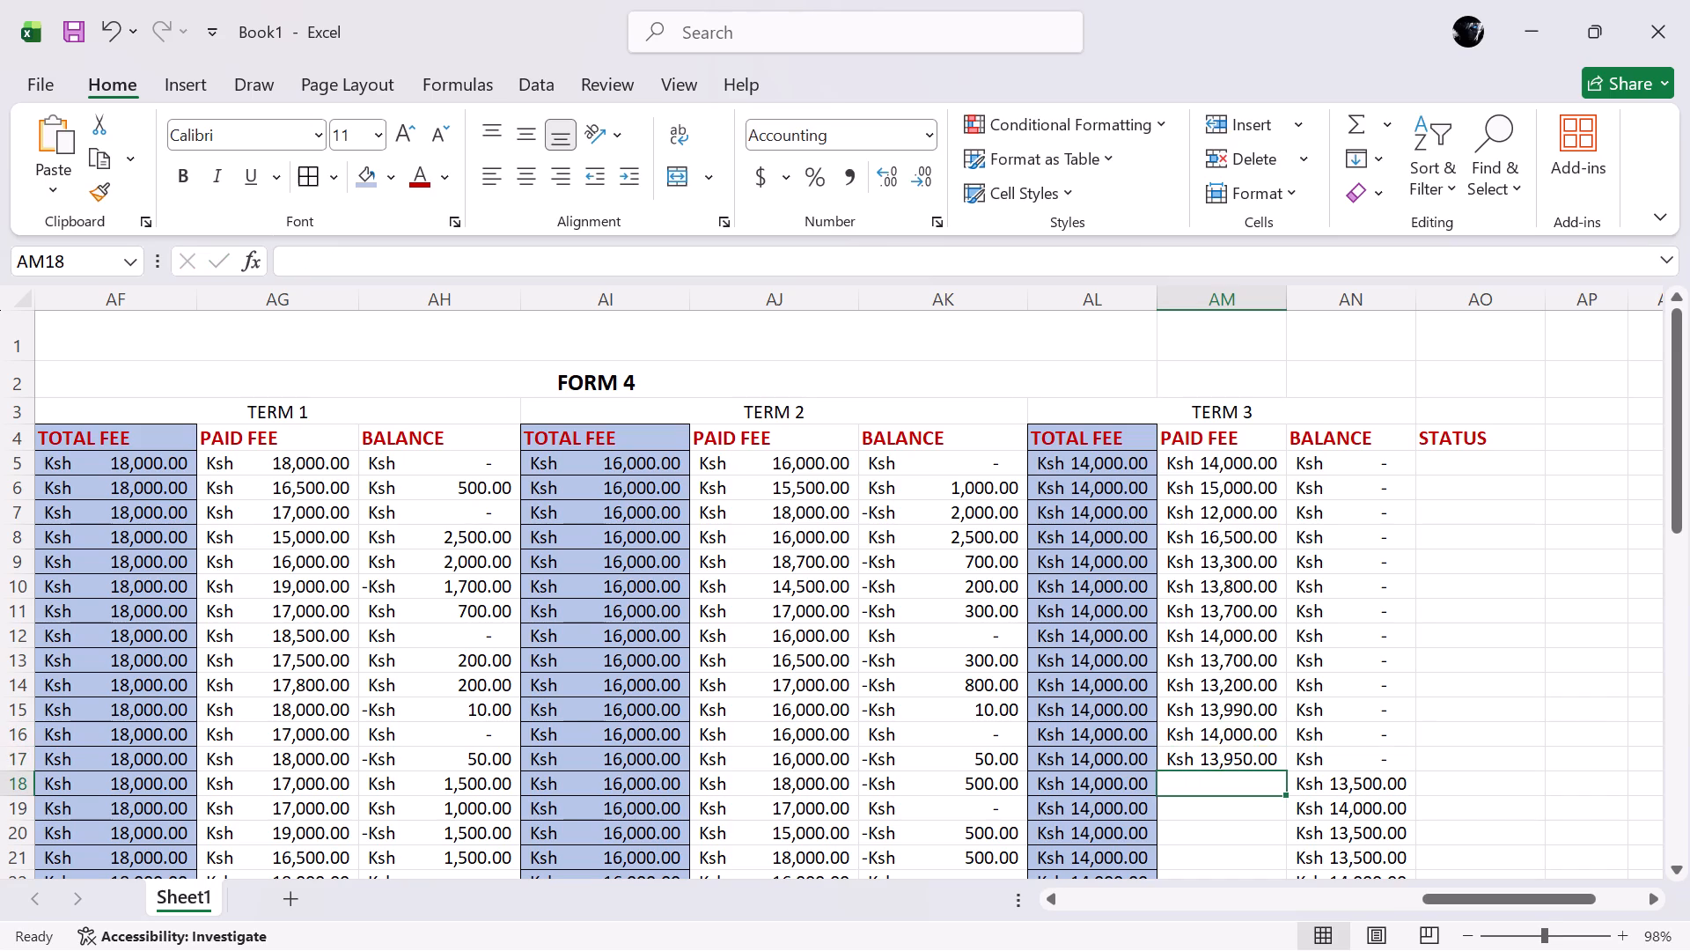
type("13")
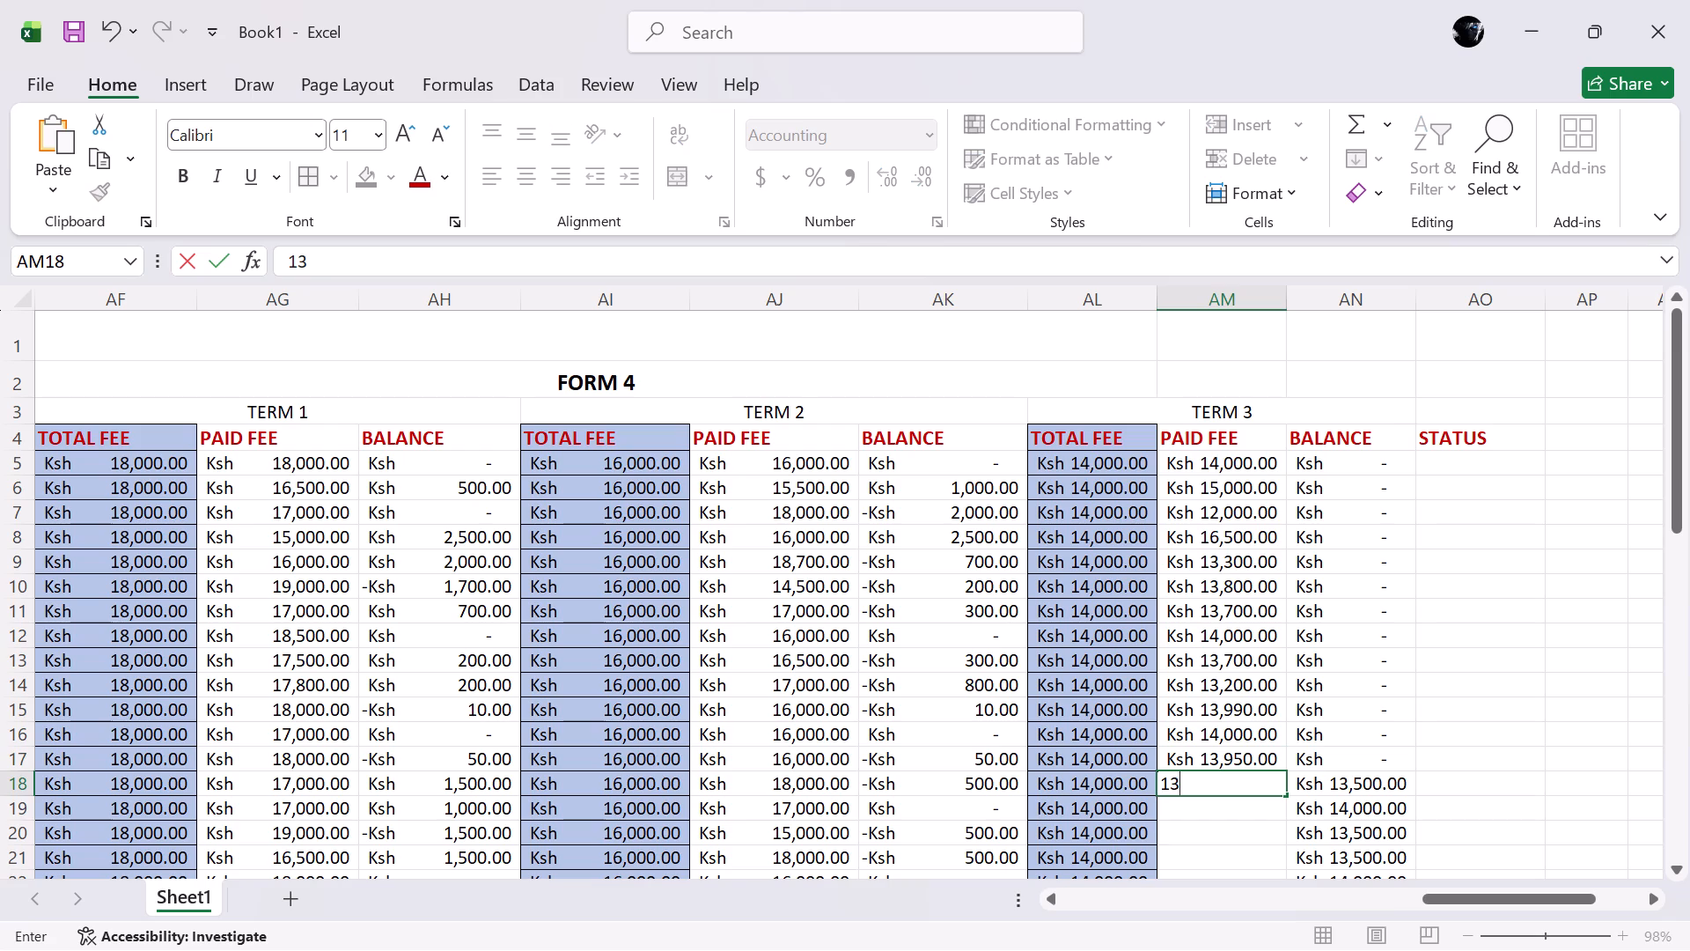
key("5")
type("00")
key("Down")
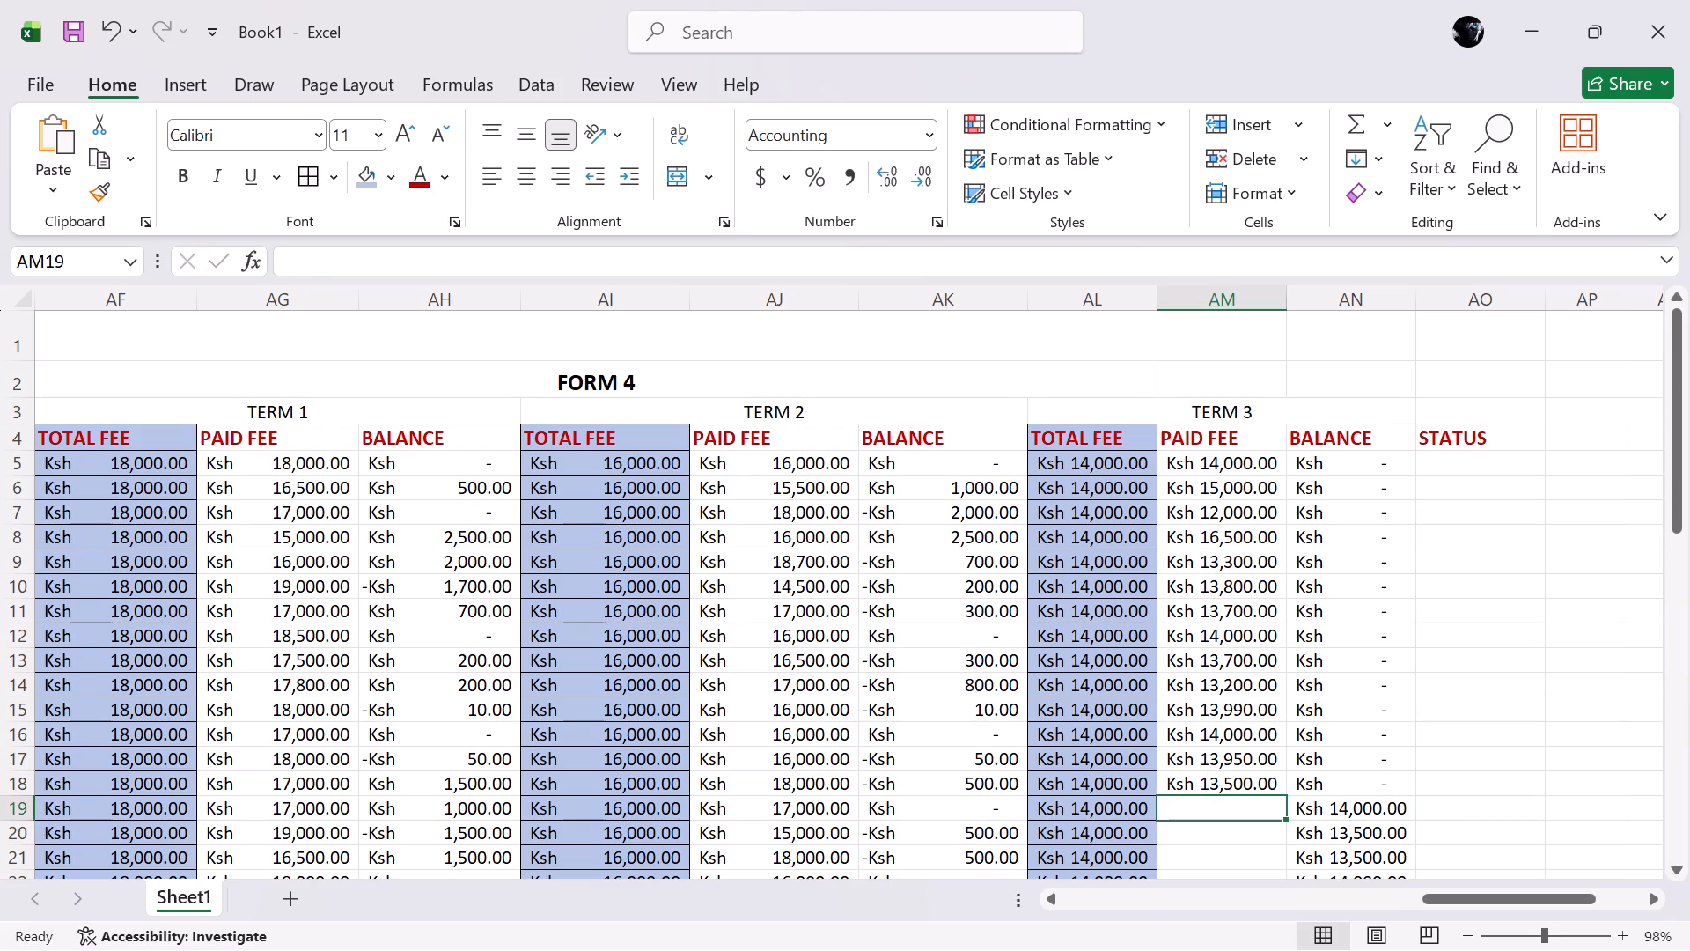
Enter Term 3 paid fees of 14000 in cell AM19 and 13500 in both AM20 and AM21.
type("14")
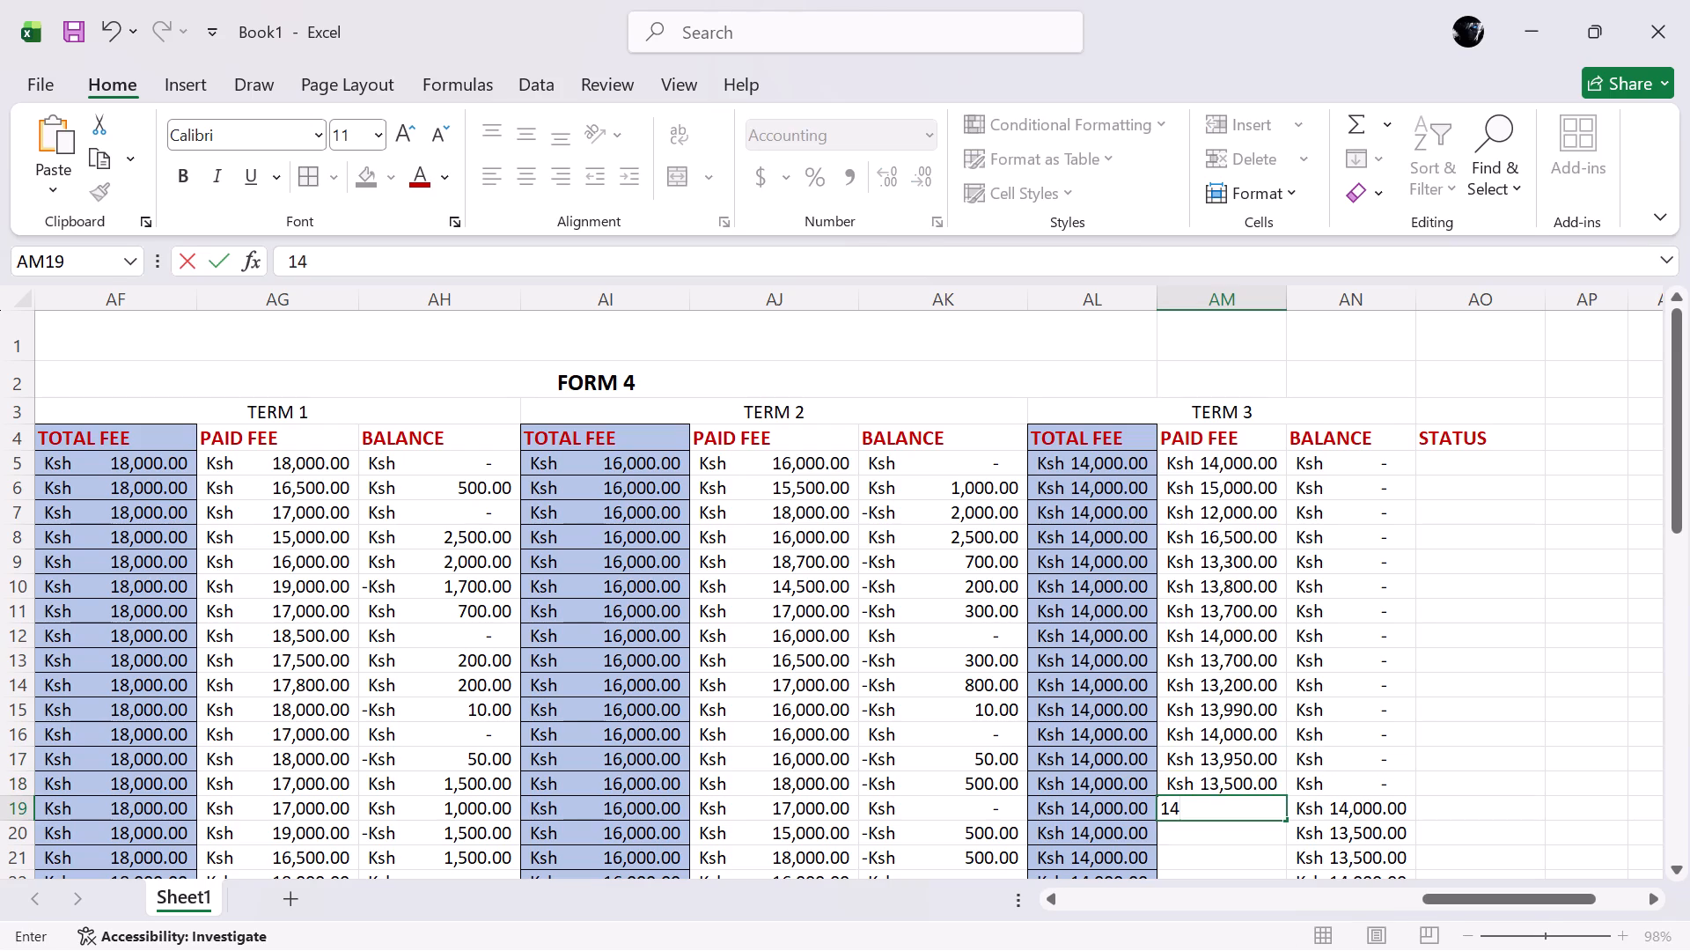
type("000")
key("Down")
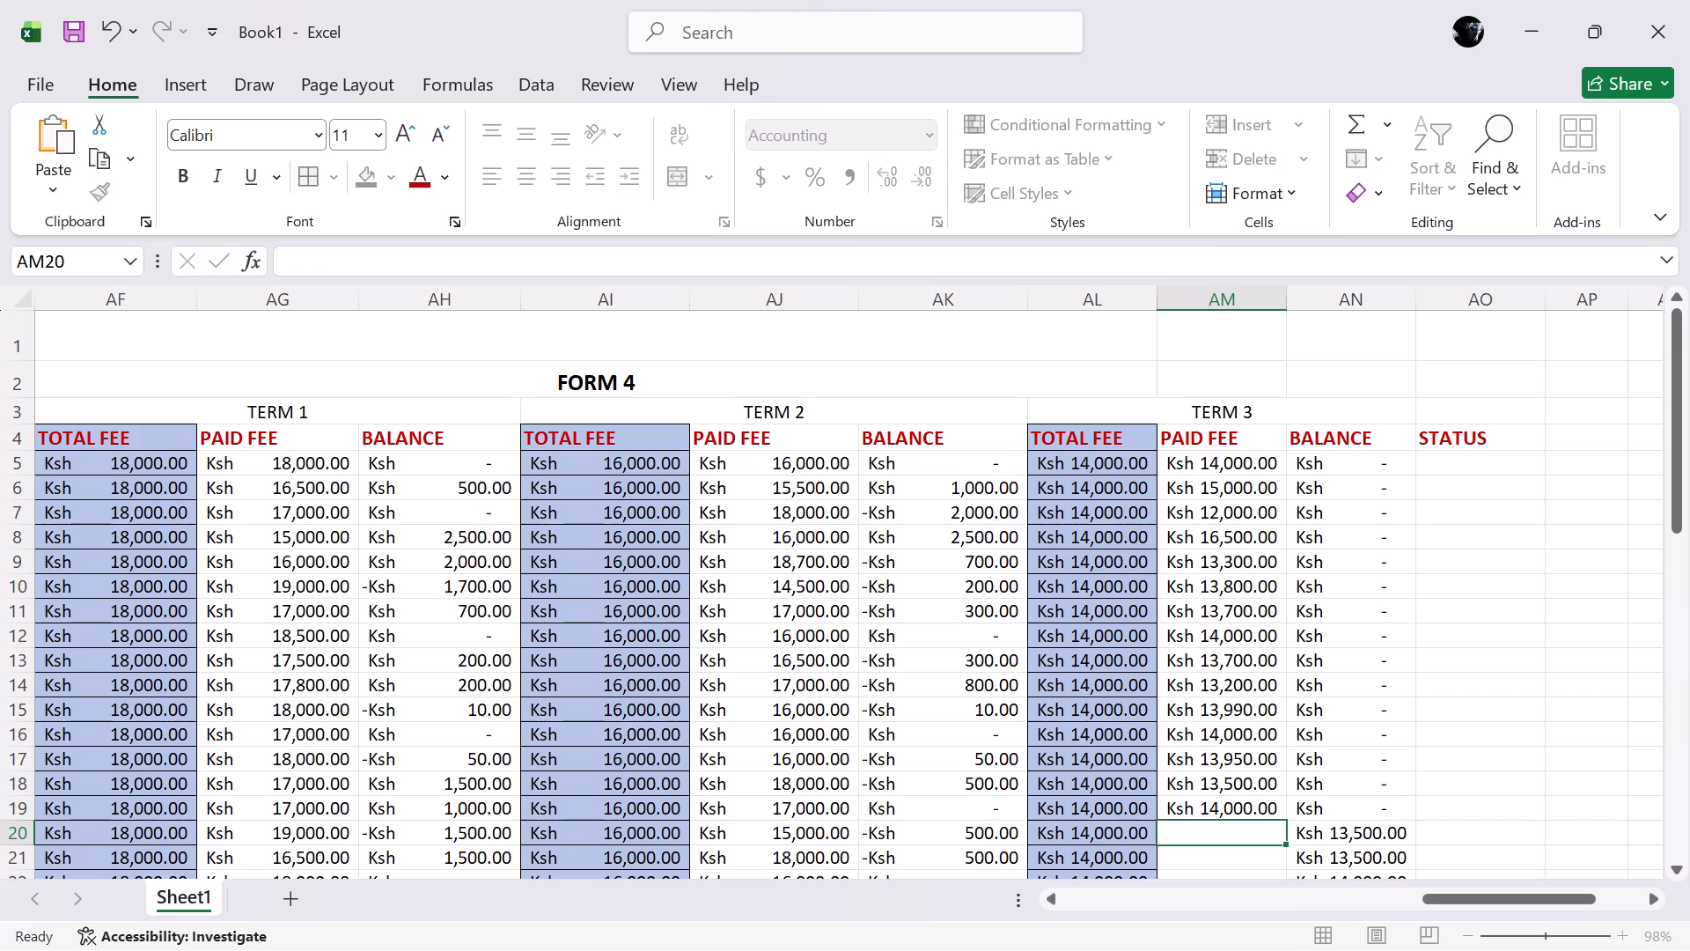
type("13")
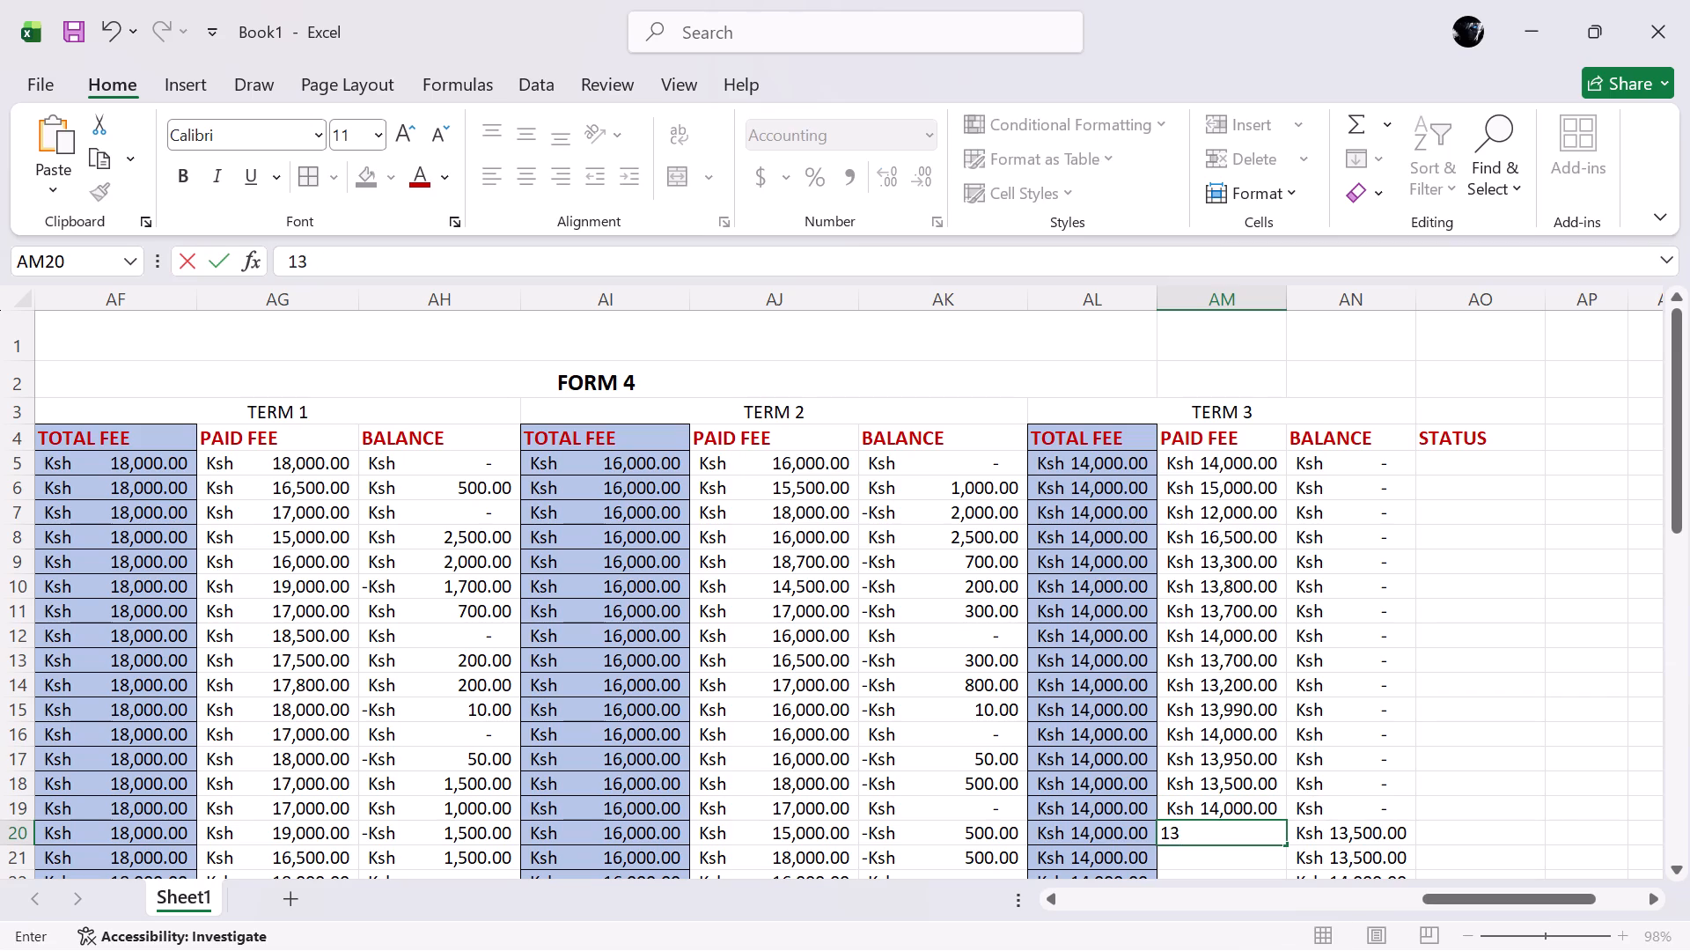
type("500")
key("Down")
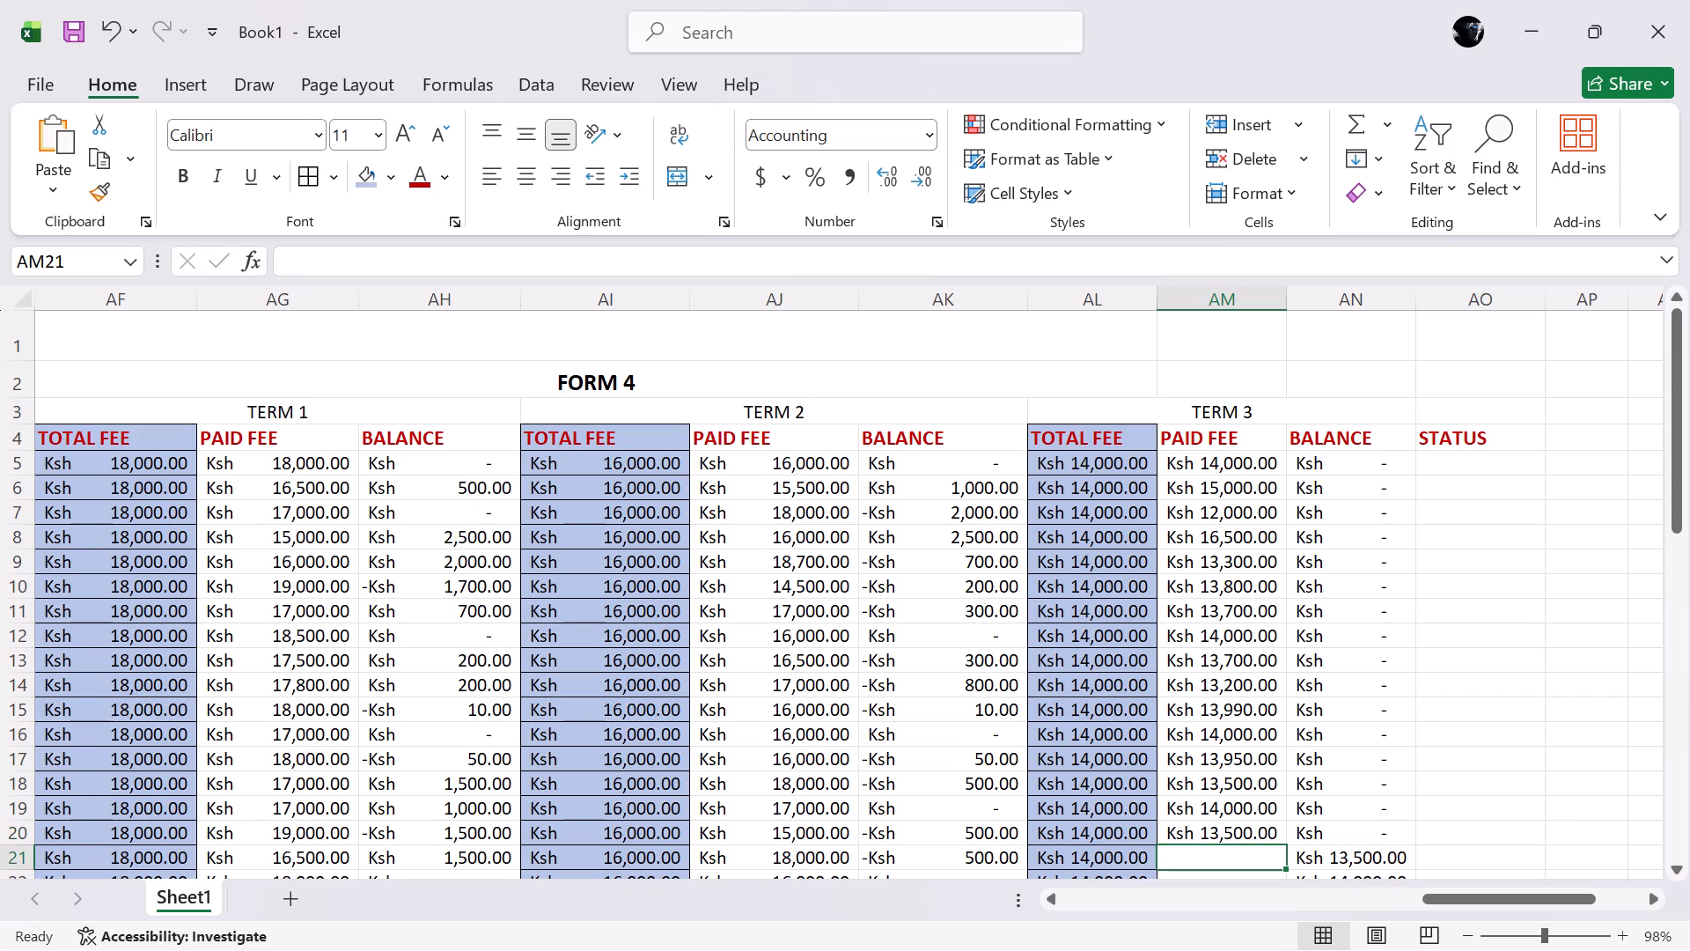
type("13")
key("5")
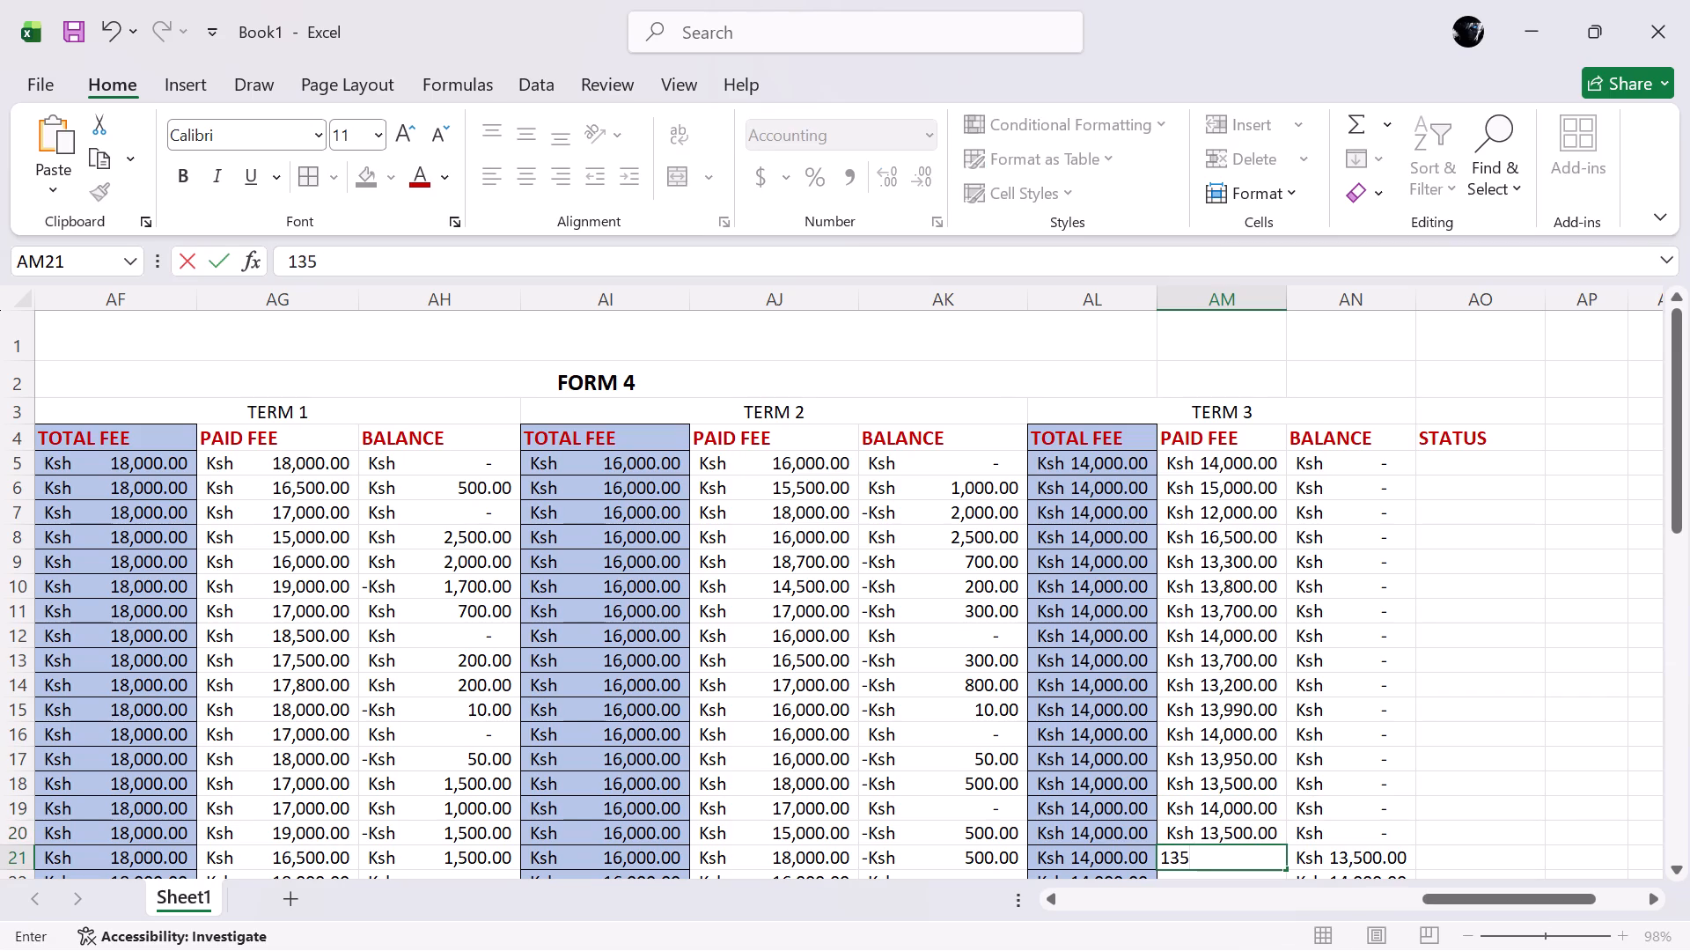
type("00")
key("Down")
Enter a Term 3 paid fee of 14000 in each of the cells AM22 to AM24.
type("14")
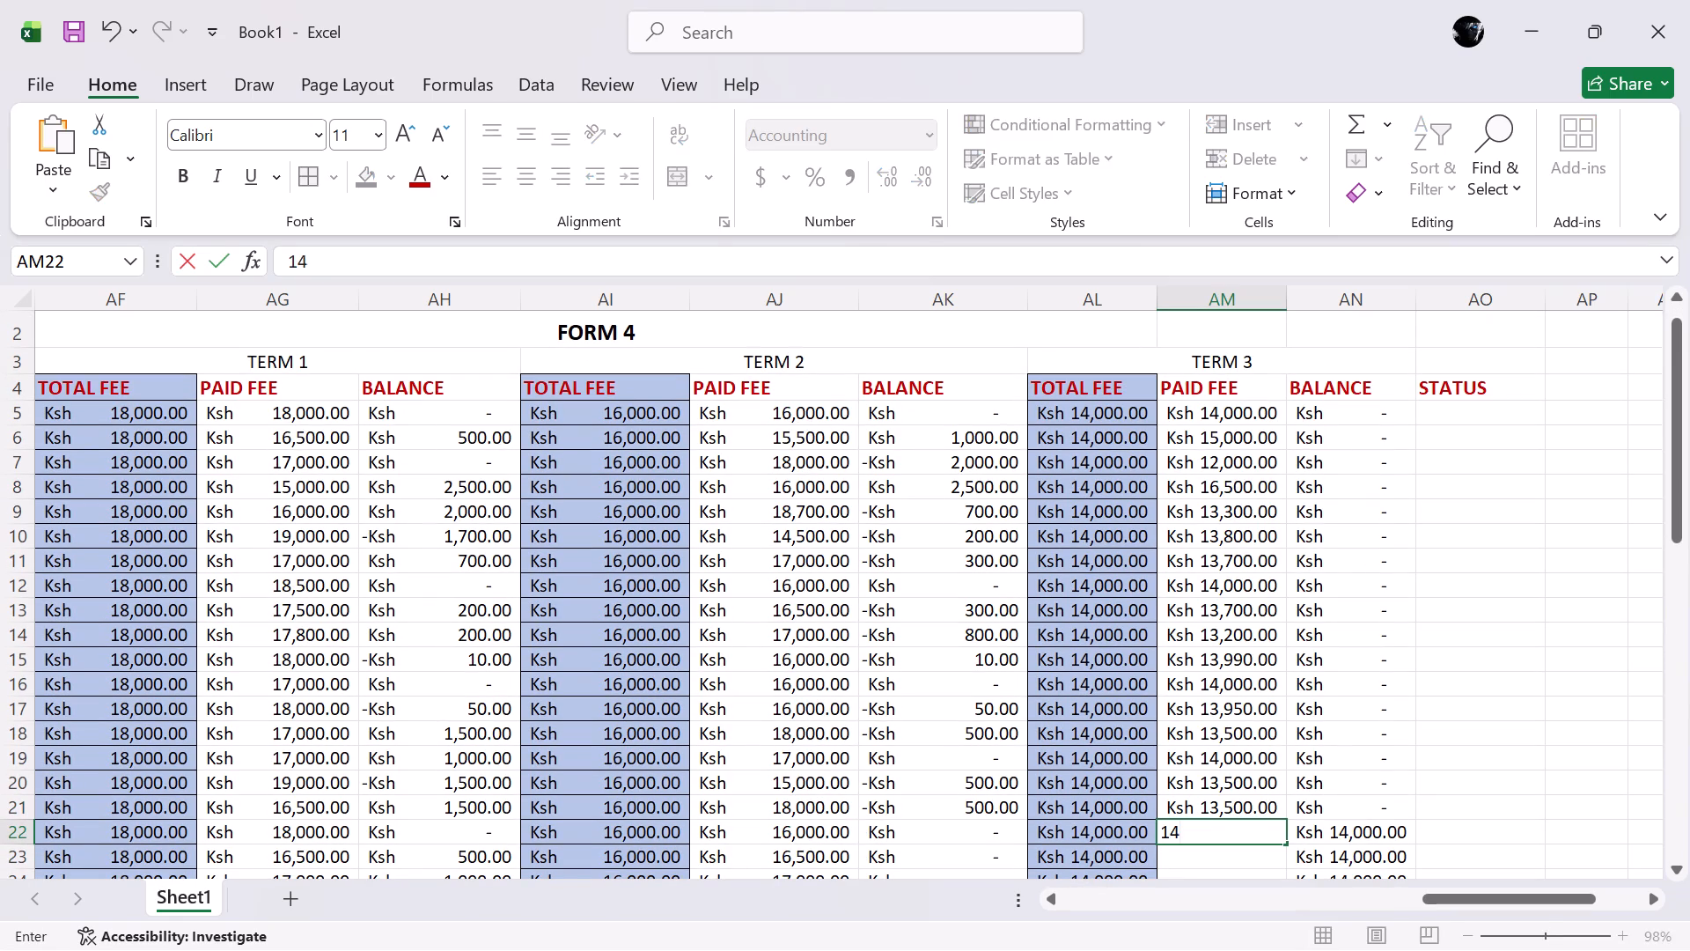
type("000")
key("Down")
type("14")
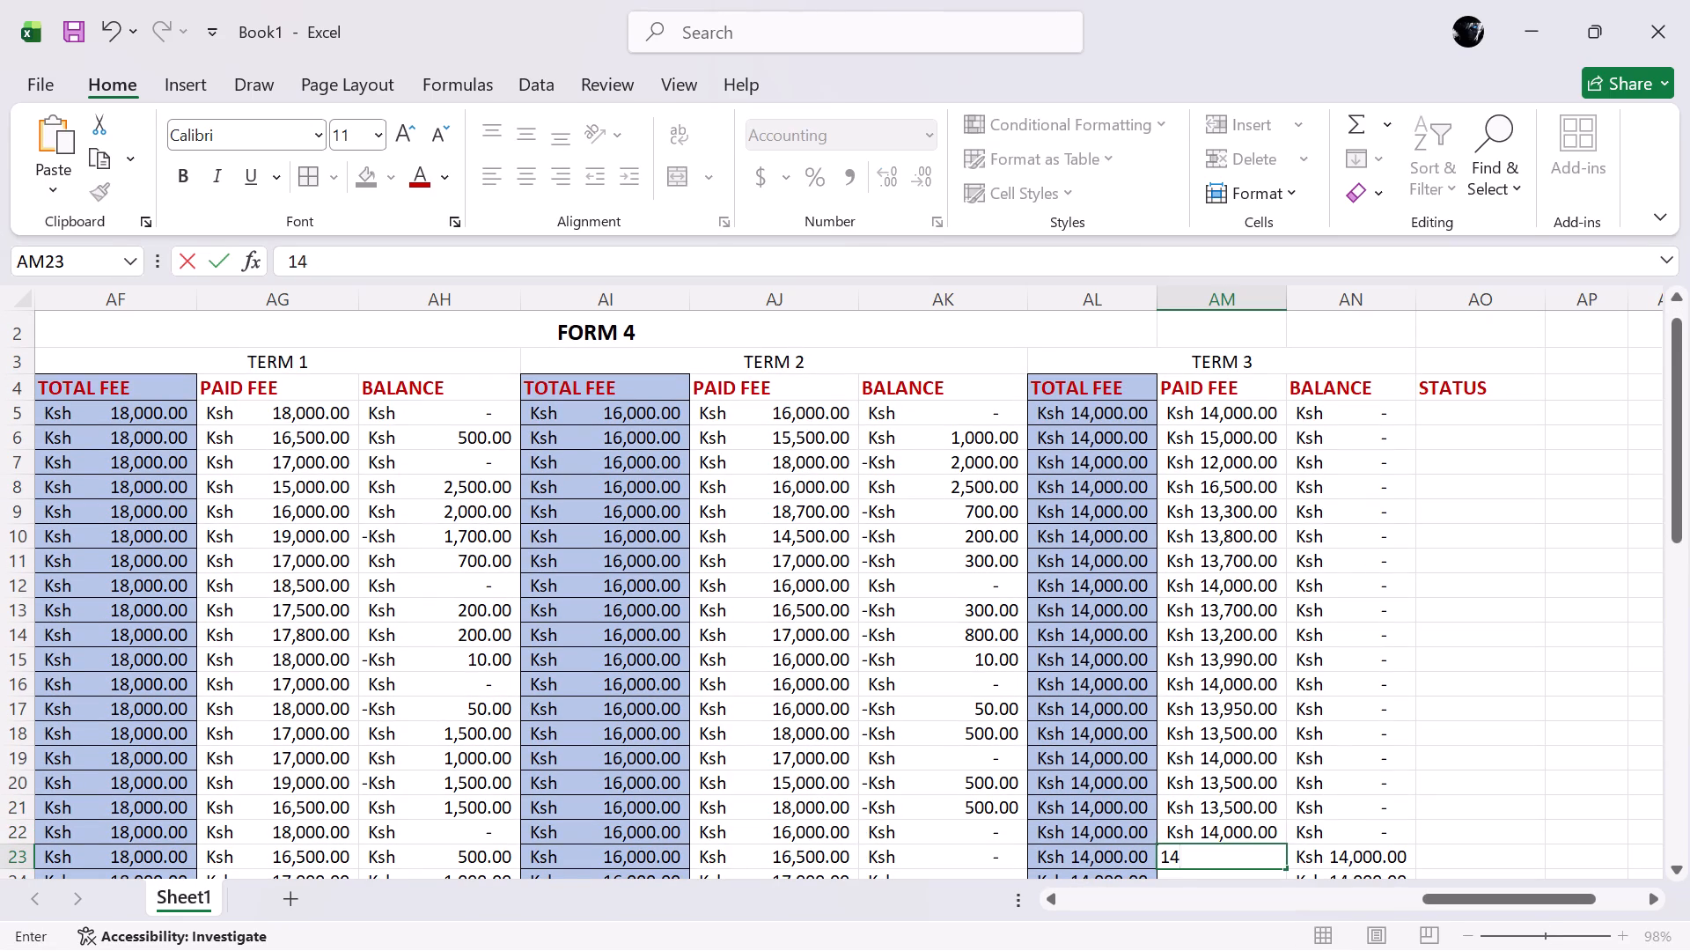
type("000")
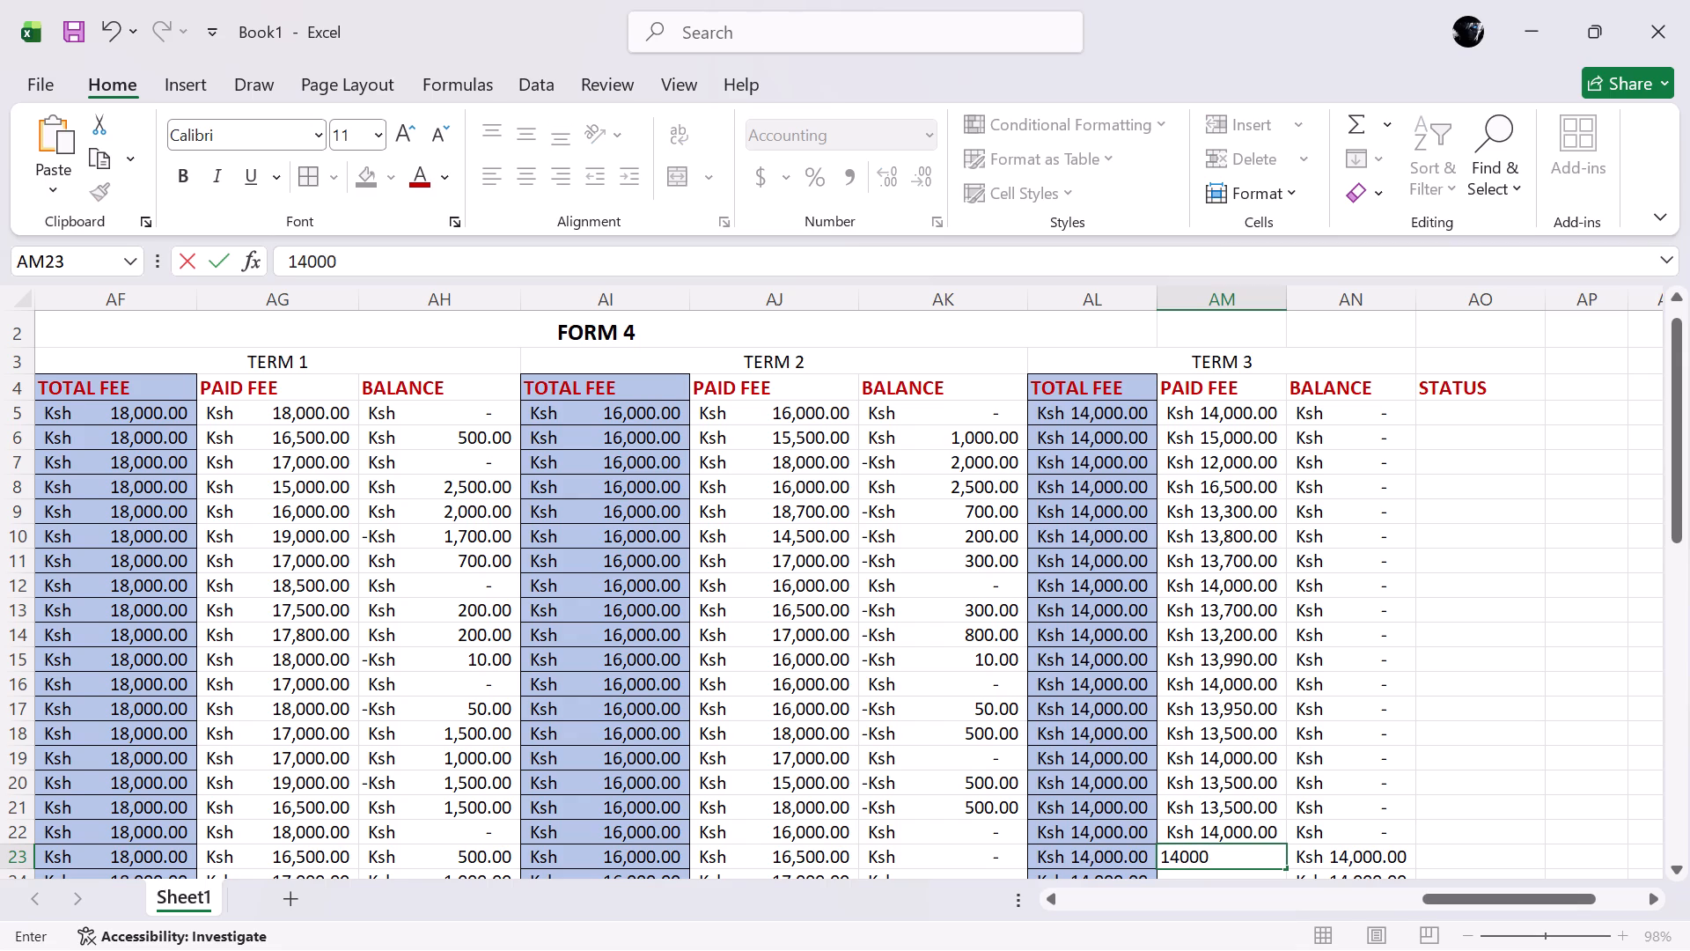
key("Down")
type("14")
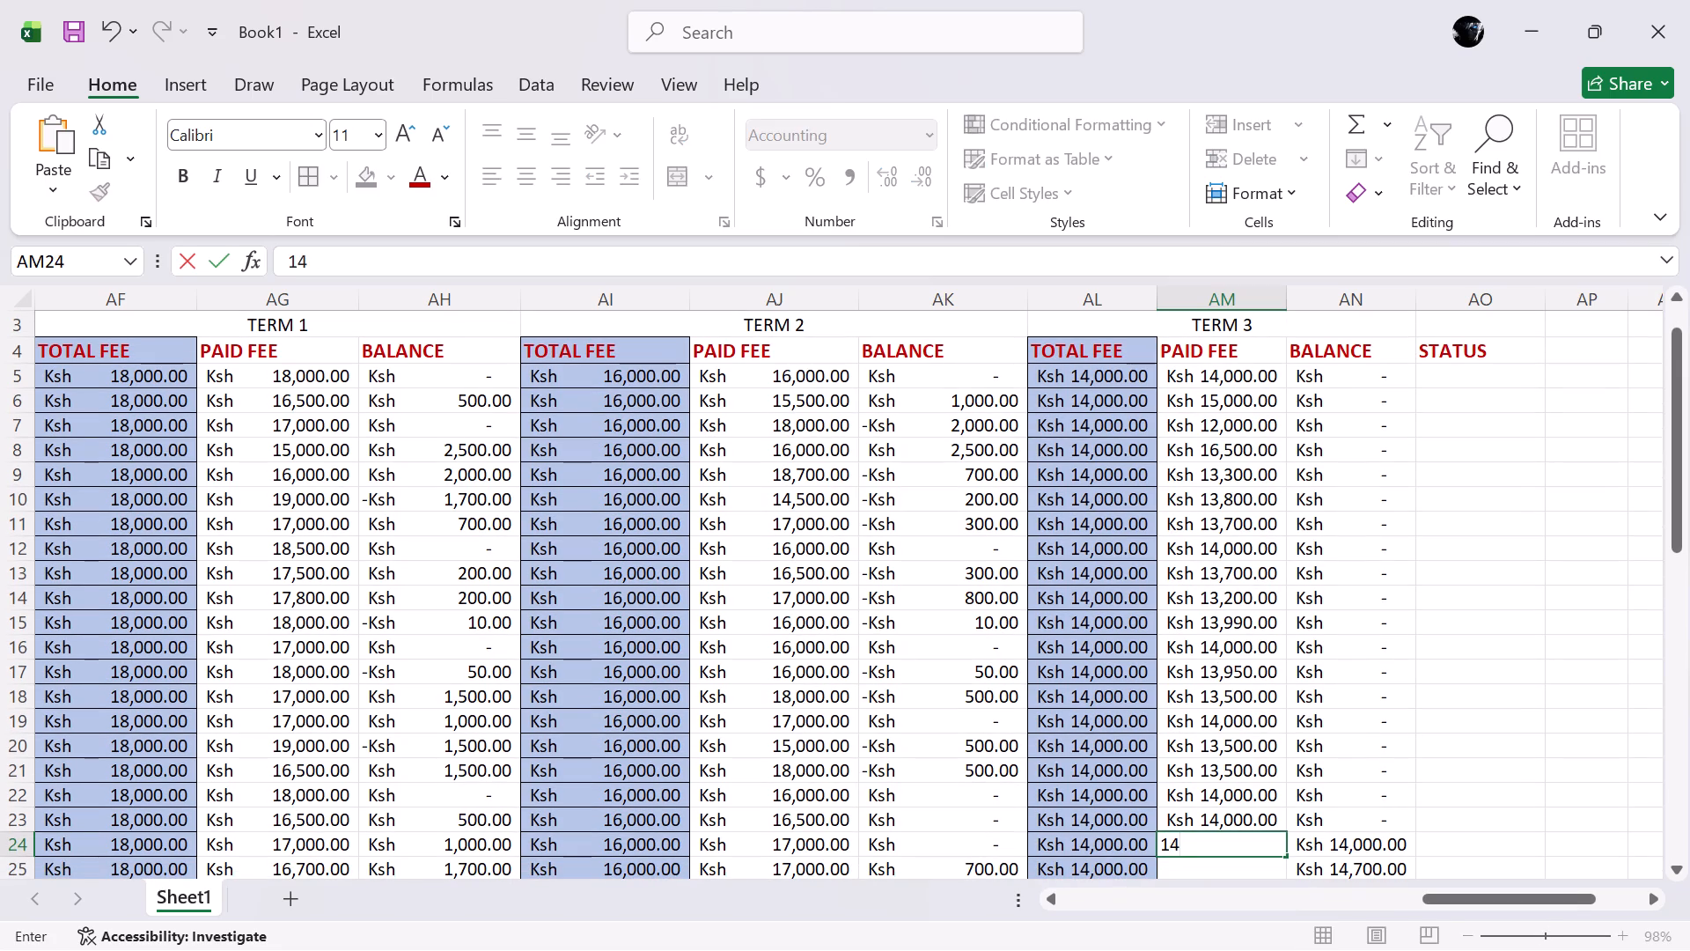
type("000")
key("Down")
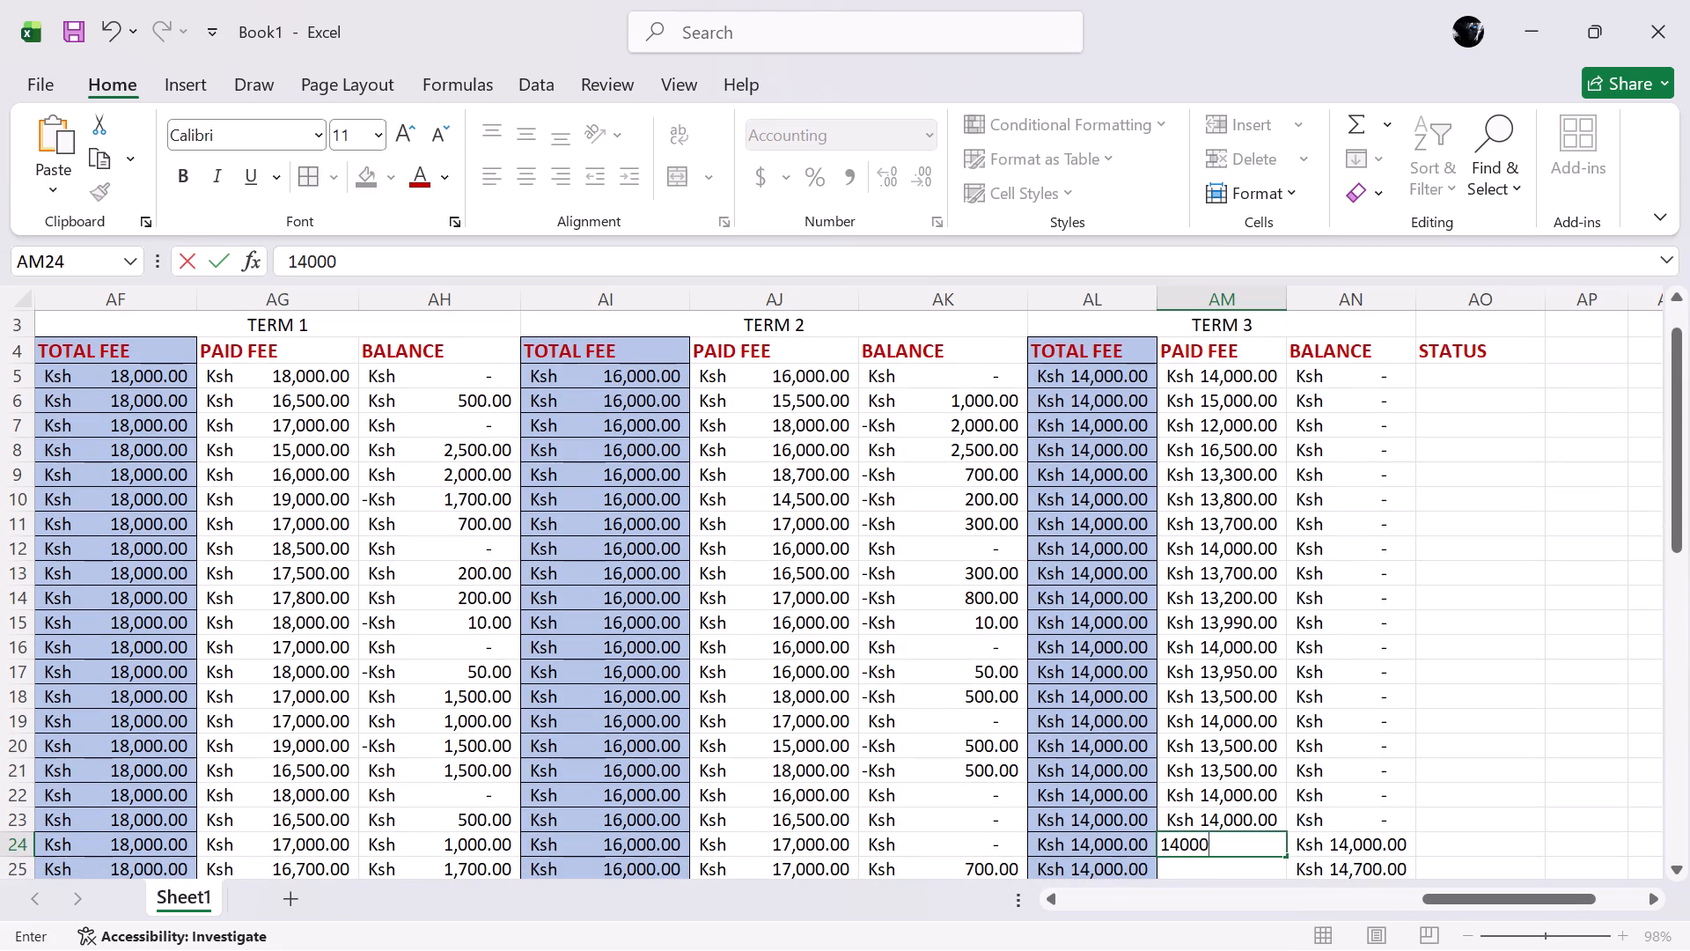
Enter Term 3 paid fees of 14700 in cell AM25 and 15000 in cell AM26.
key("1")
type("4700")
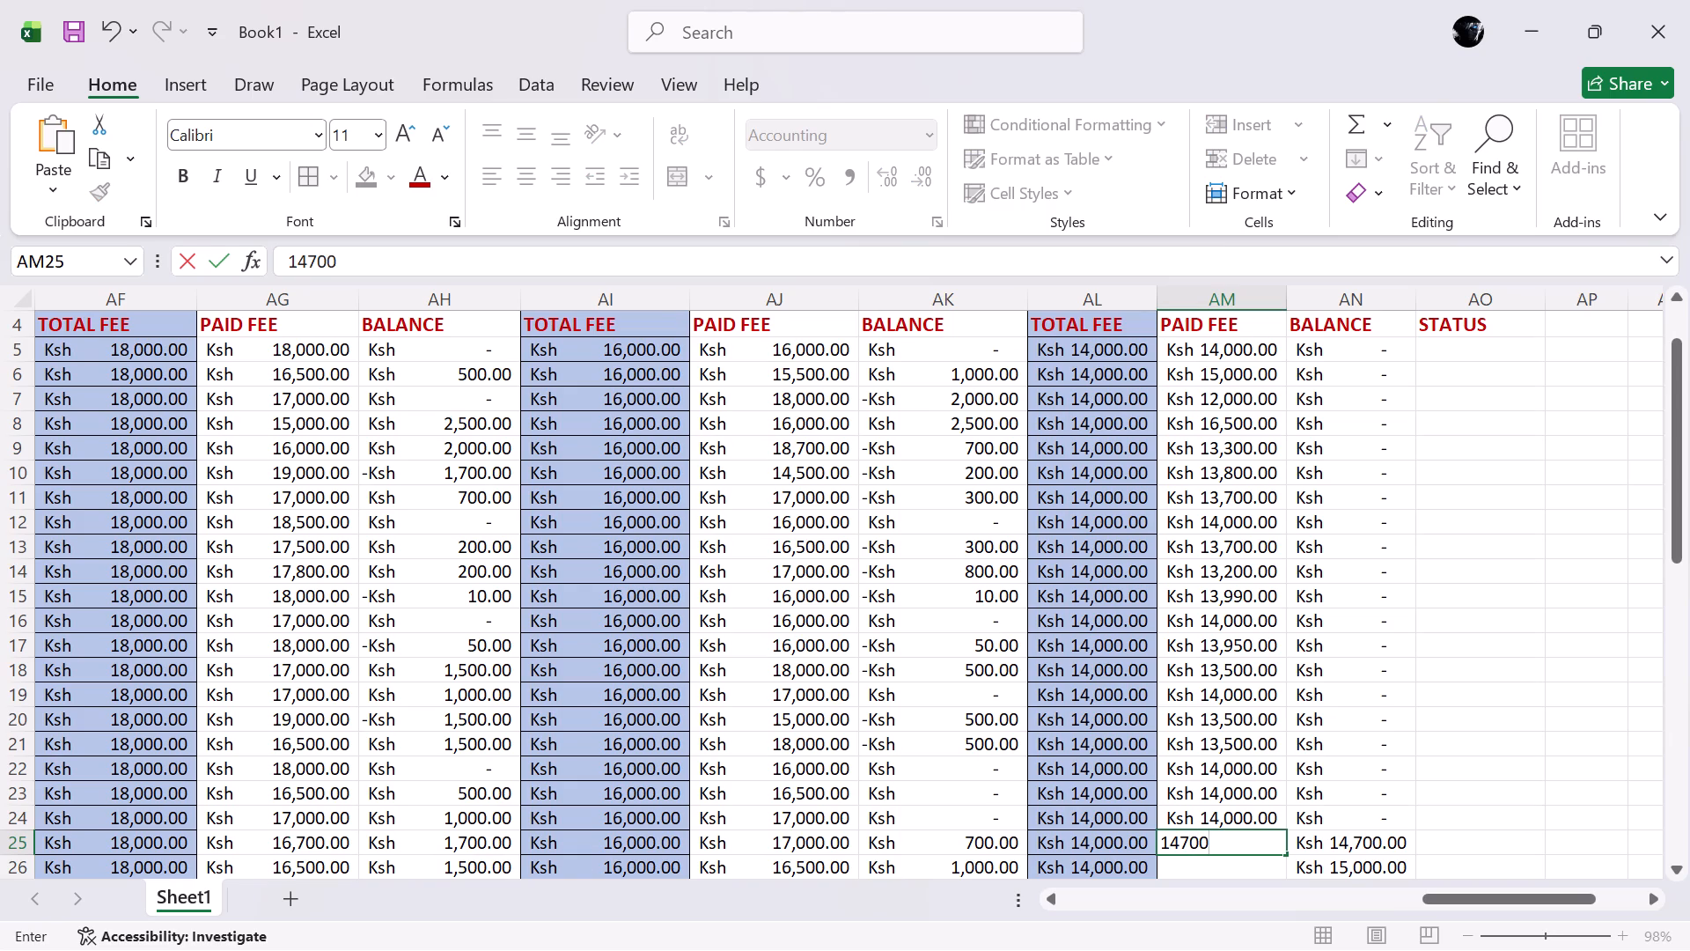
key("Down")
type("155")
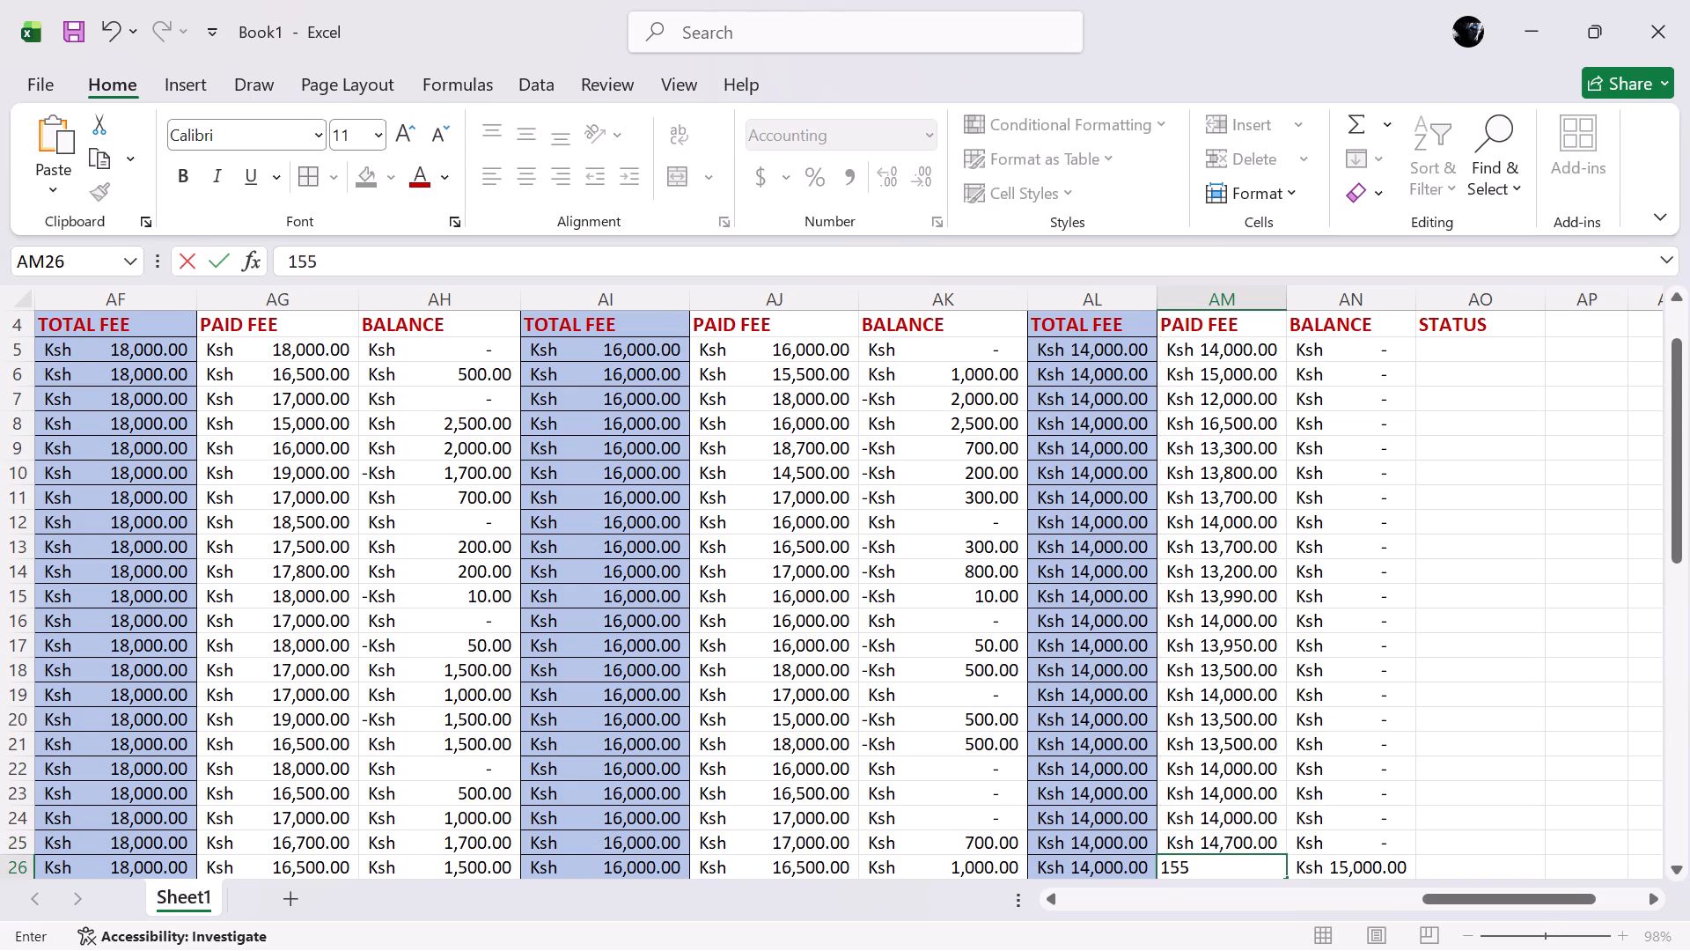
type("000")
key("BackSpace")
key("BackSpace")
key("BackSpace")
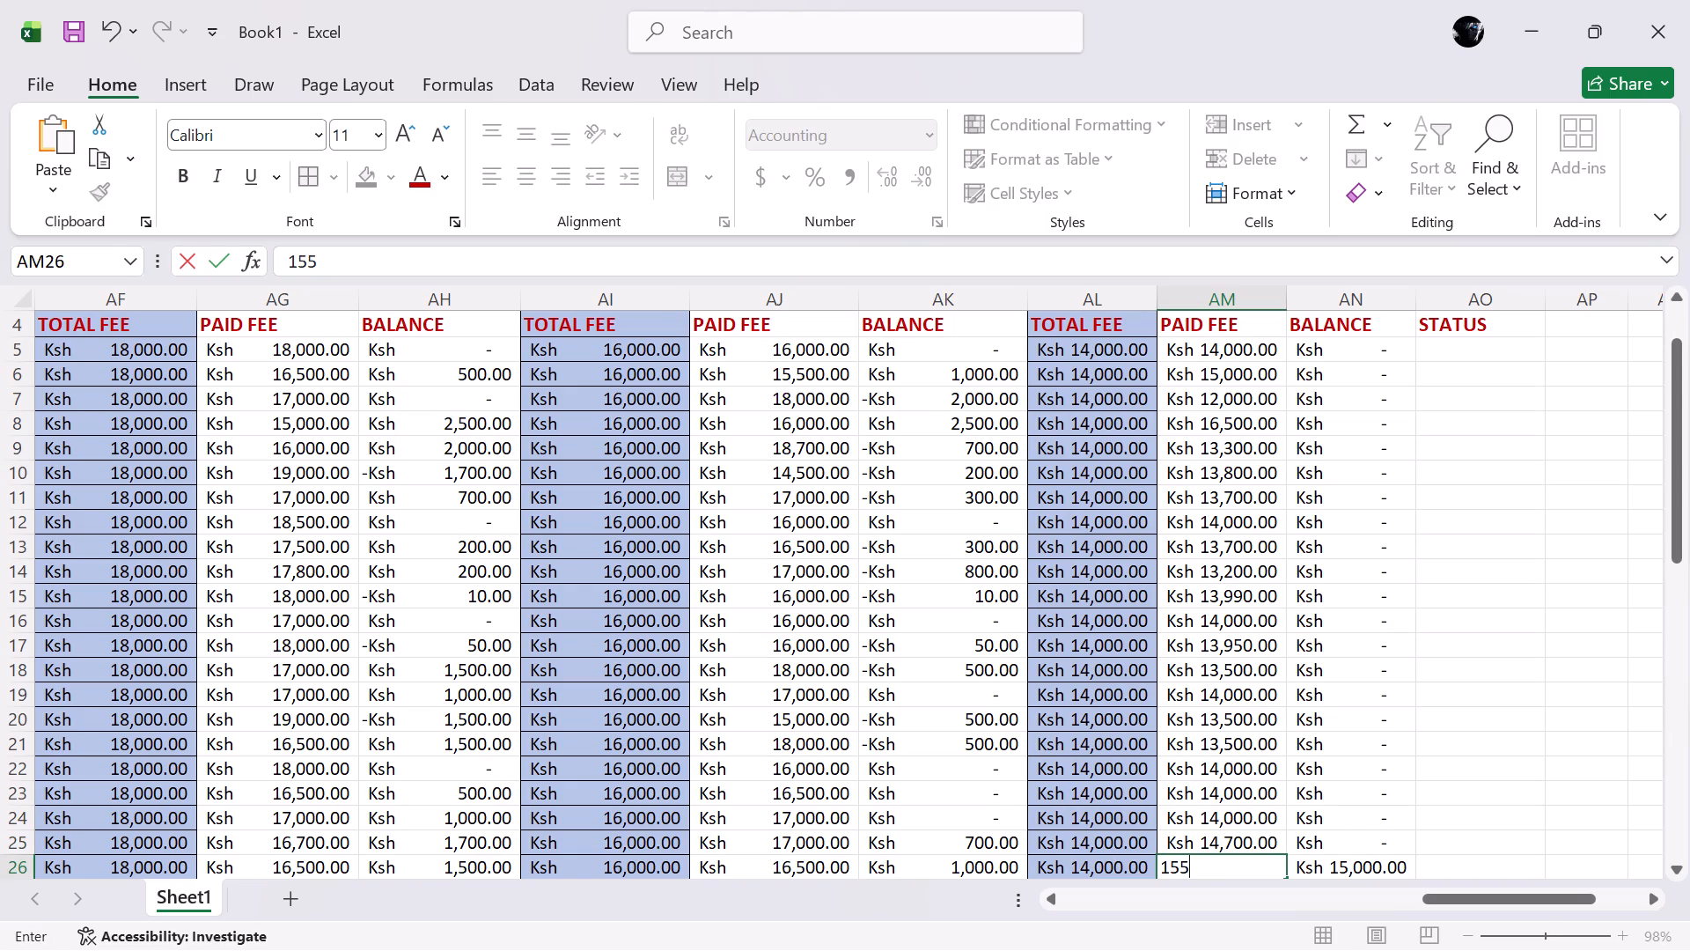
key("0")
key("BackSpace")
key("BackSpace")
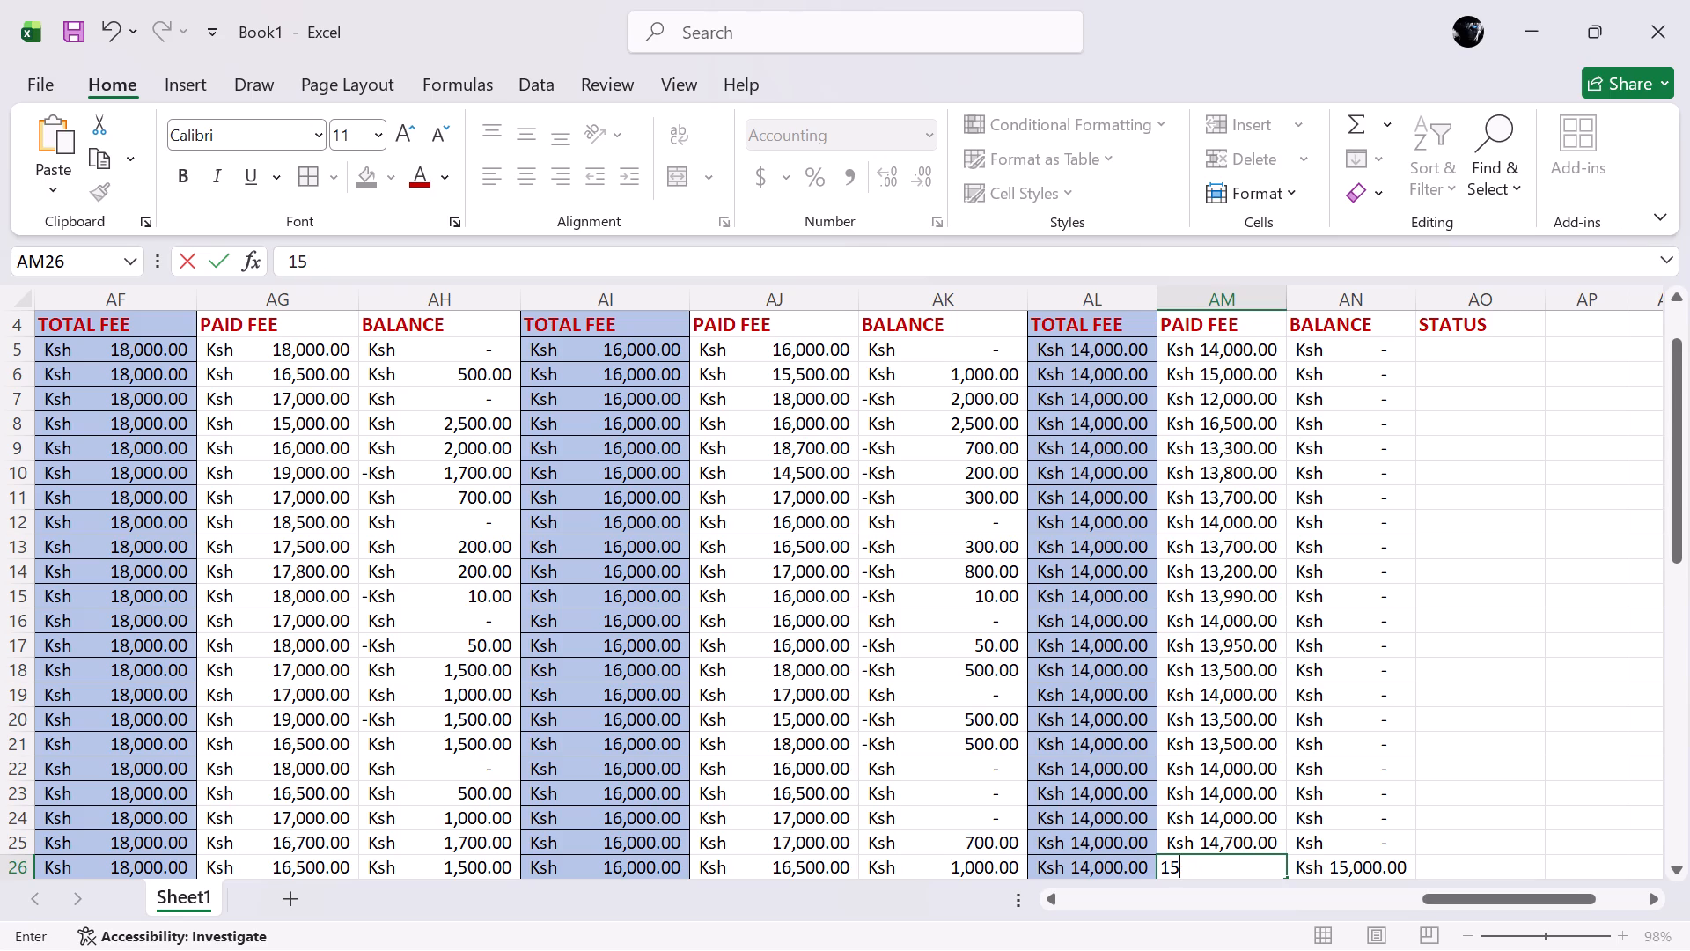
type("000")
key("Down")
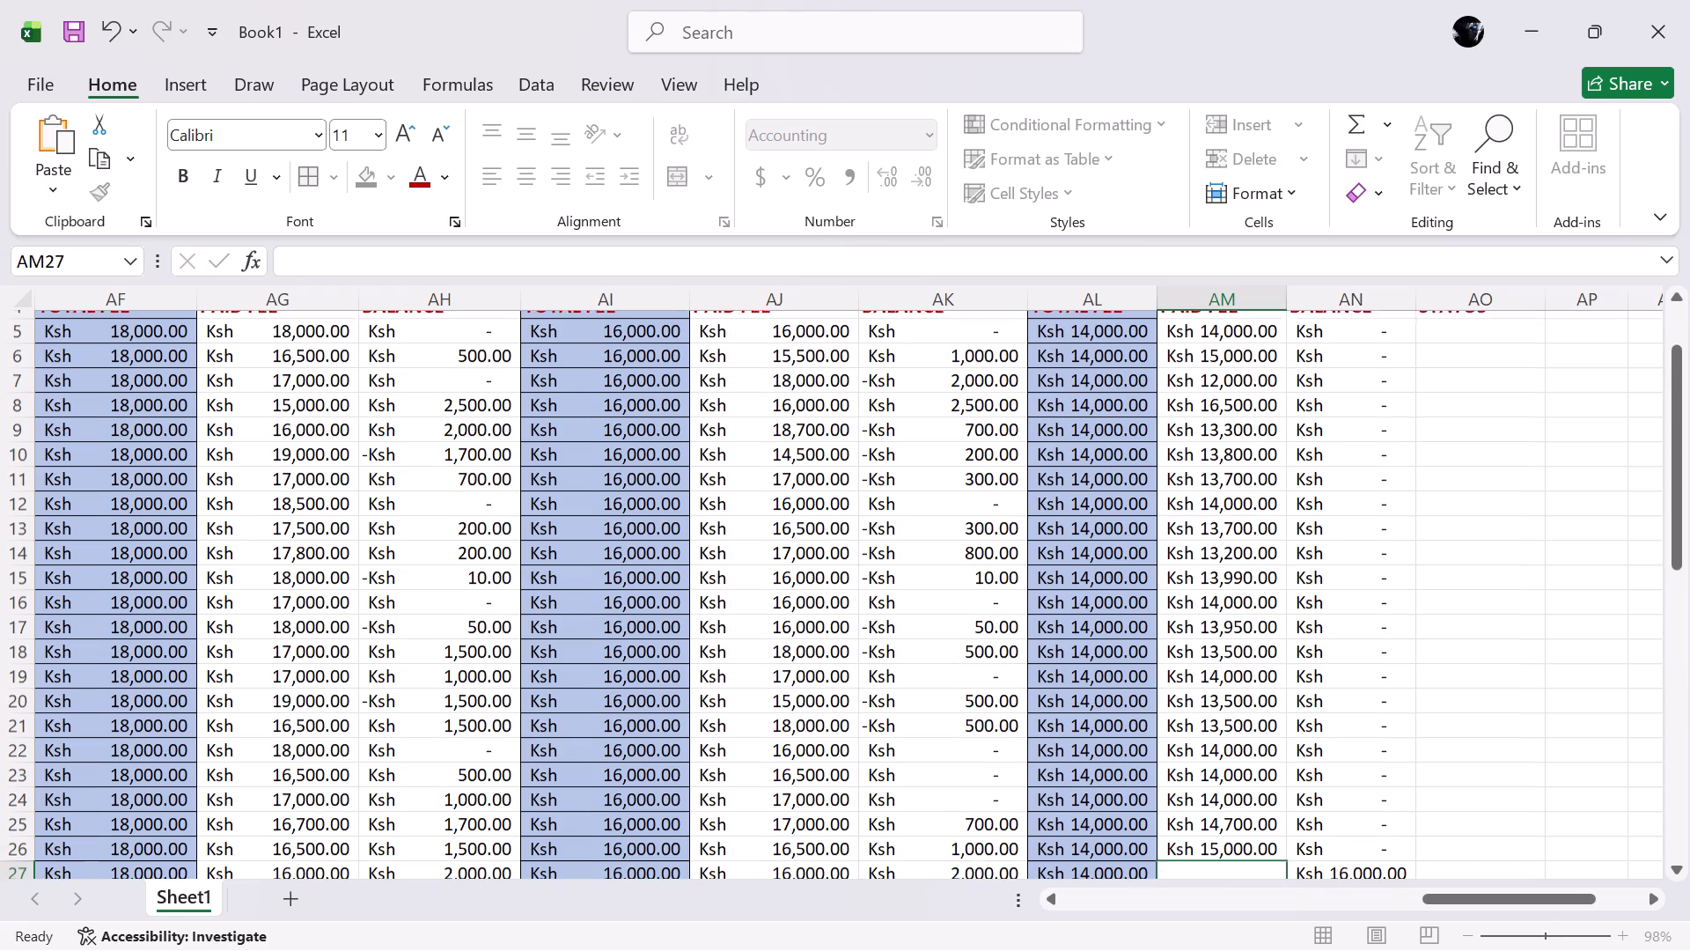
Enter a Term 3 paid fee of 16000 in each of the cells AM27 to AM29.
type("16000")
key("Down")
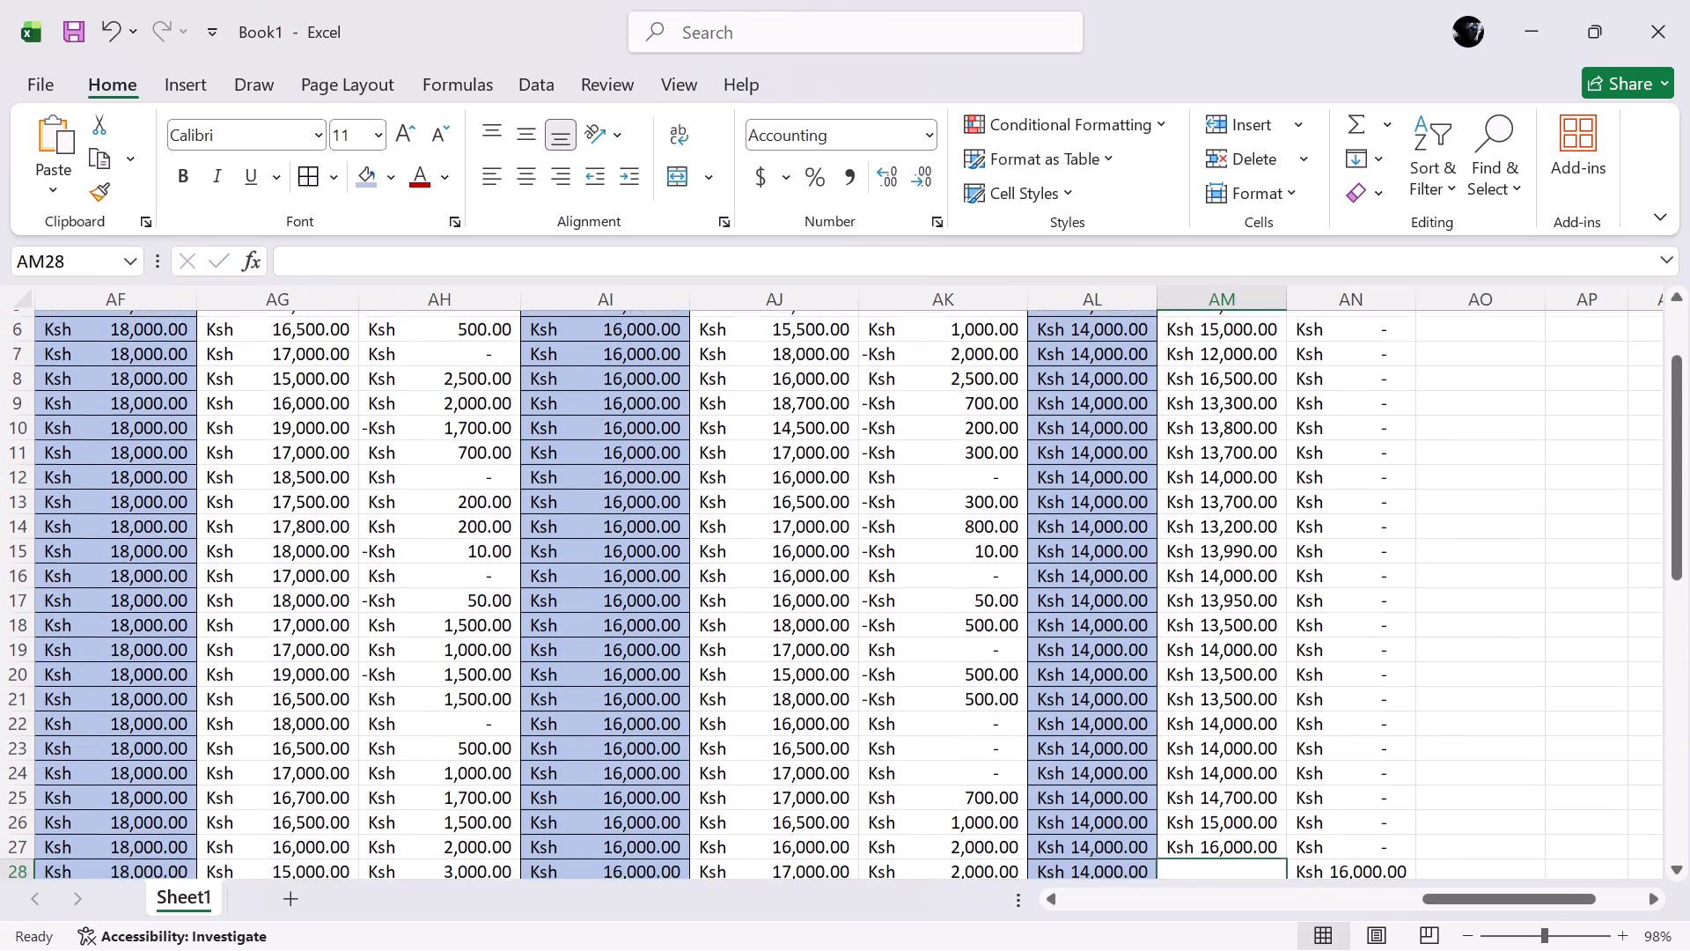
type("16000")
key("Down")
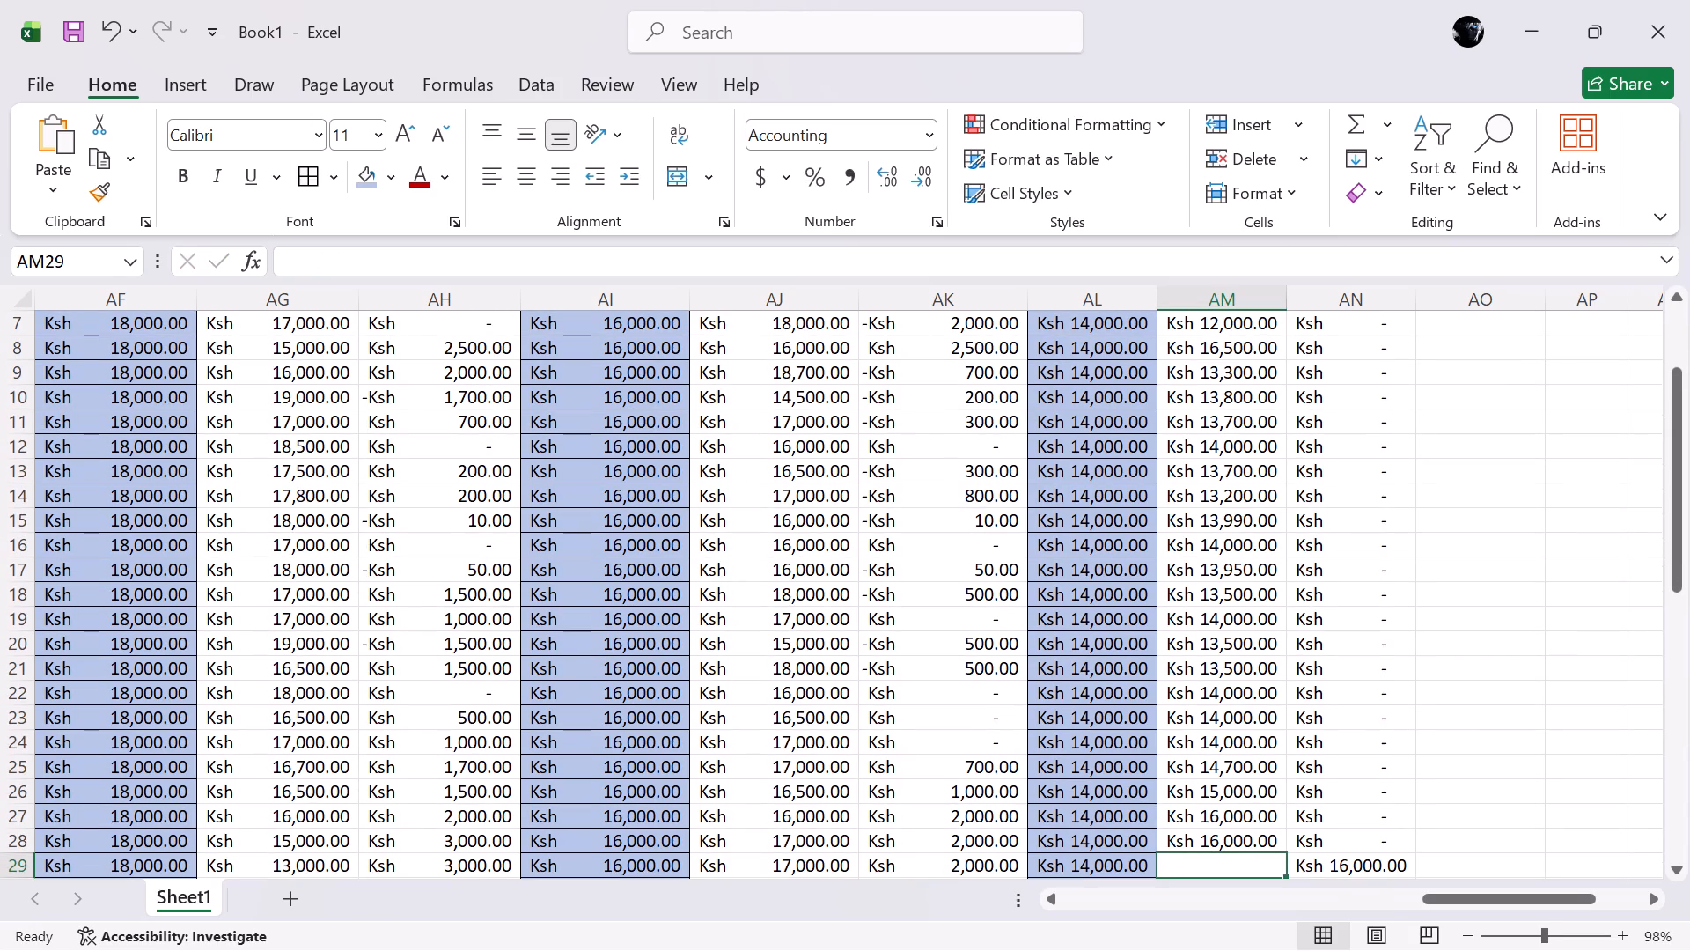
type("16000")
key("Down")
Enter Term 3 paid fees of 14600 in cell AM30 and 13930 in cell AM31.
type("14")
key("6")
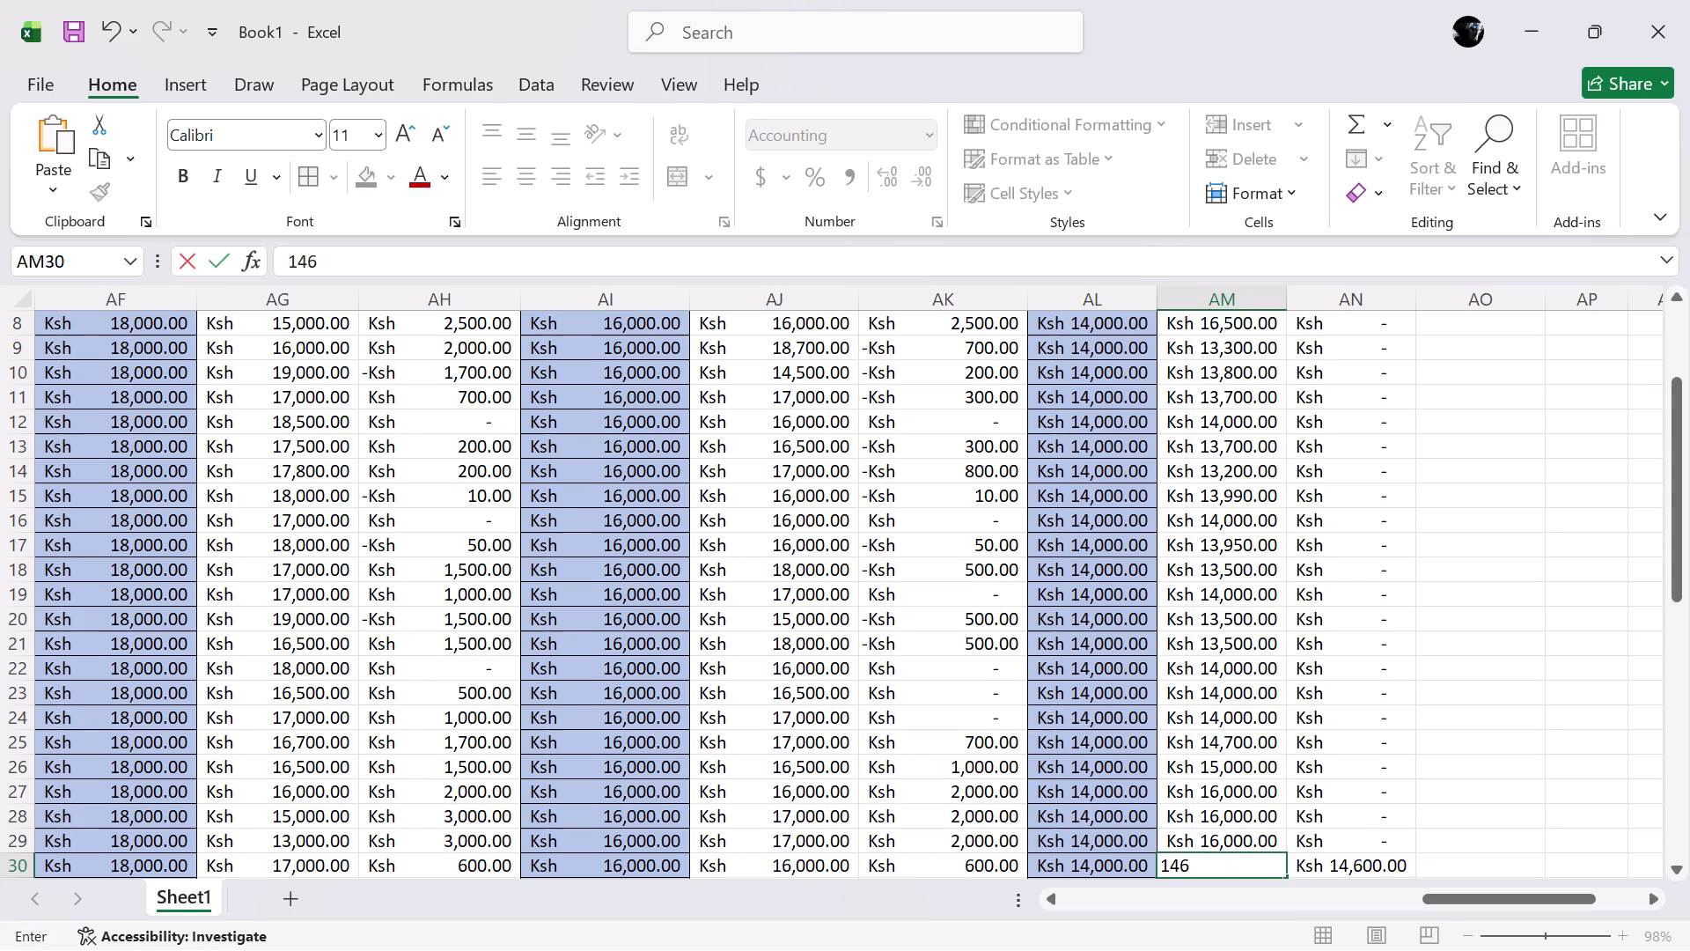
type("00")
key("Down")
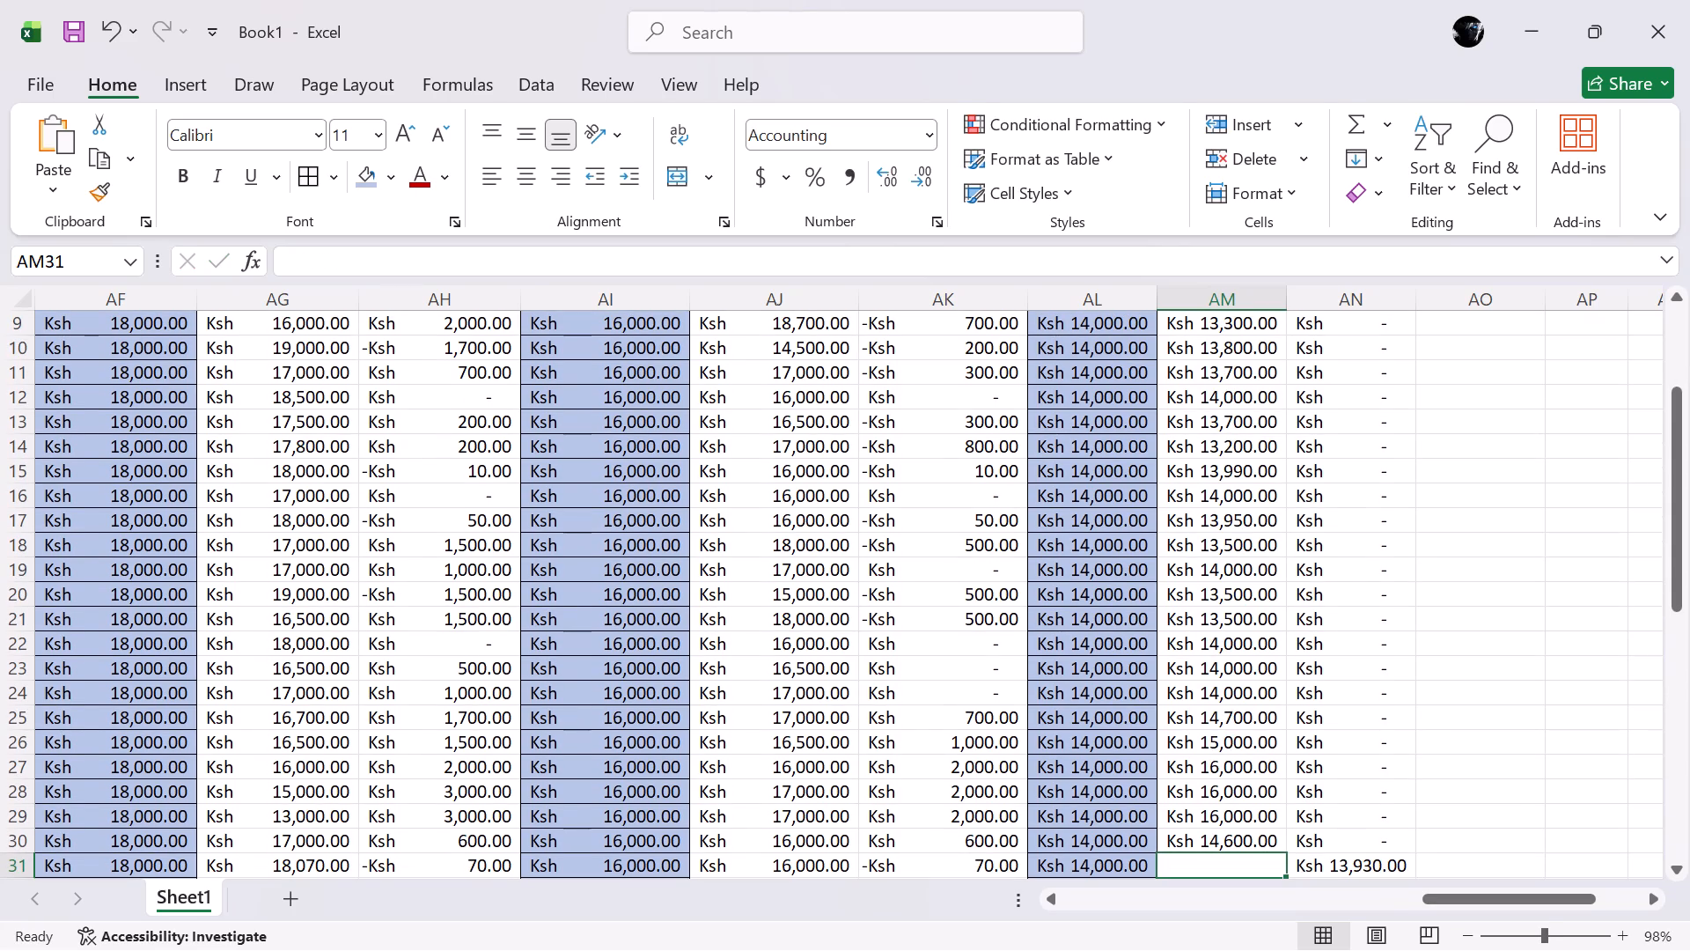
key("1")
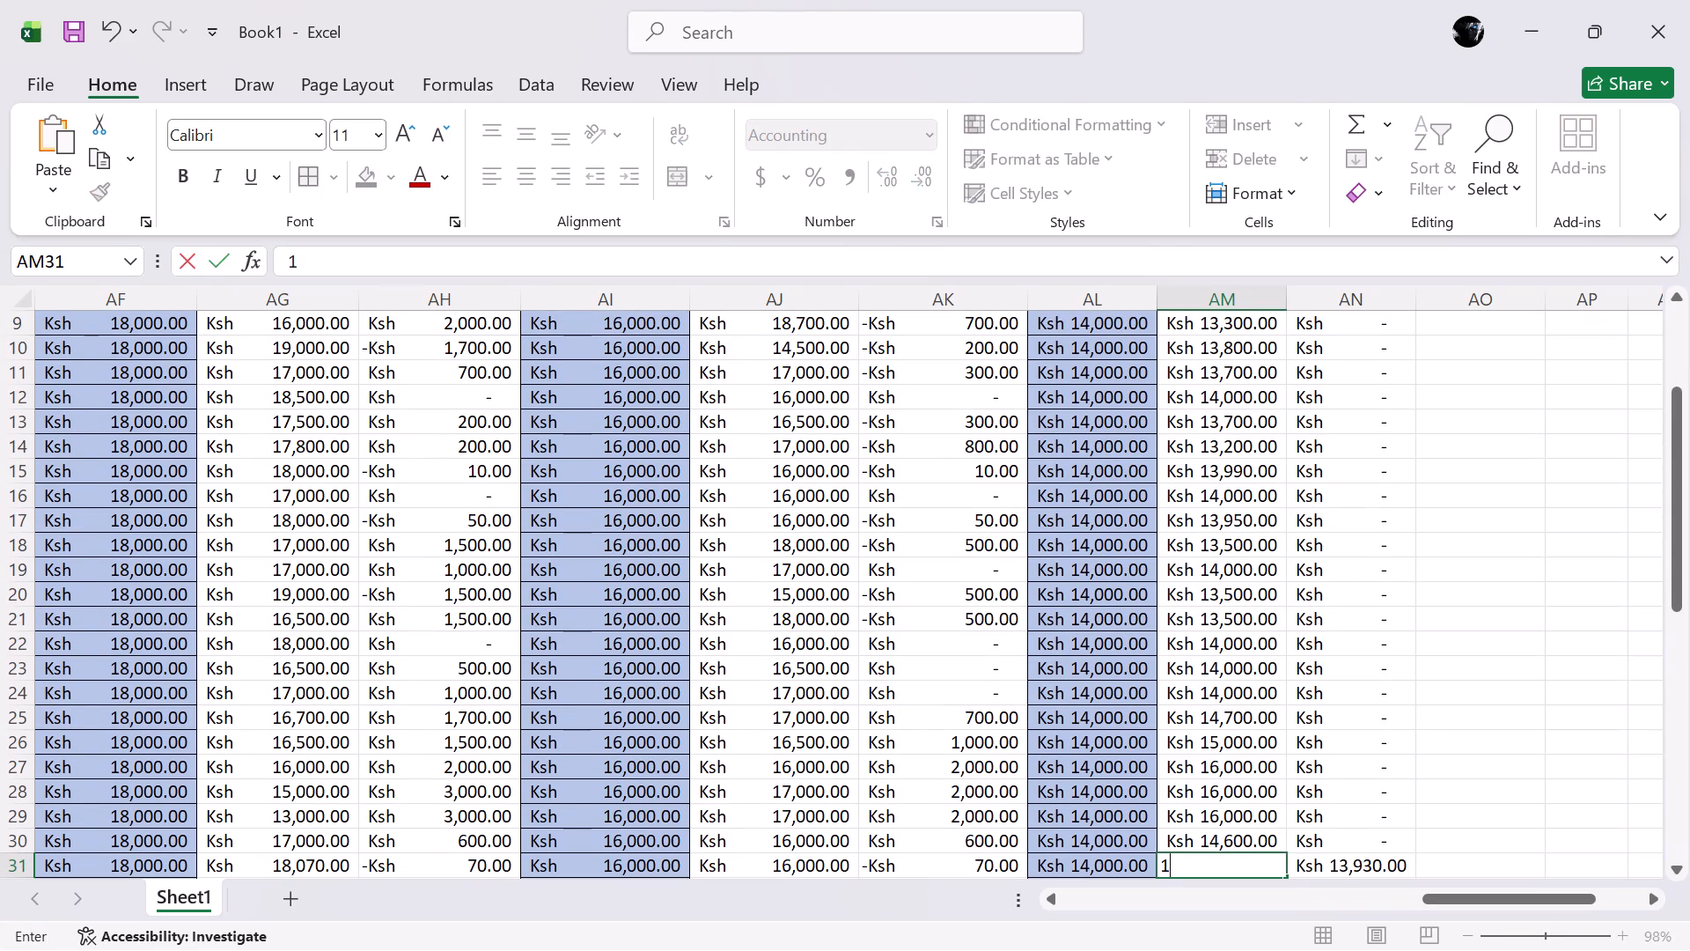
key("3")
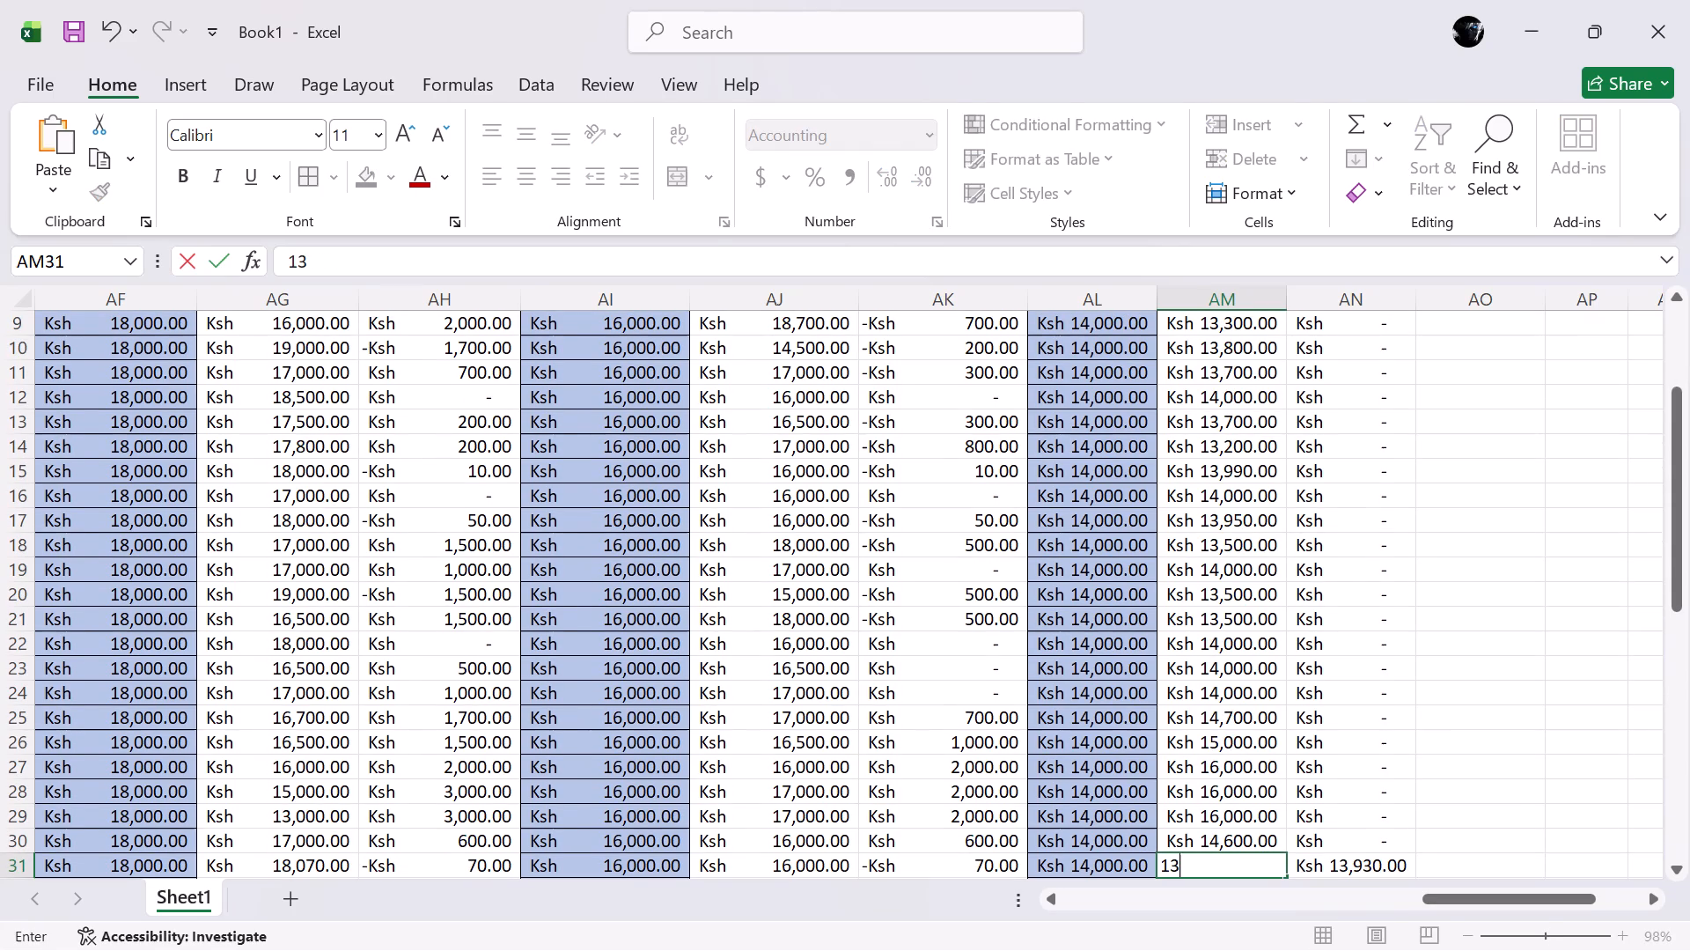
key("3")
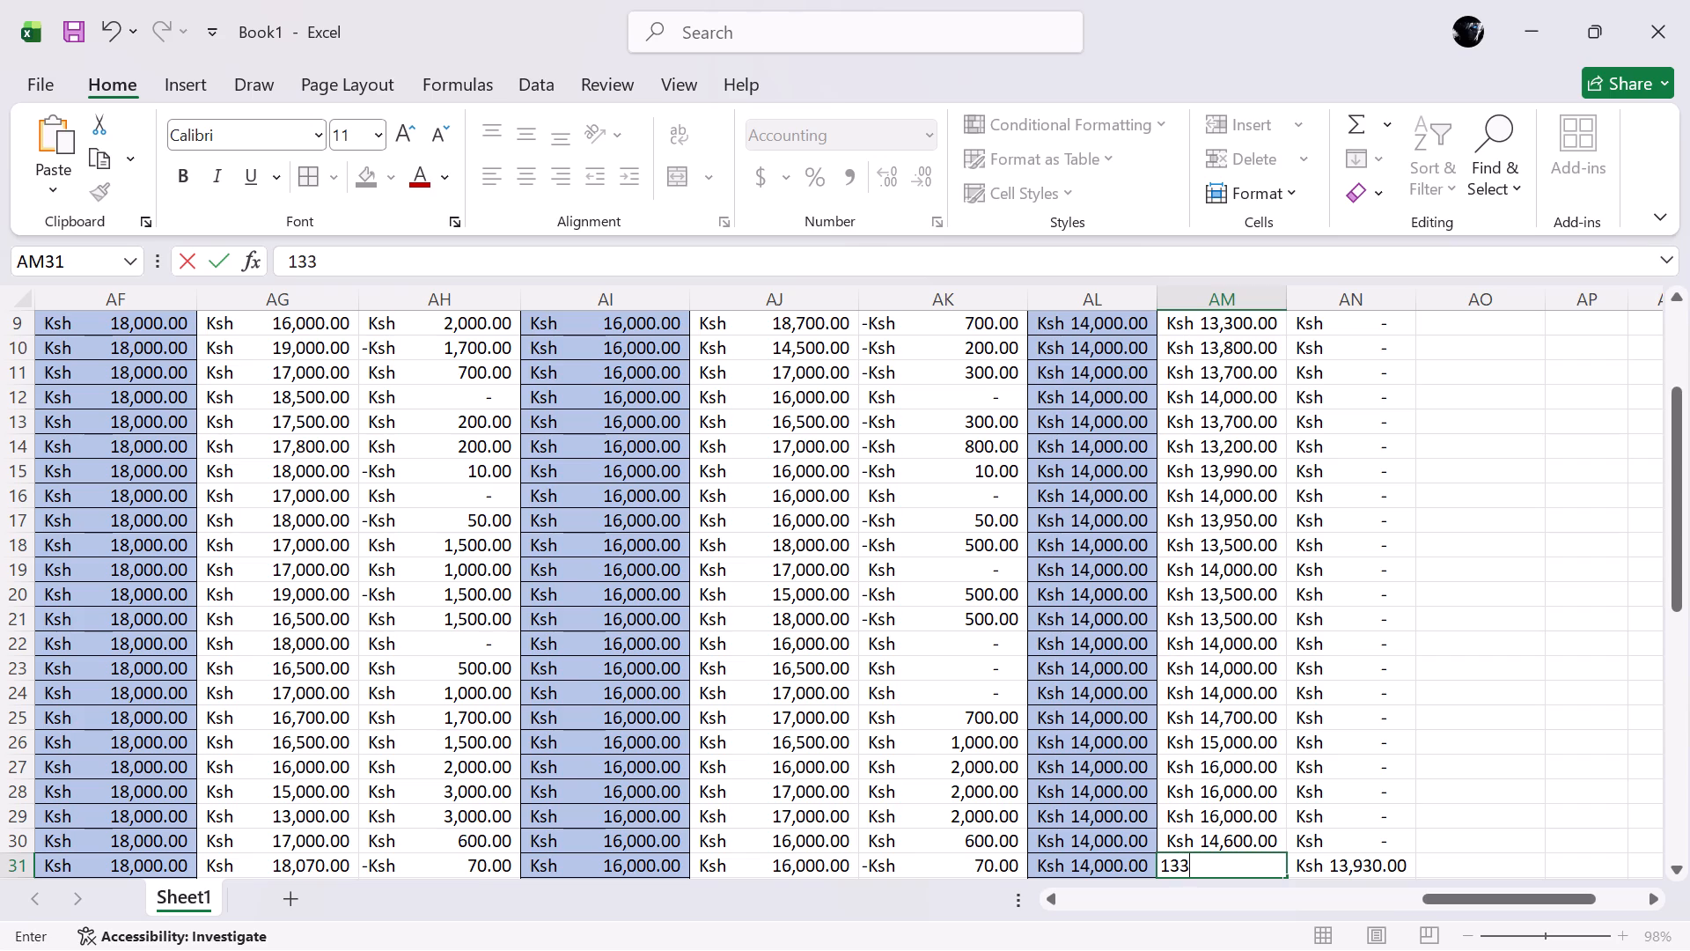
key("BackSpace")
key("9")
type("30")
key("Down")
Enter Term 3 paid fees of 14000 in cell AM32 and 13000 in both AM33 and AM34.
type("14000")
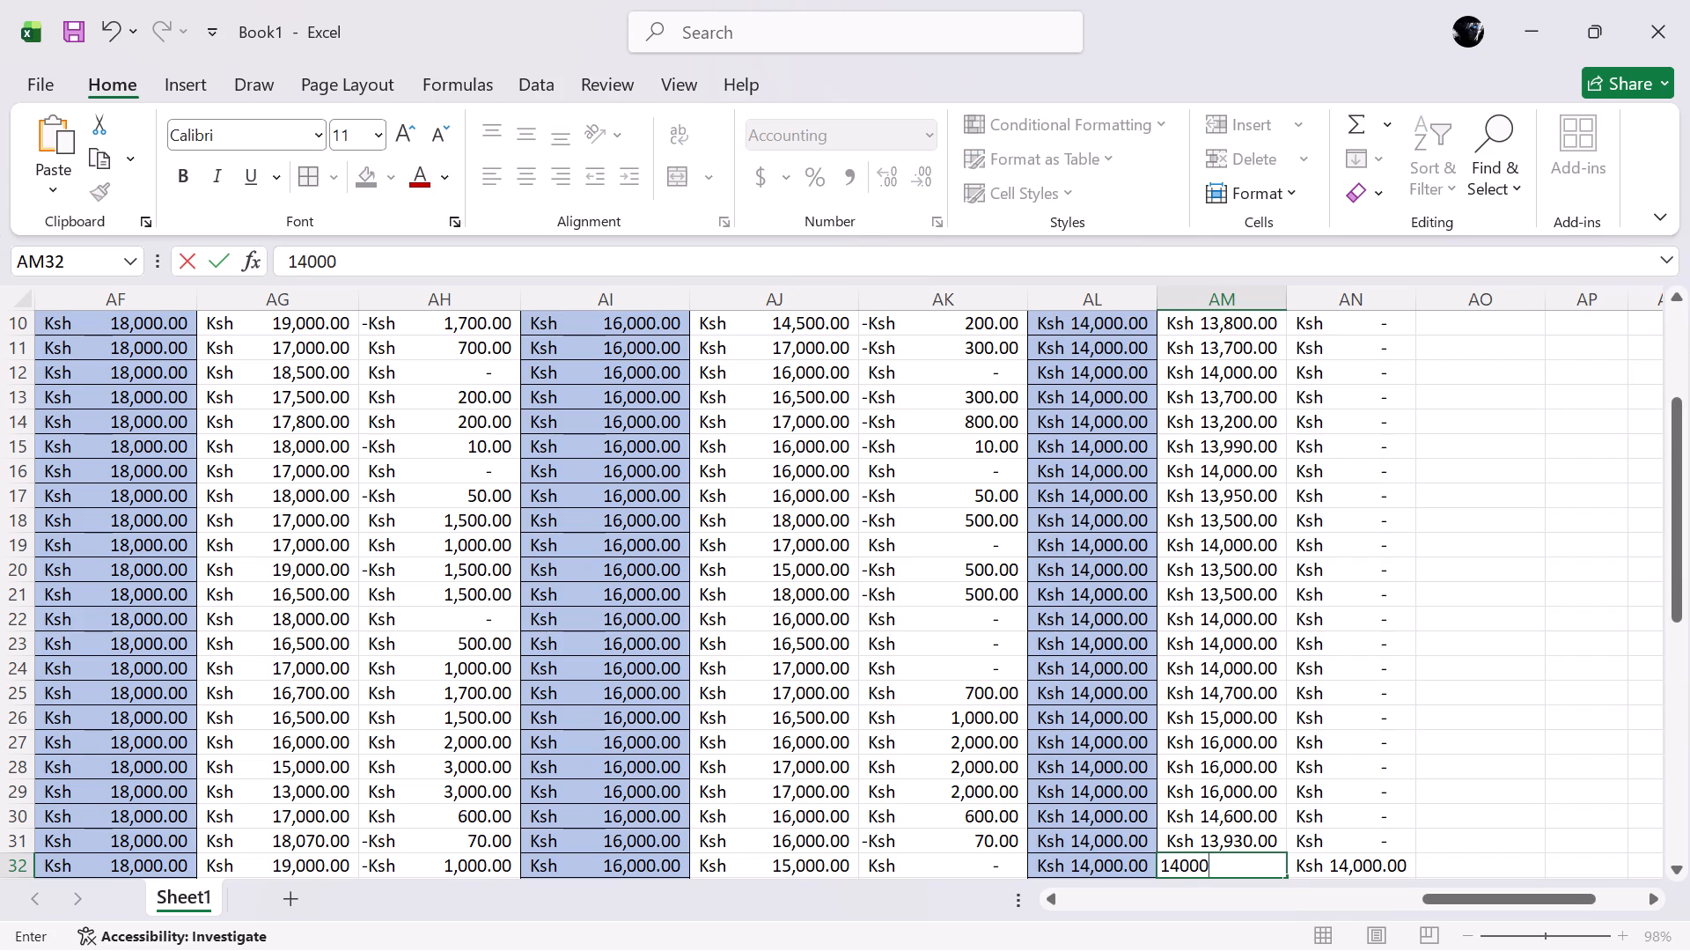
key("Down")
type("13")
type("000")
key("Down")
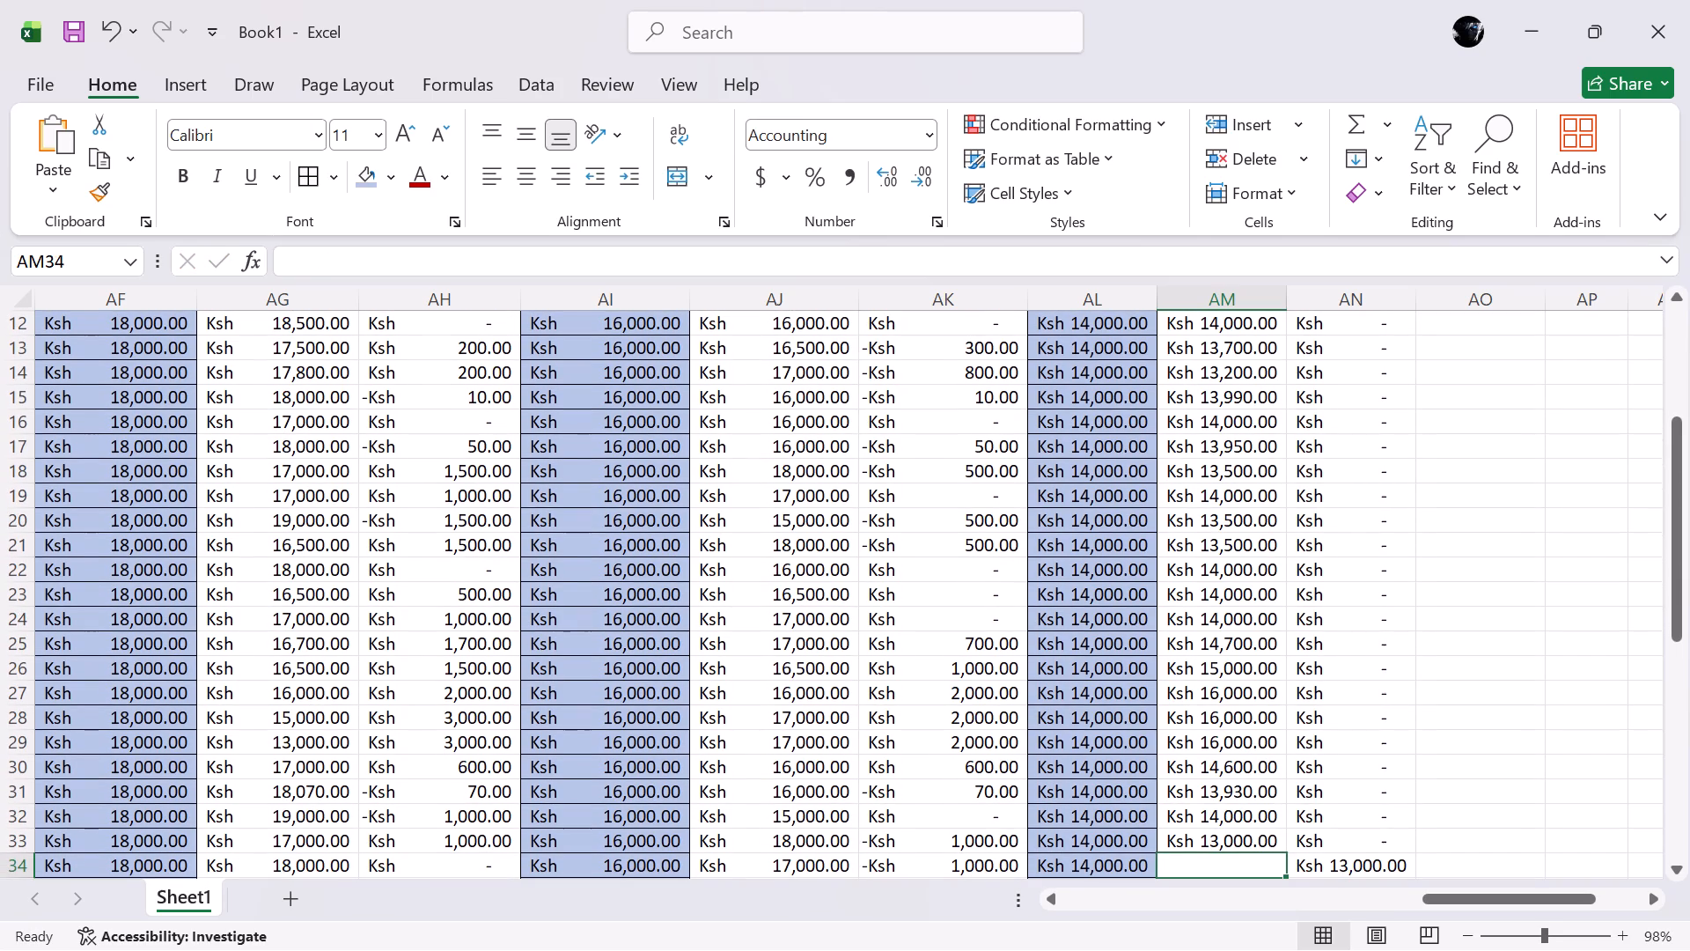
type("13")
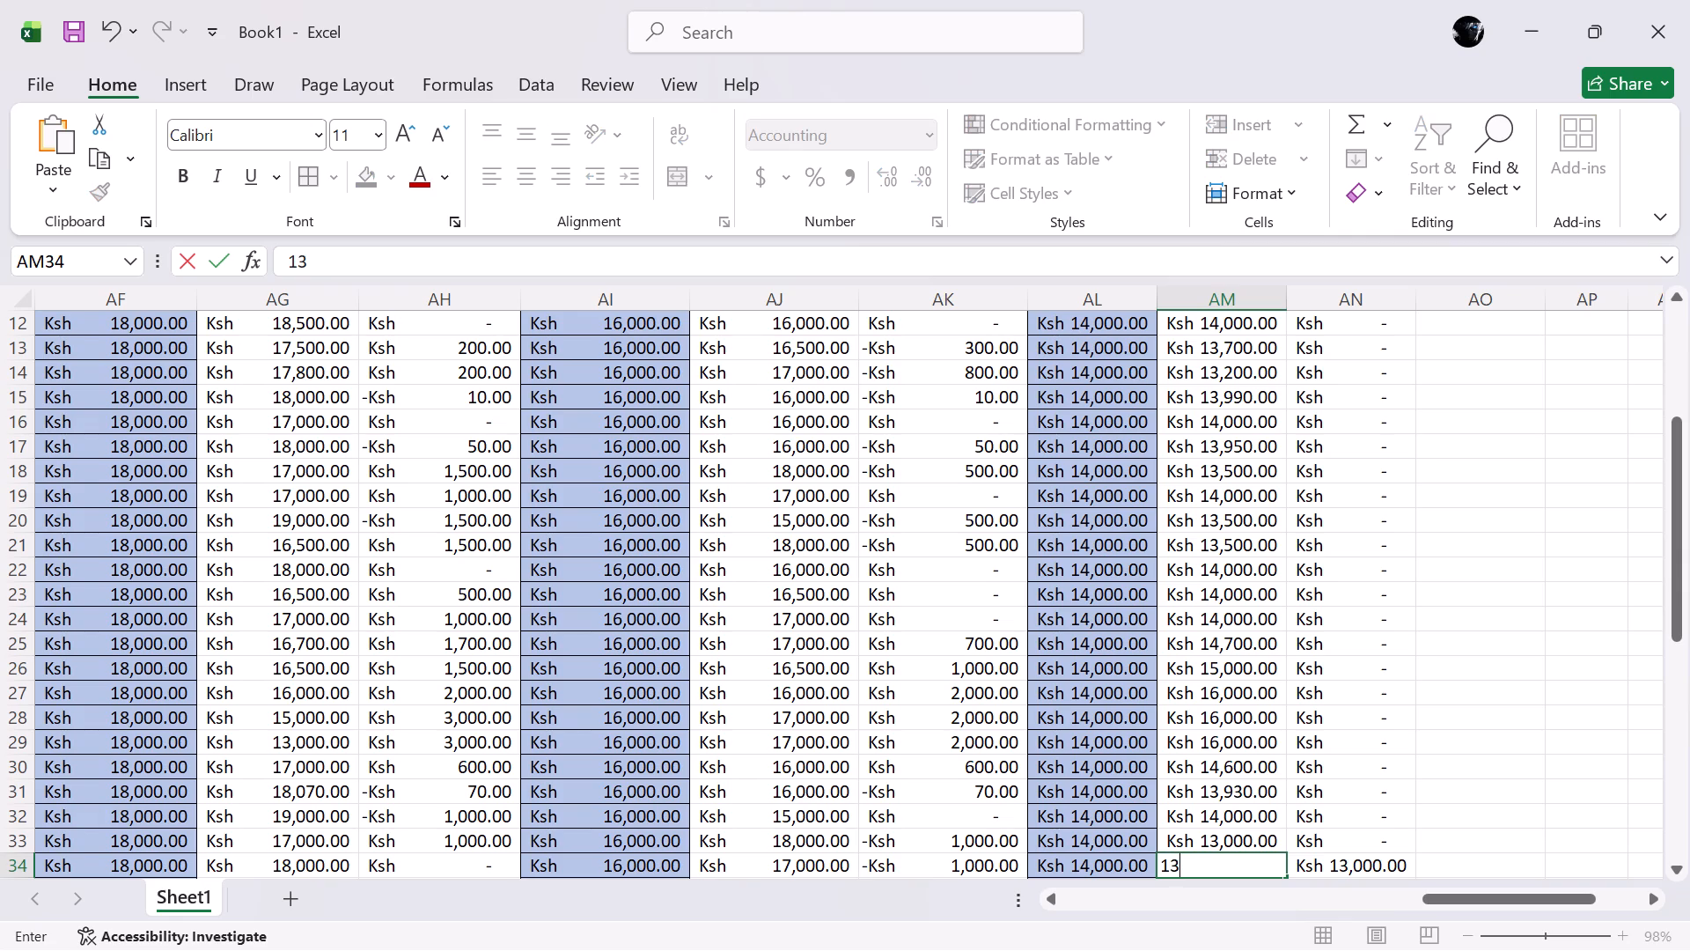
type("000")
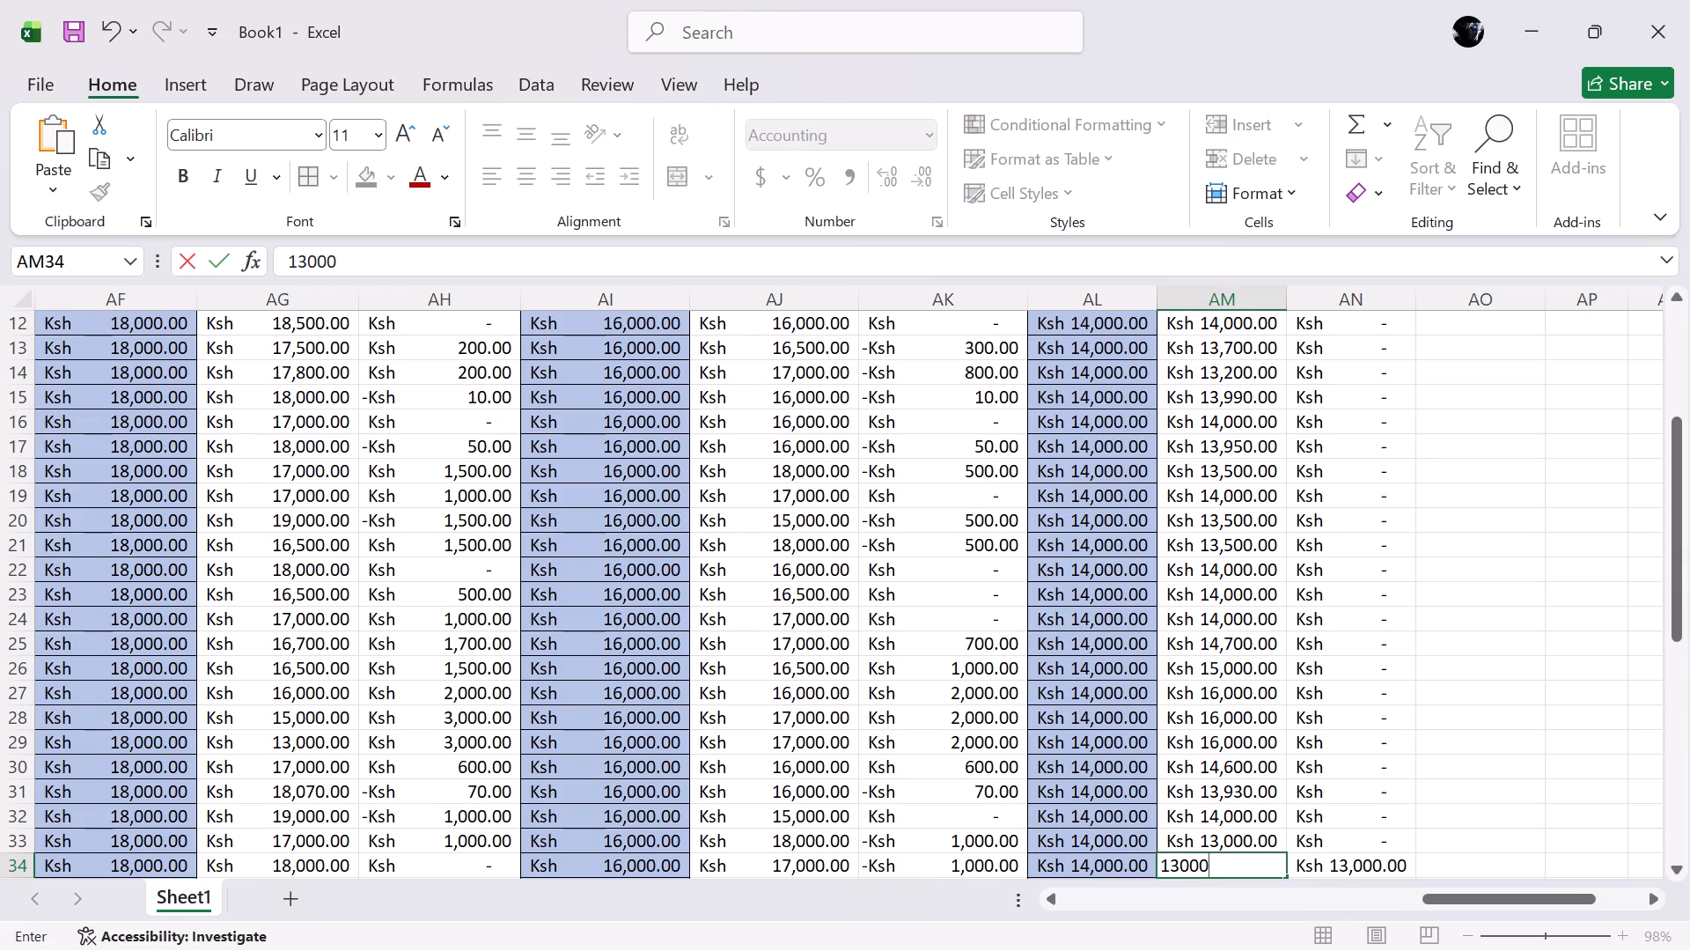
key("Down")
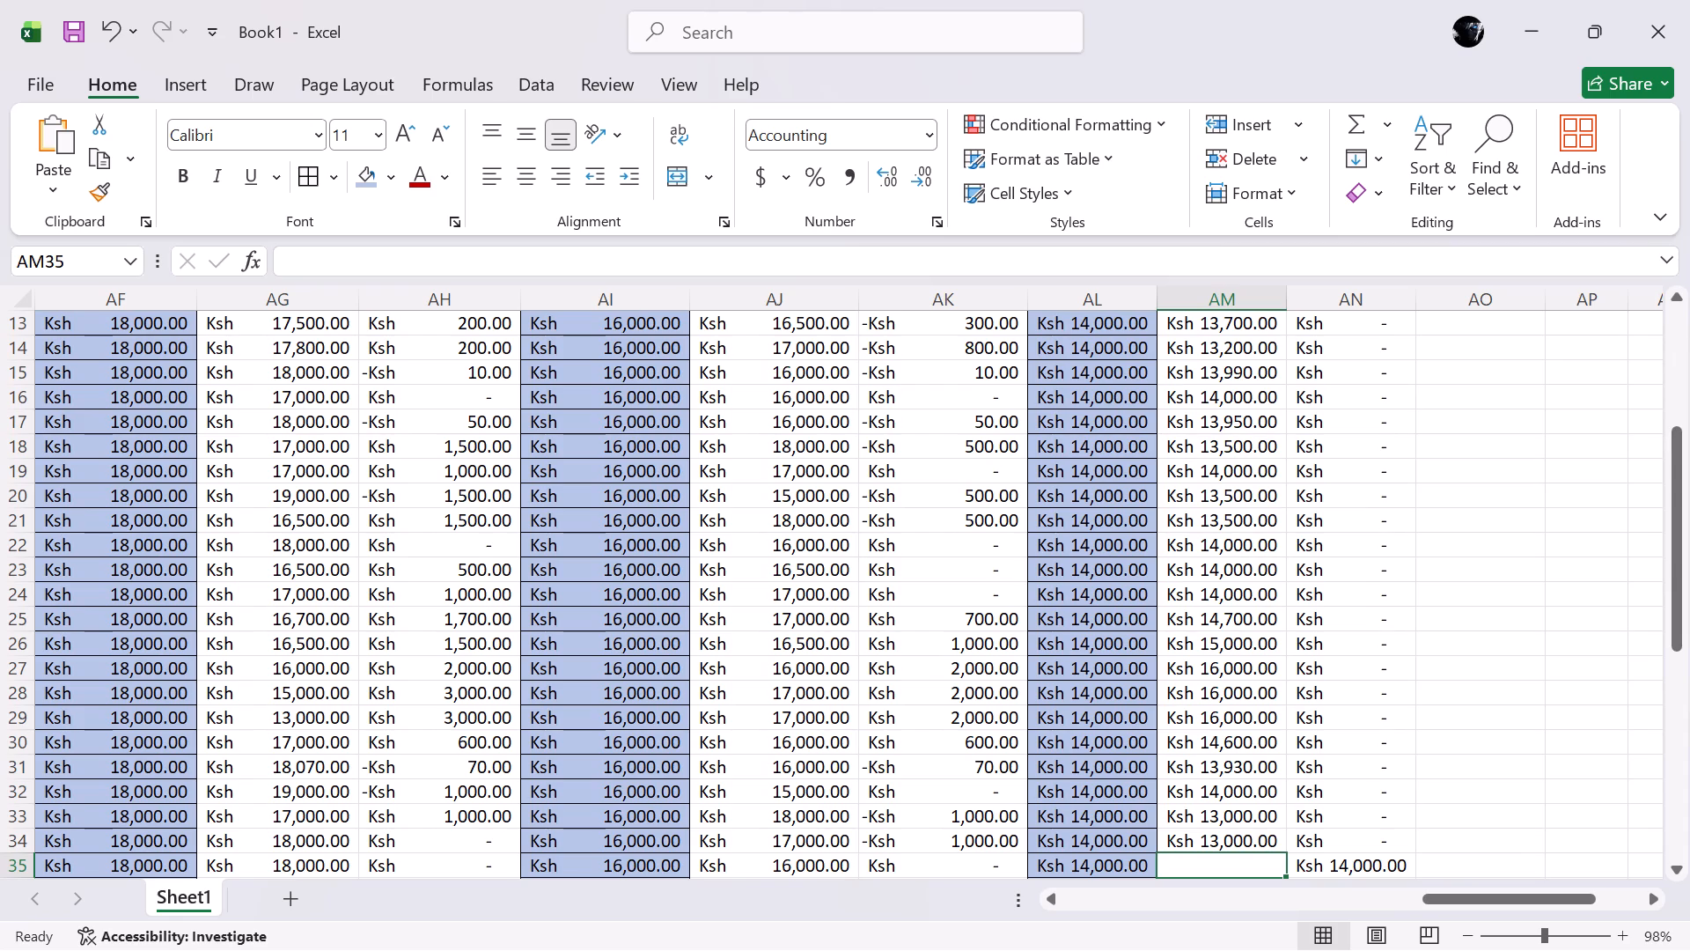
Enter Term 3 paid fees of 14000, 14500 and 13900 in cells AM35 to AM37.
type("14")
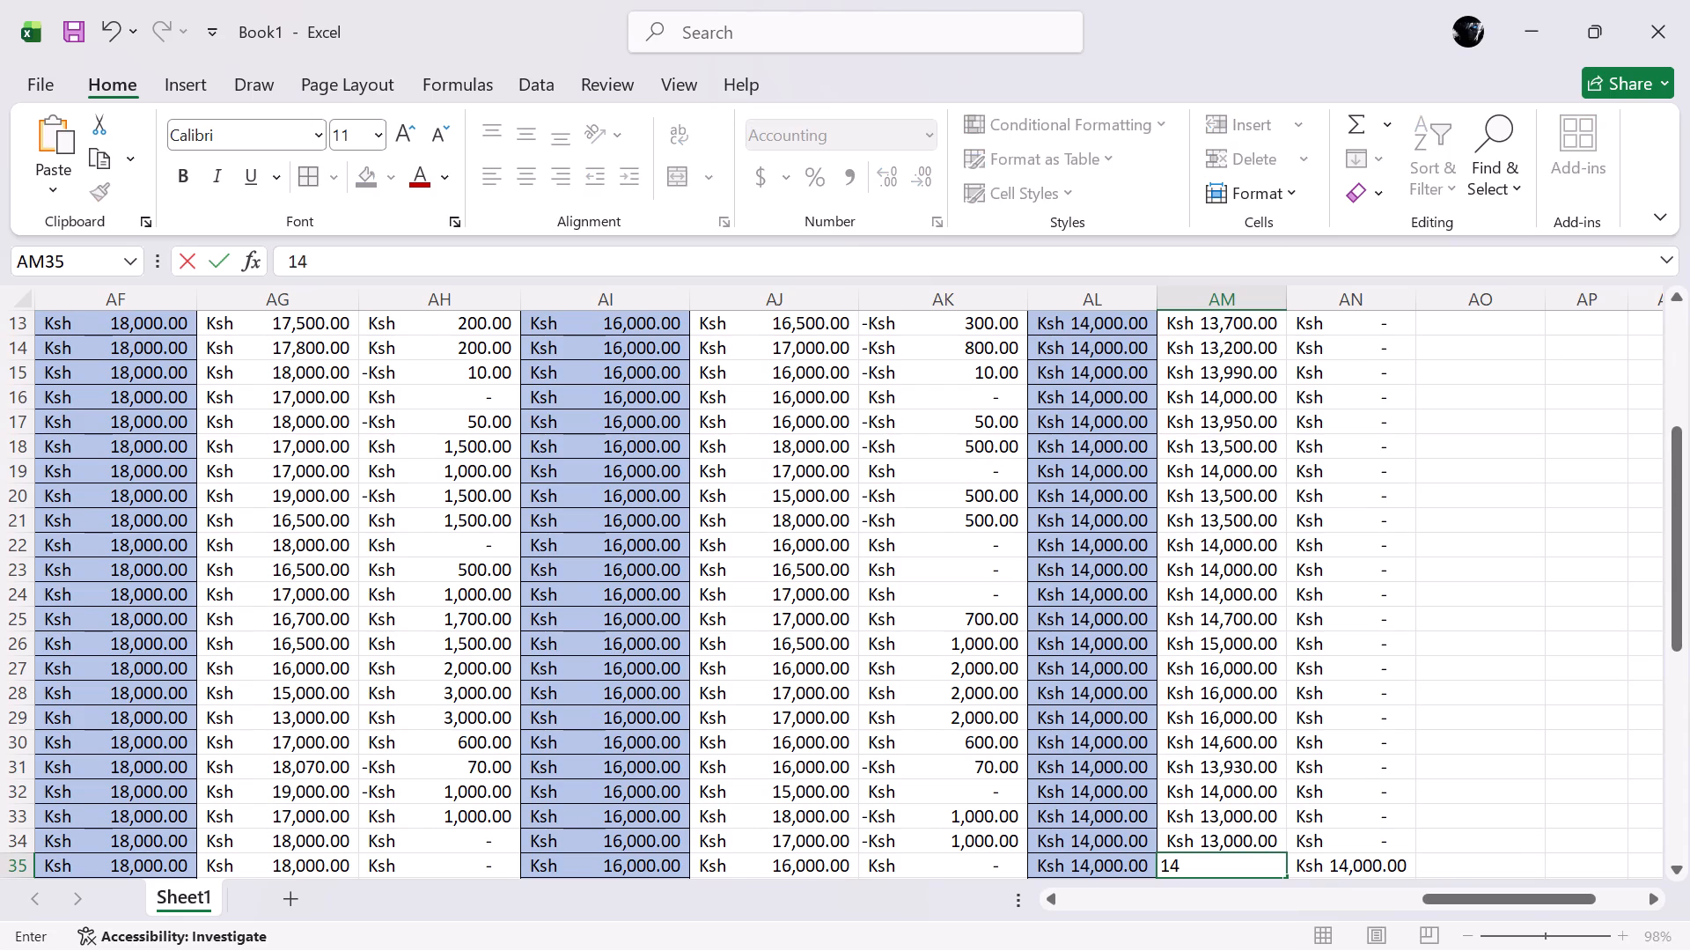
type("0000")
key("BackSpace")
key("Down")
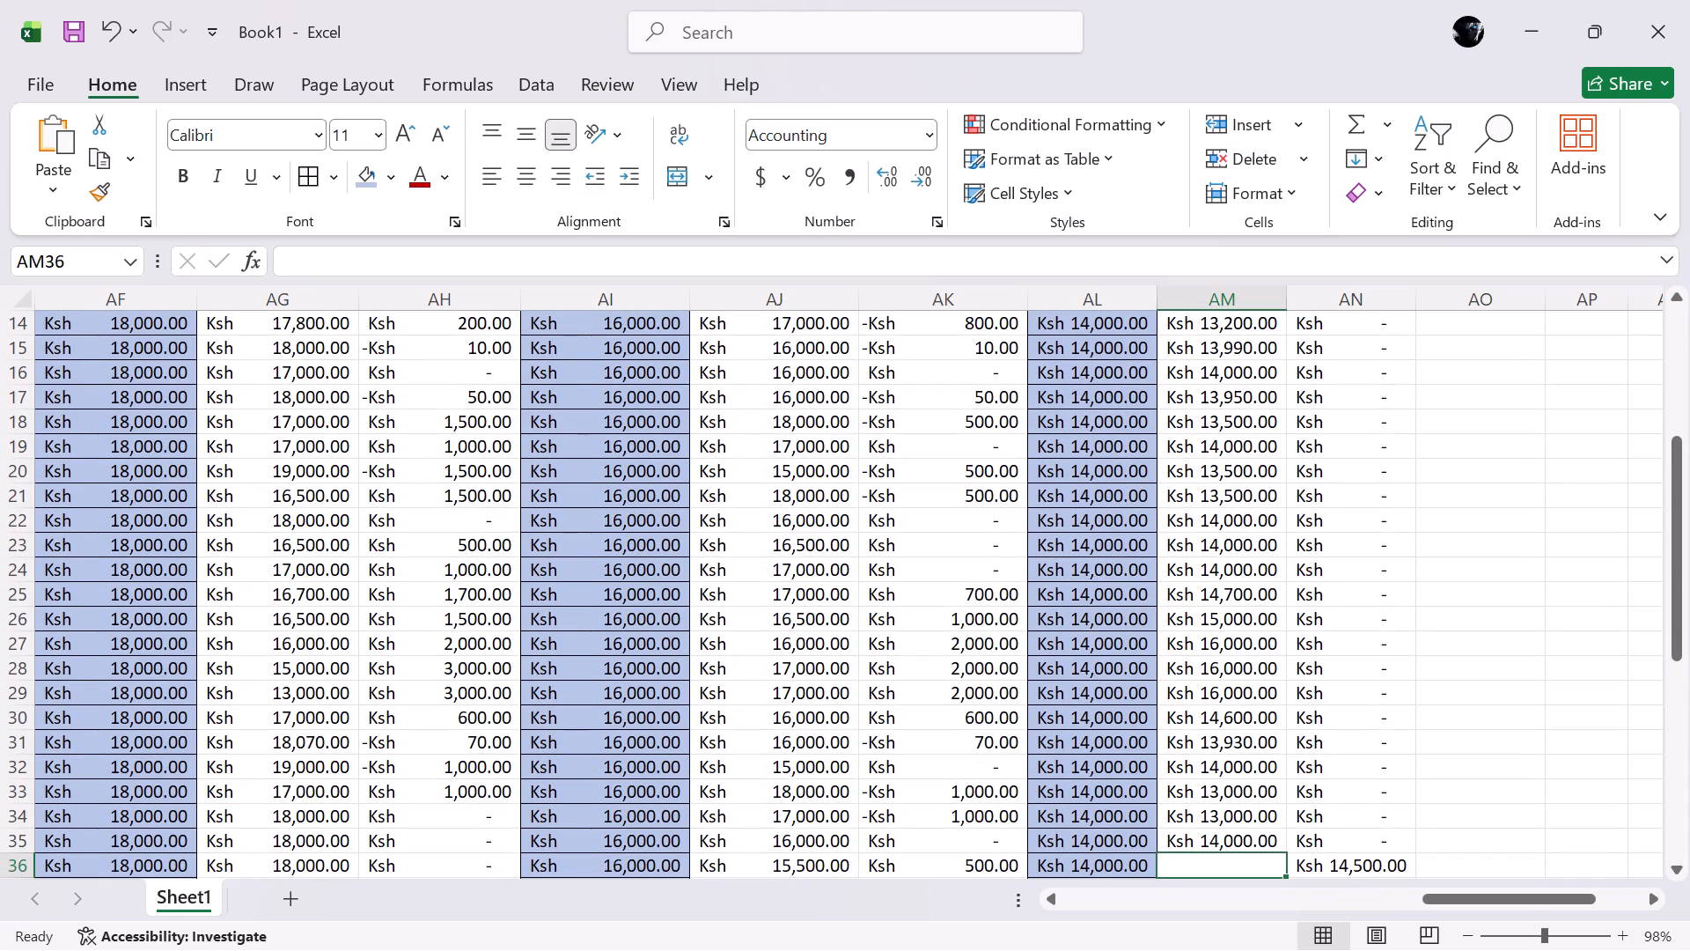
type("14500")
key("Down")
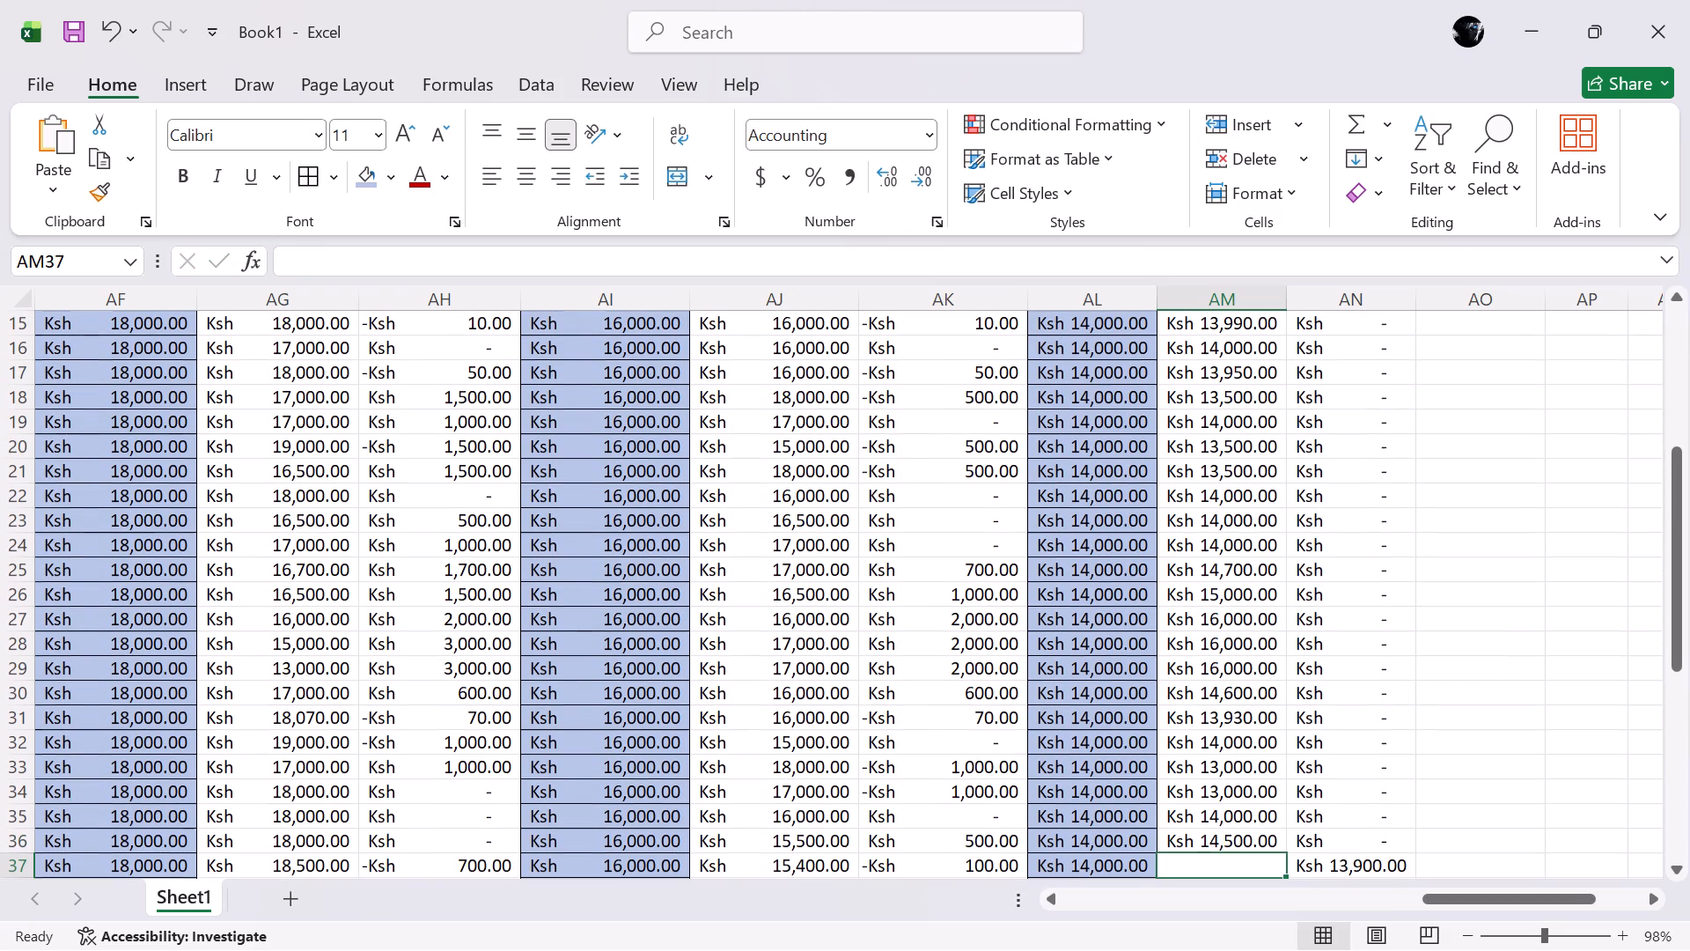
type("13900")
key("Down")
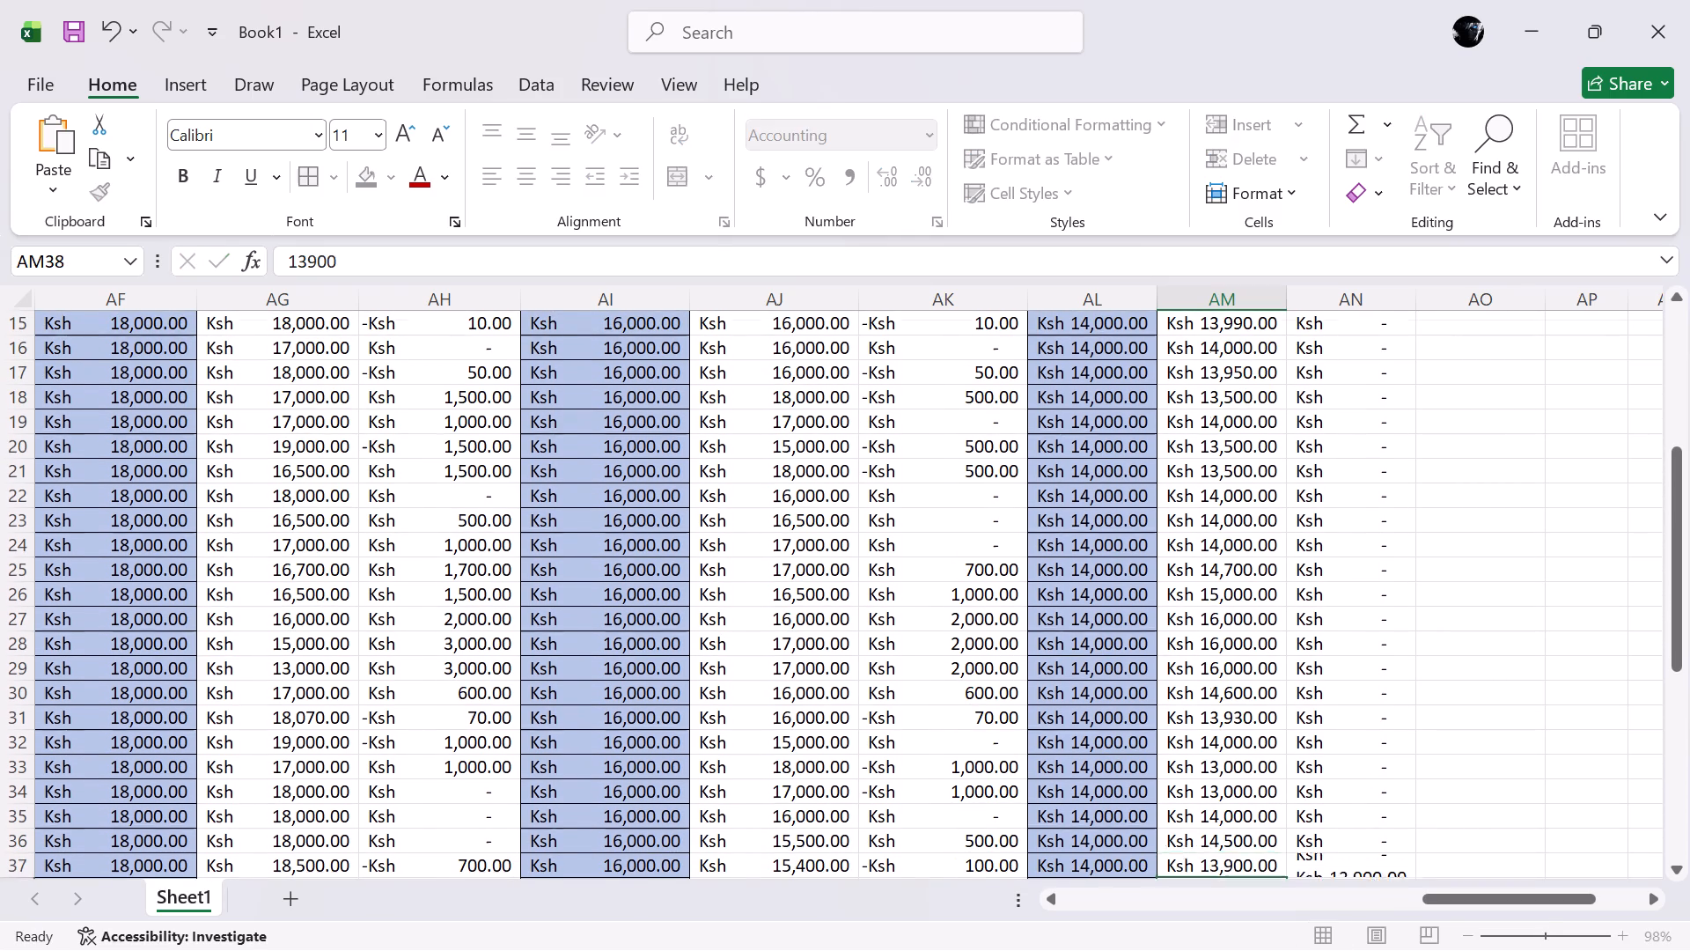
Enter Term 3 paid fees of 12400, 13900 and 11500 in cells AM38 to AM40.
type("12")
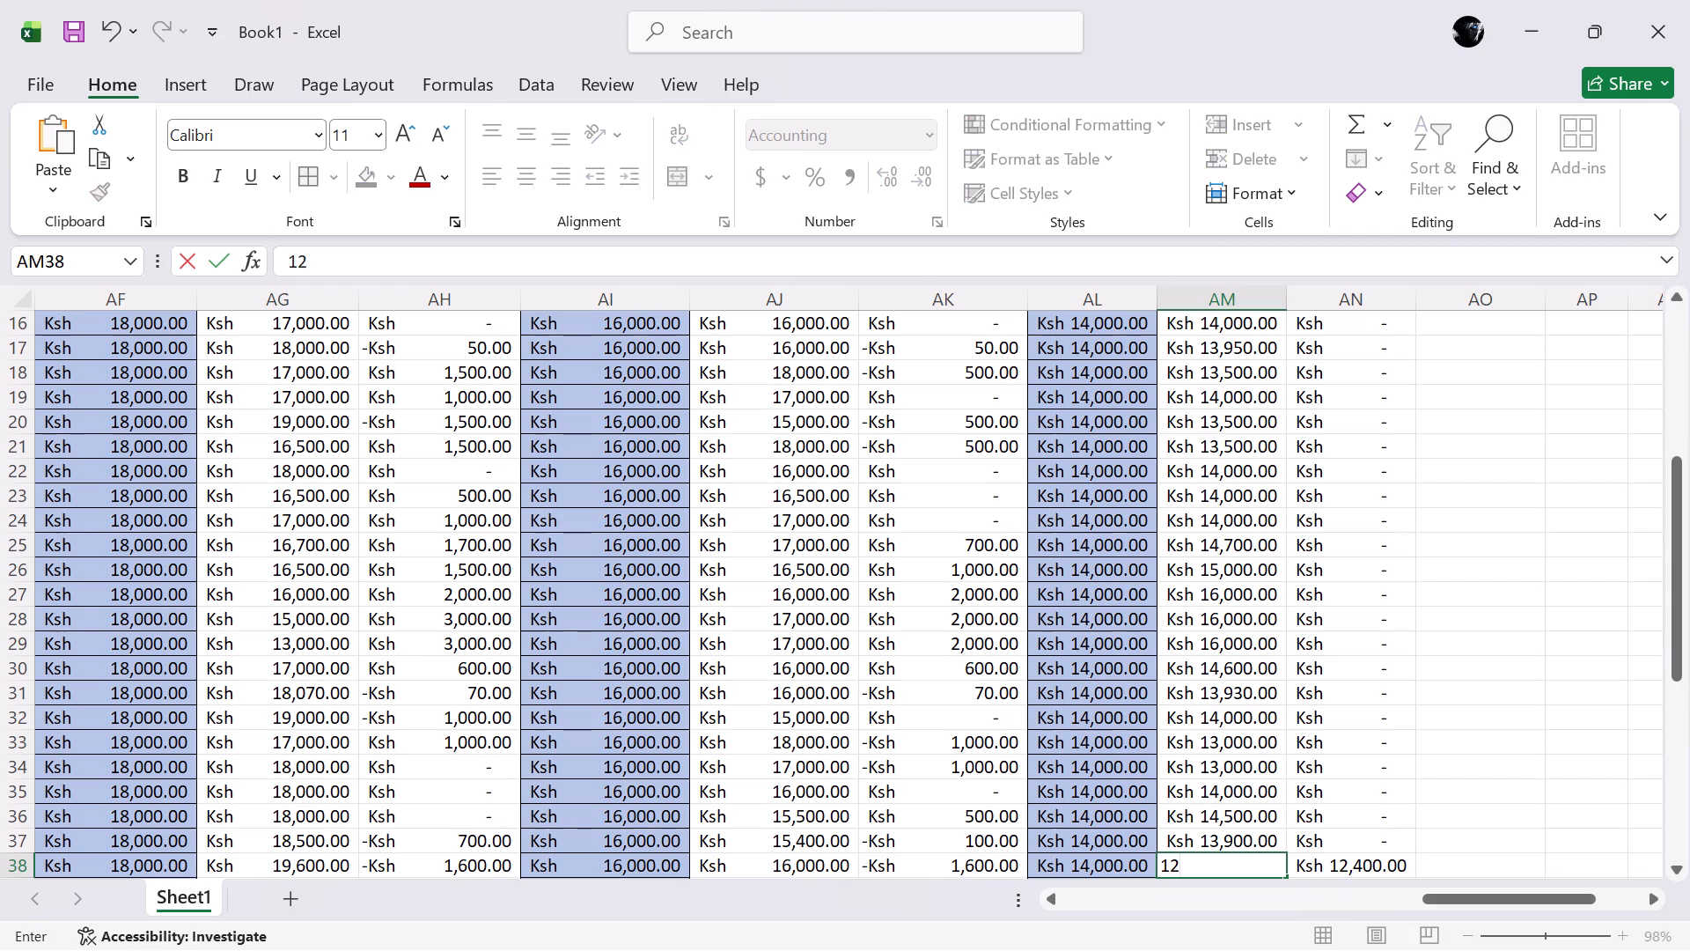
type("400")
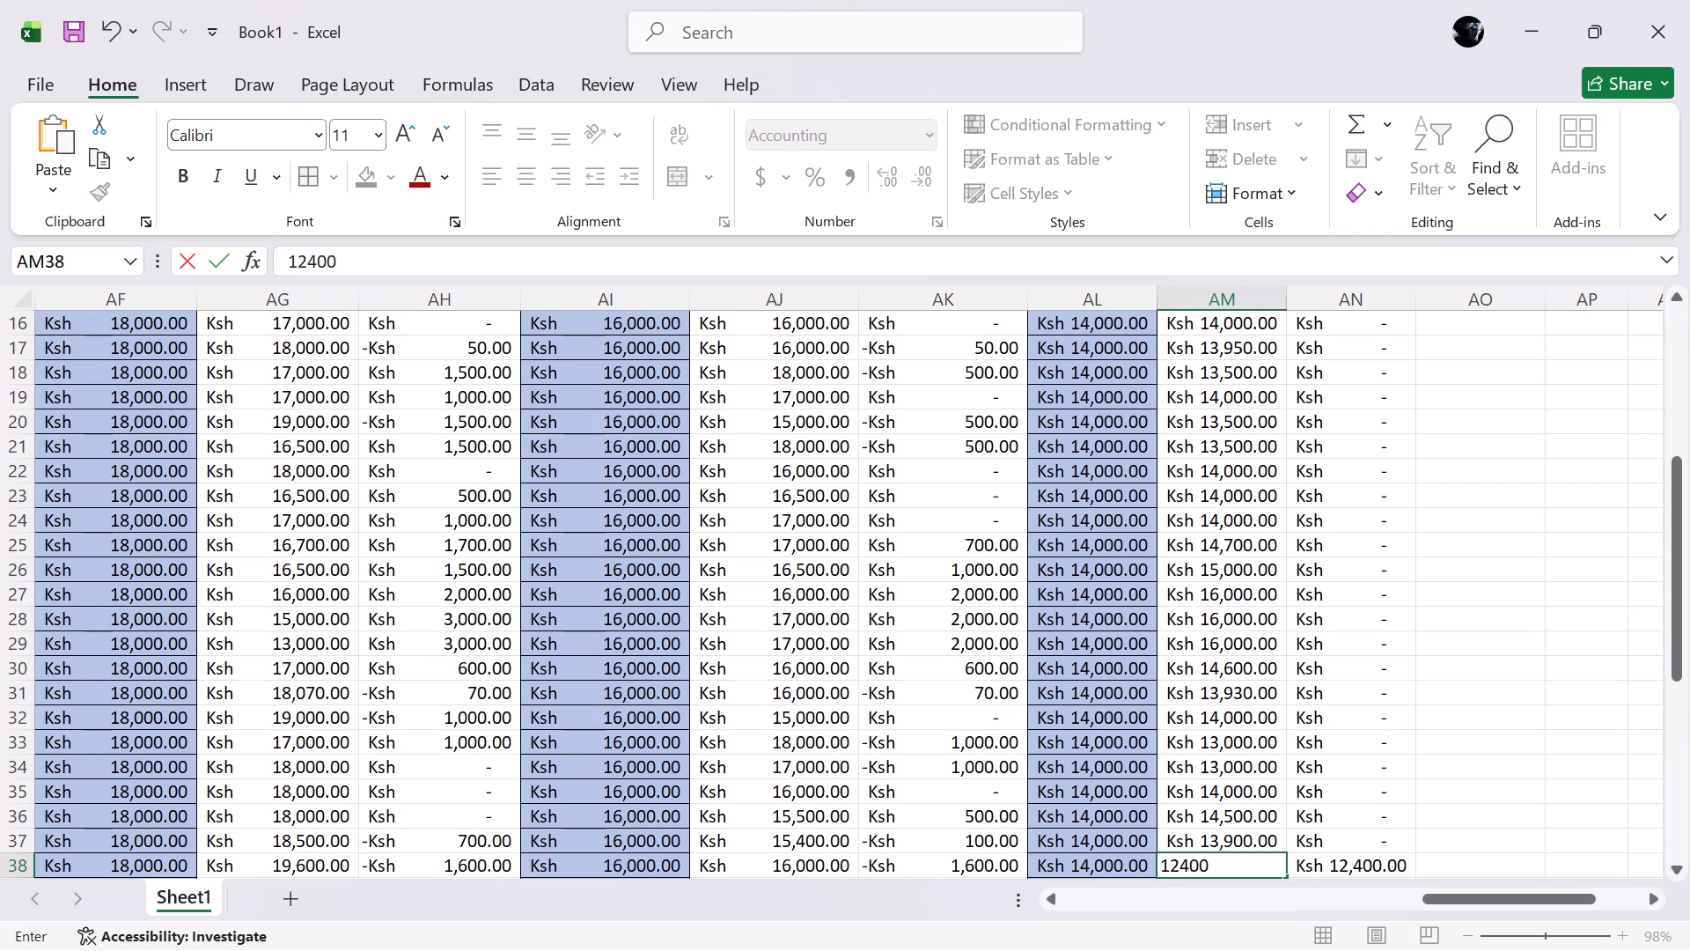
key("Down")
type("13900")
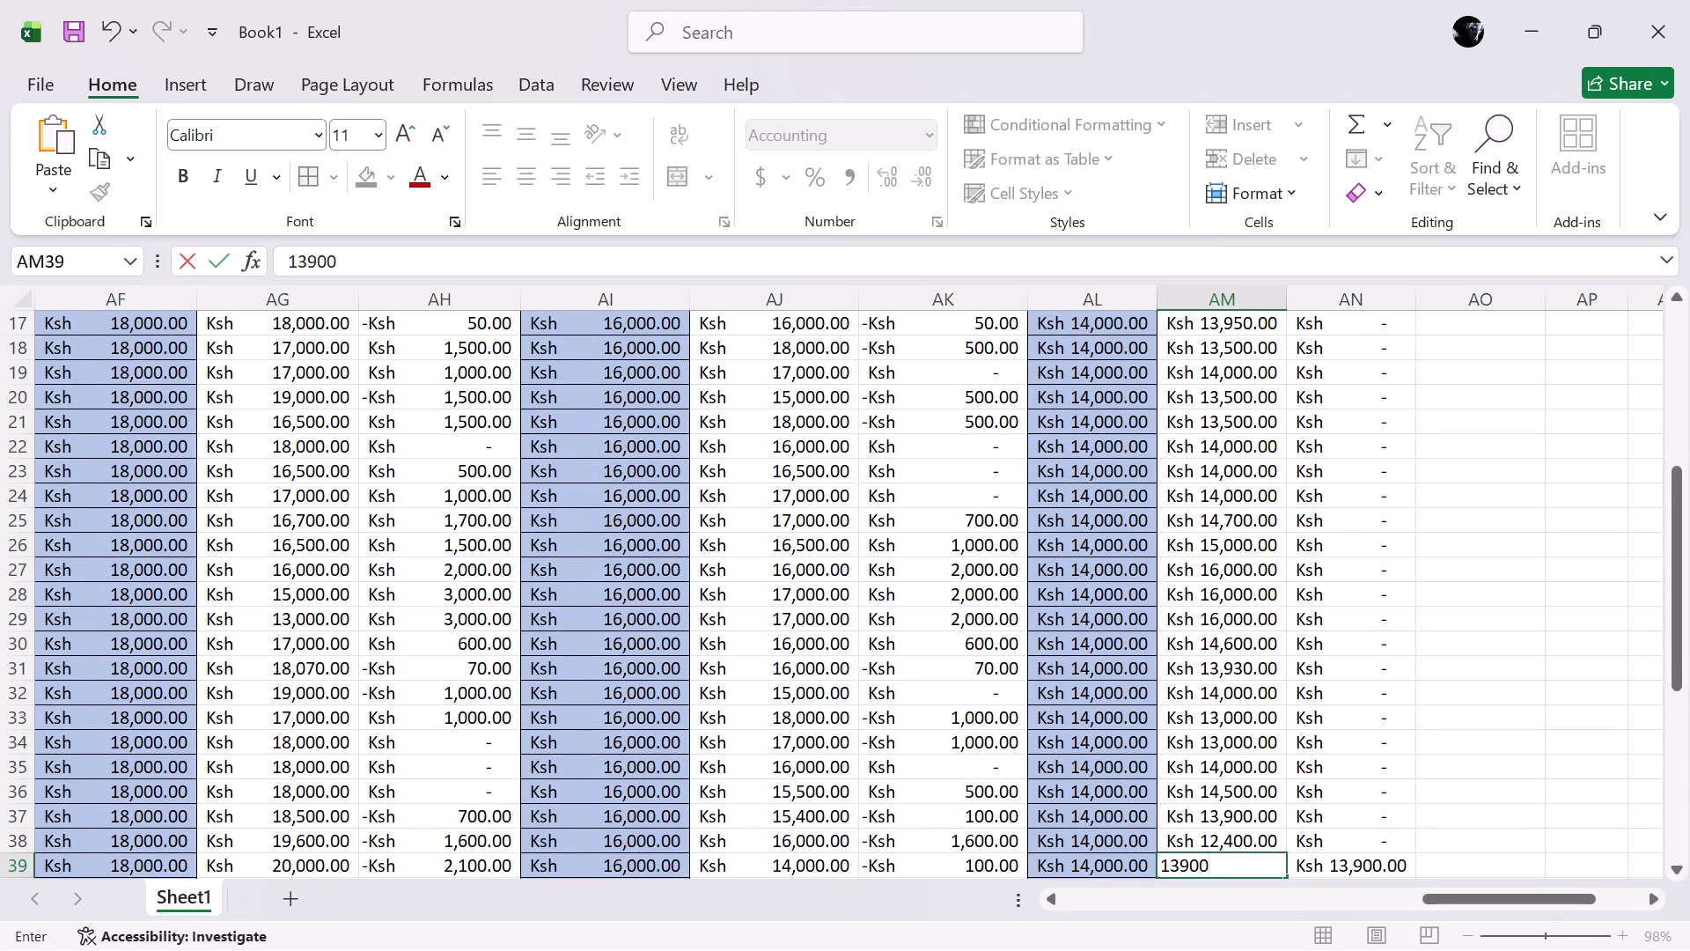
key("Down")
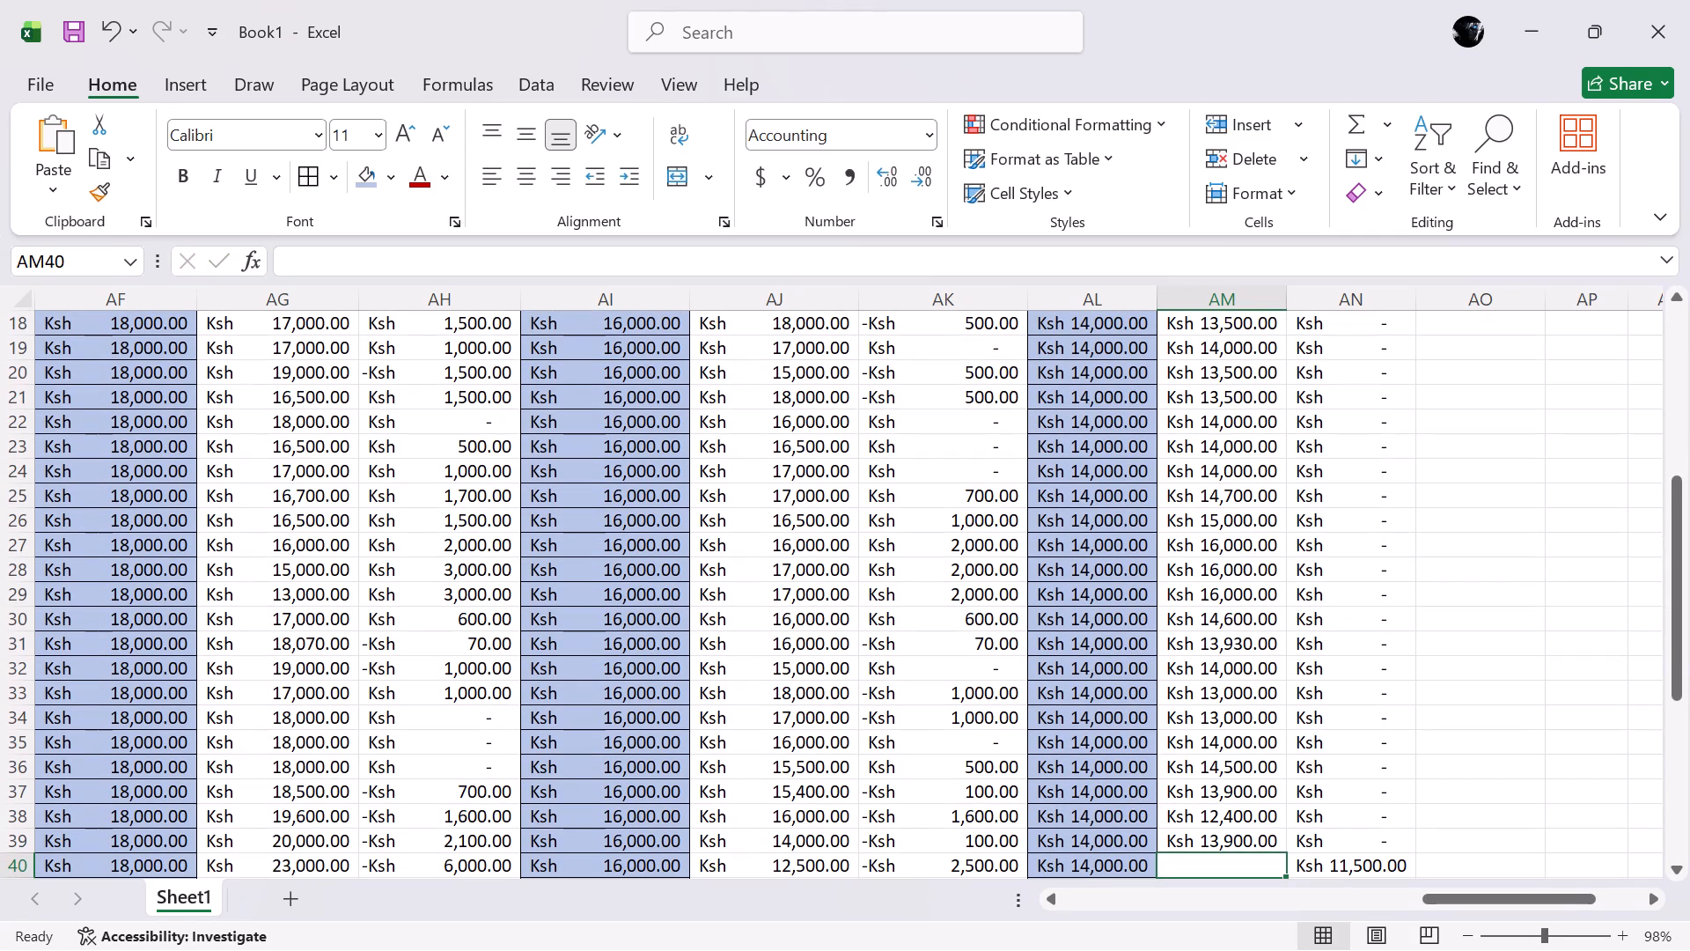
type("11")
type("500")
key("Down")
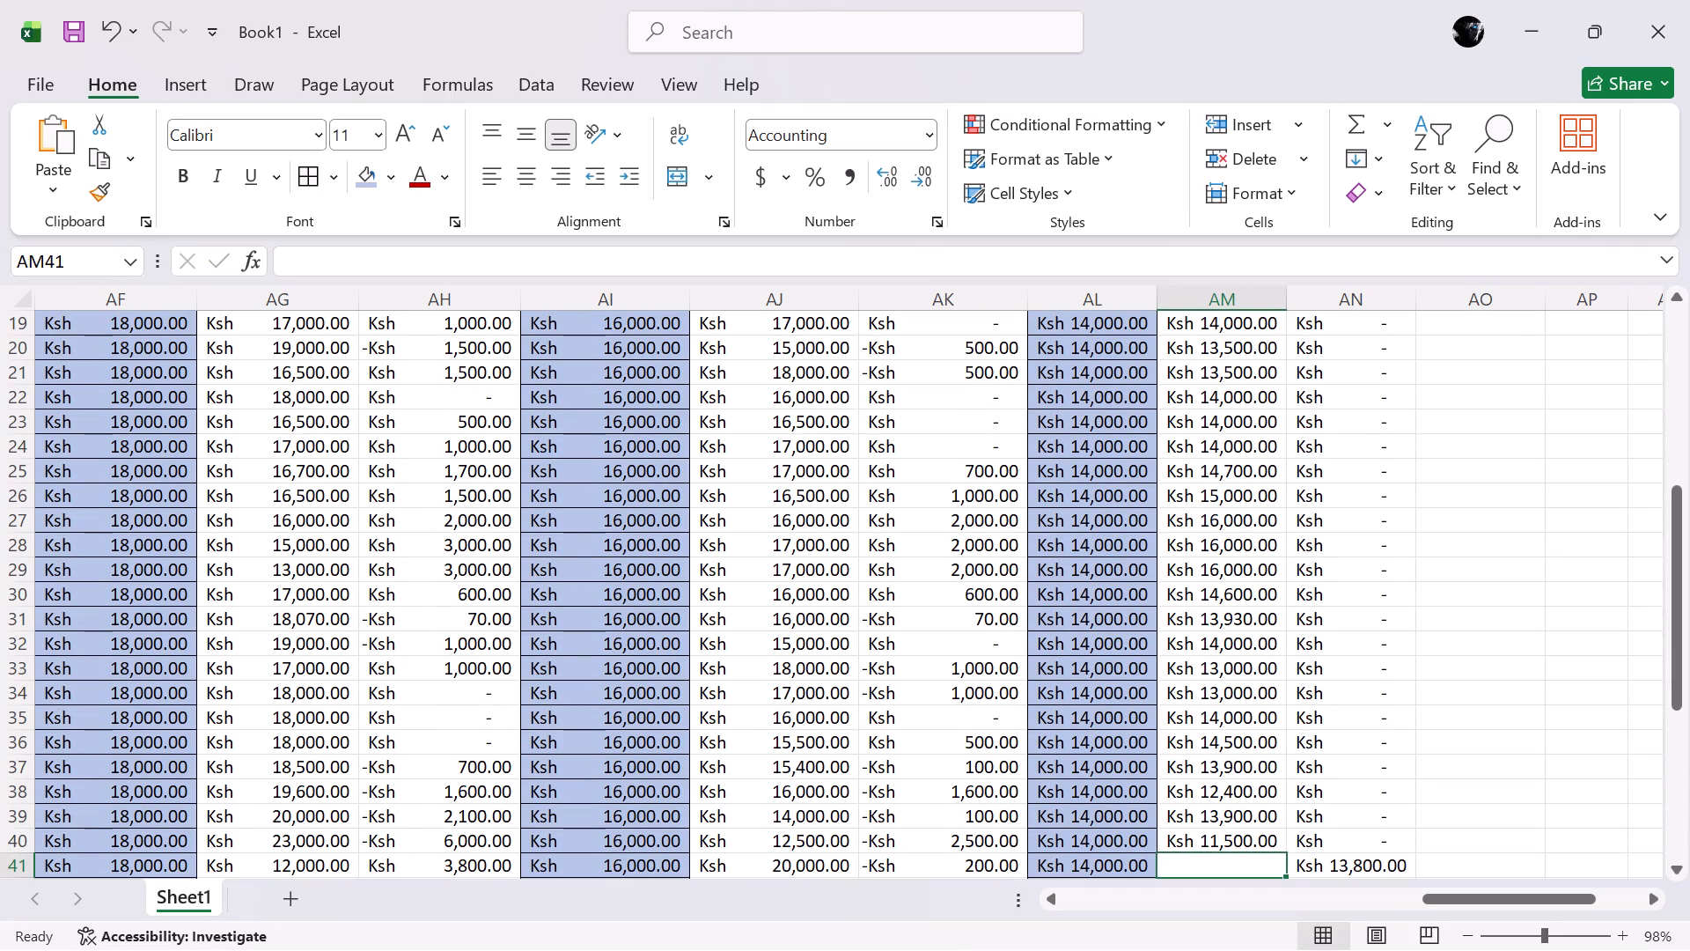
Enter Term 3 paid fees of 13800, 13500 and 13000 in cells AM41 to AM43.
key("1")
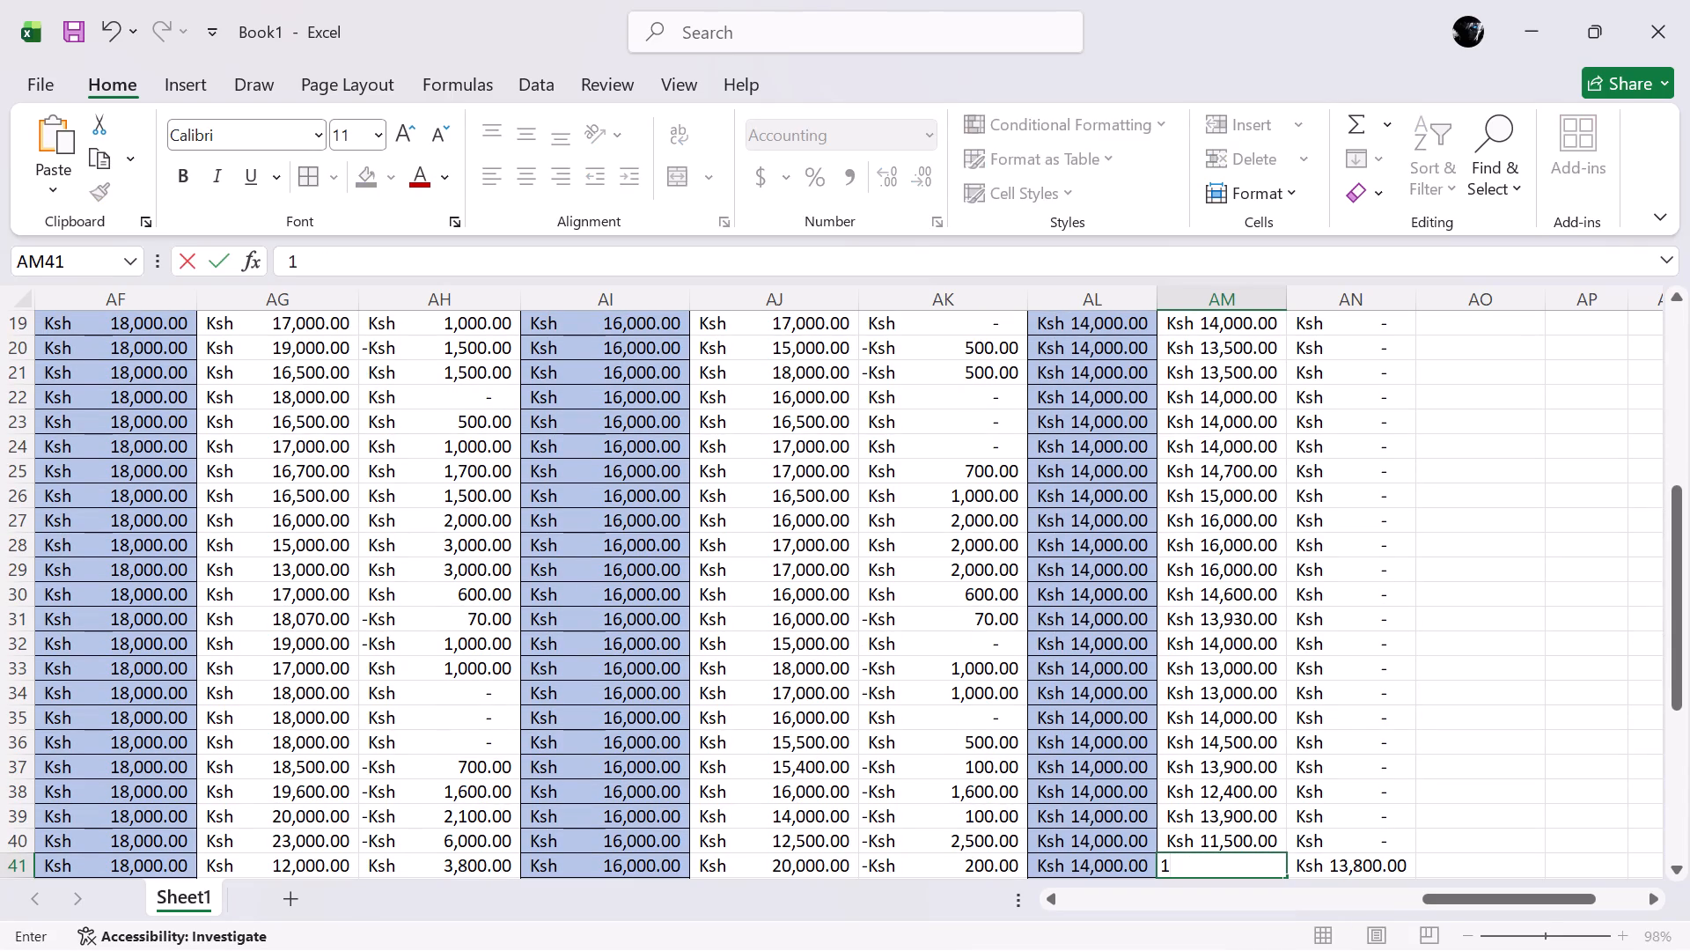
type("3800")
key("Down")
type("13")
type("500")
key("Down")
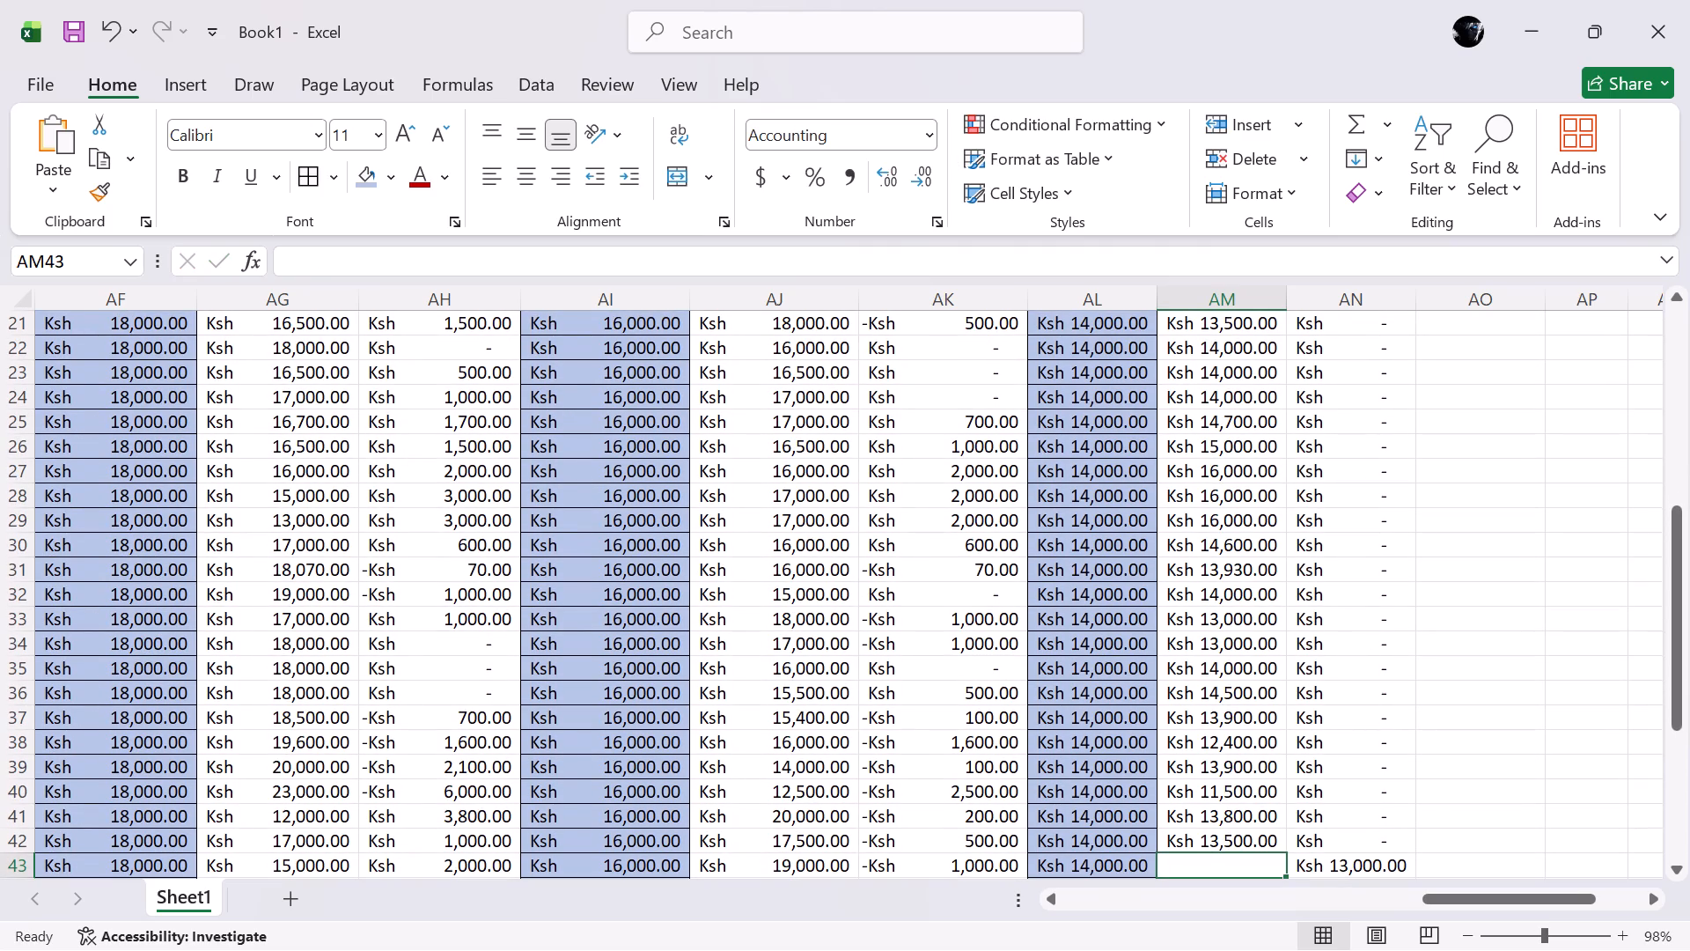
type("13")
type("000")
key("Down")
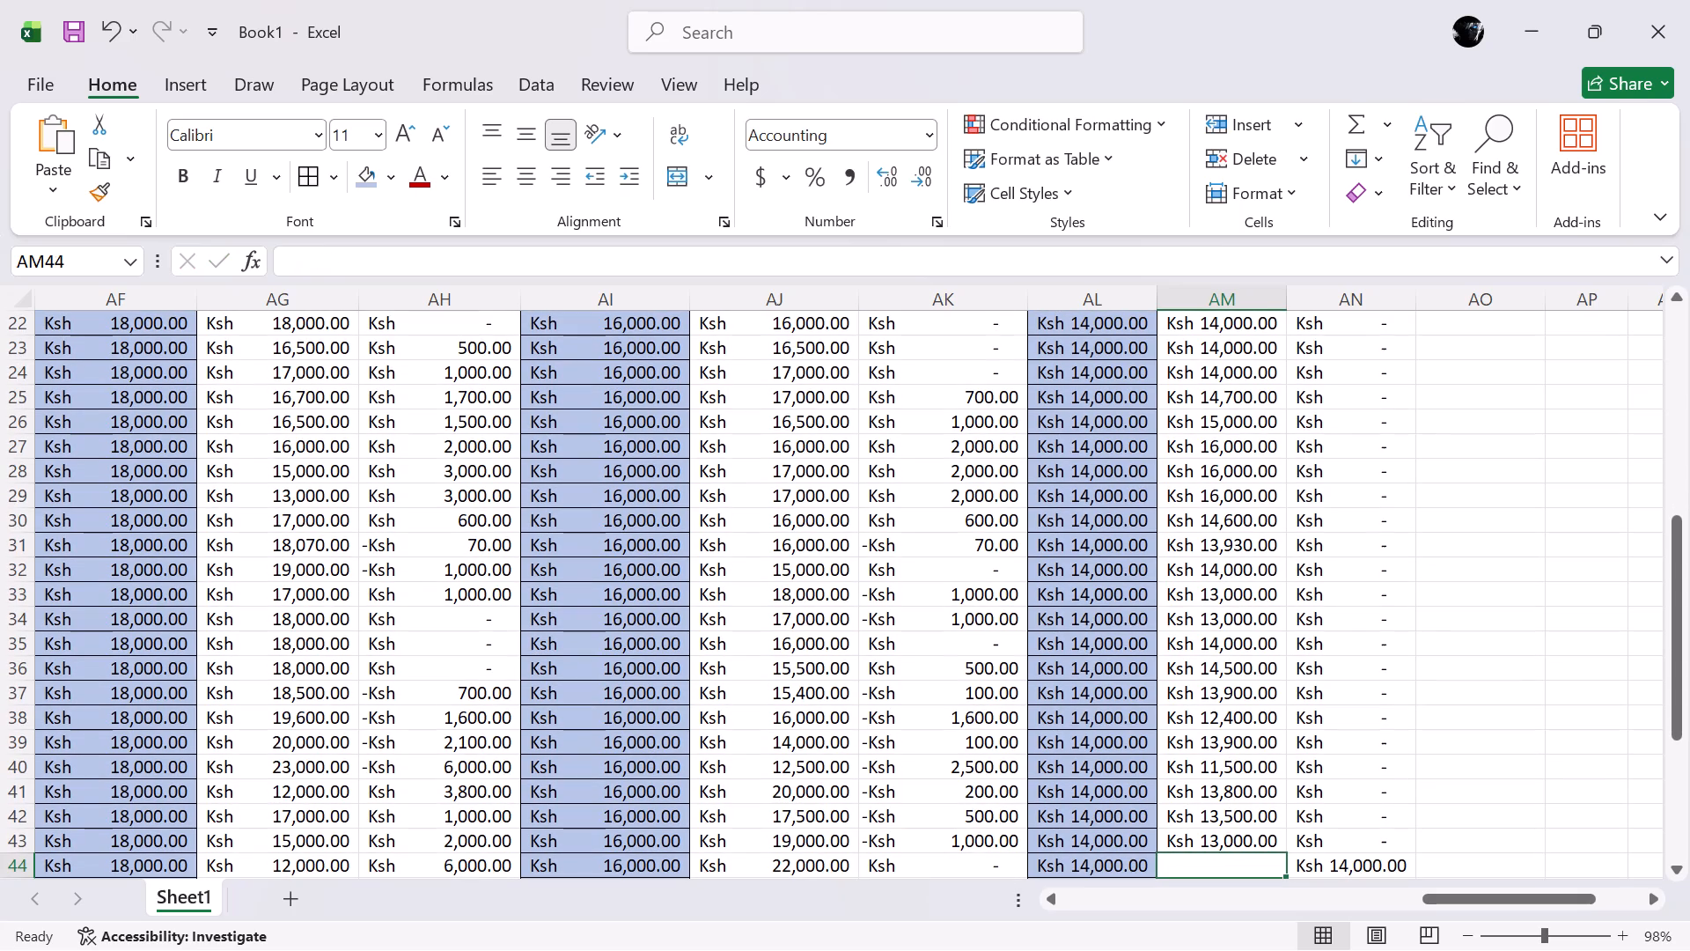
Enter Term 3 paid fees of 14000 in cell AM44 and 13000 in both AM45 and AM46.
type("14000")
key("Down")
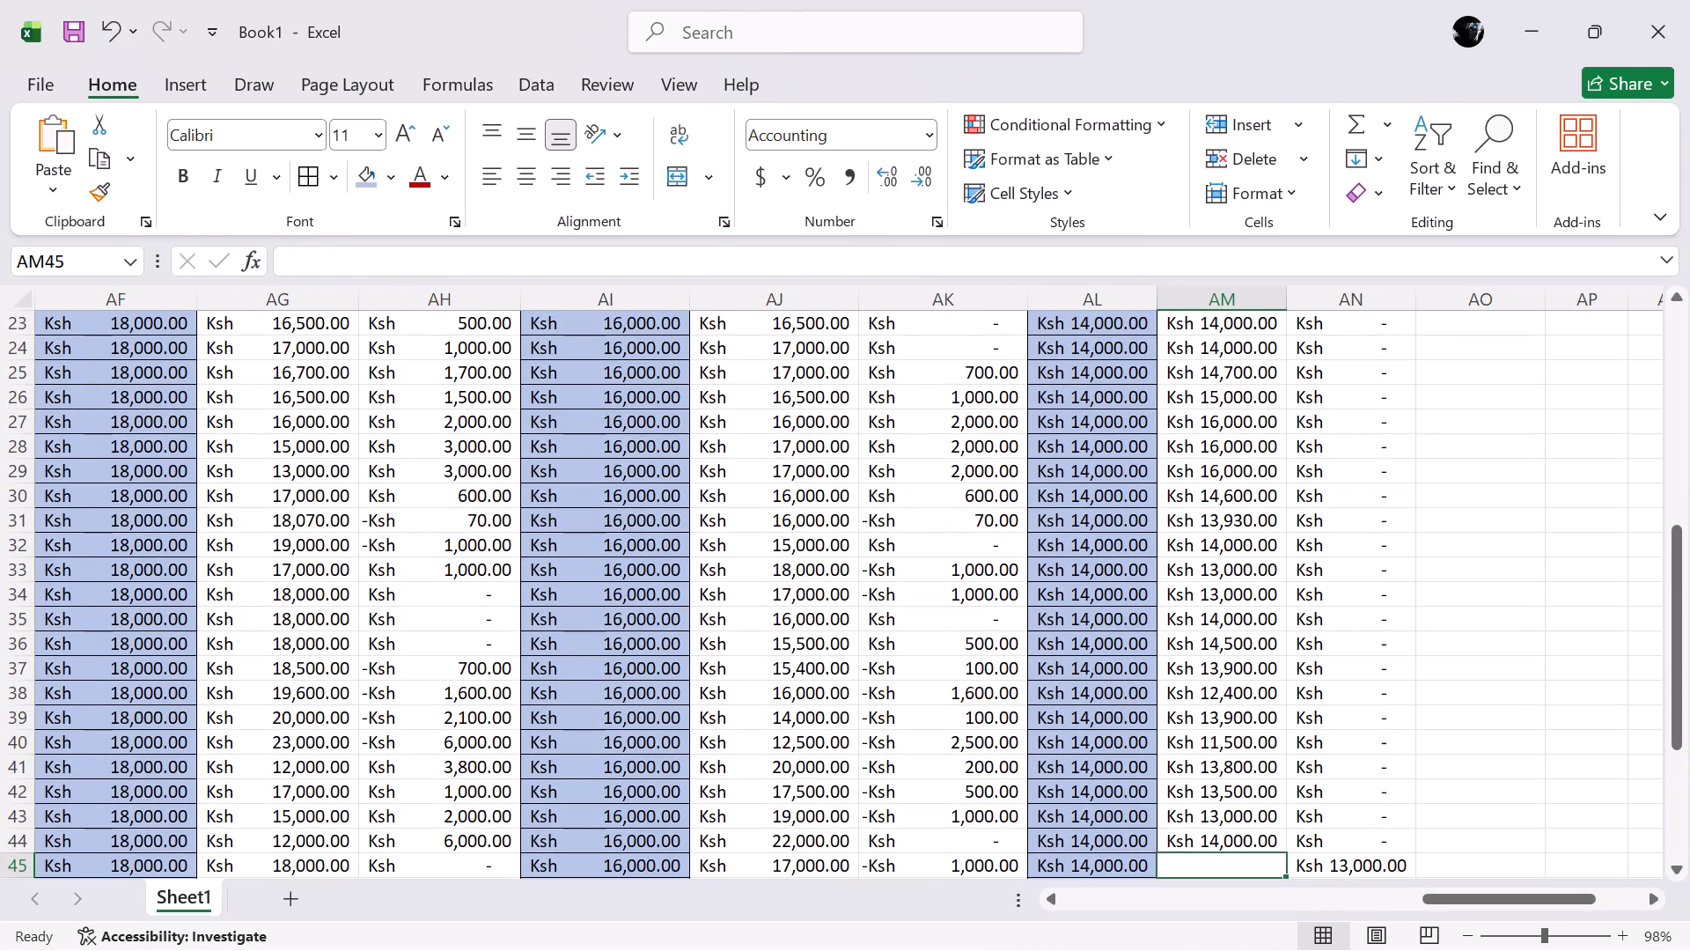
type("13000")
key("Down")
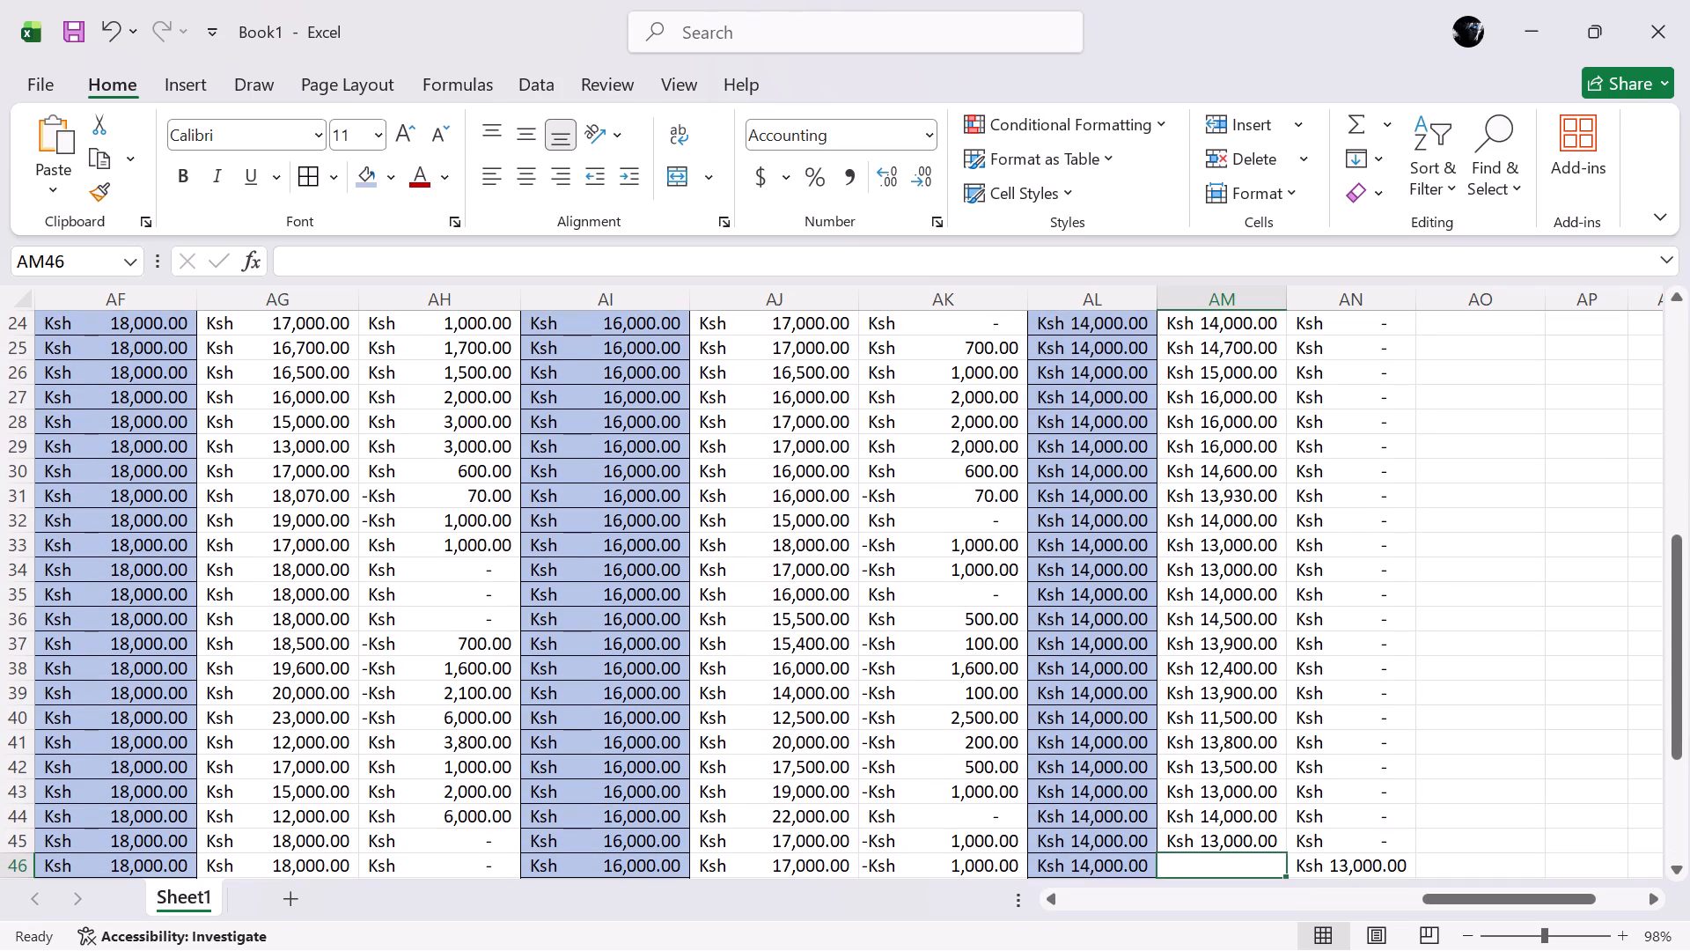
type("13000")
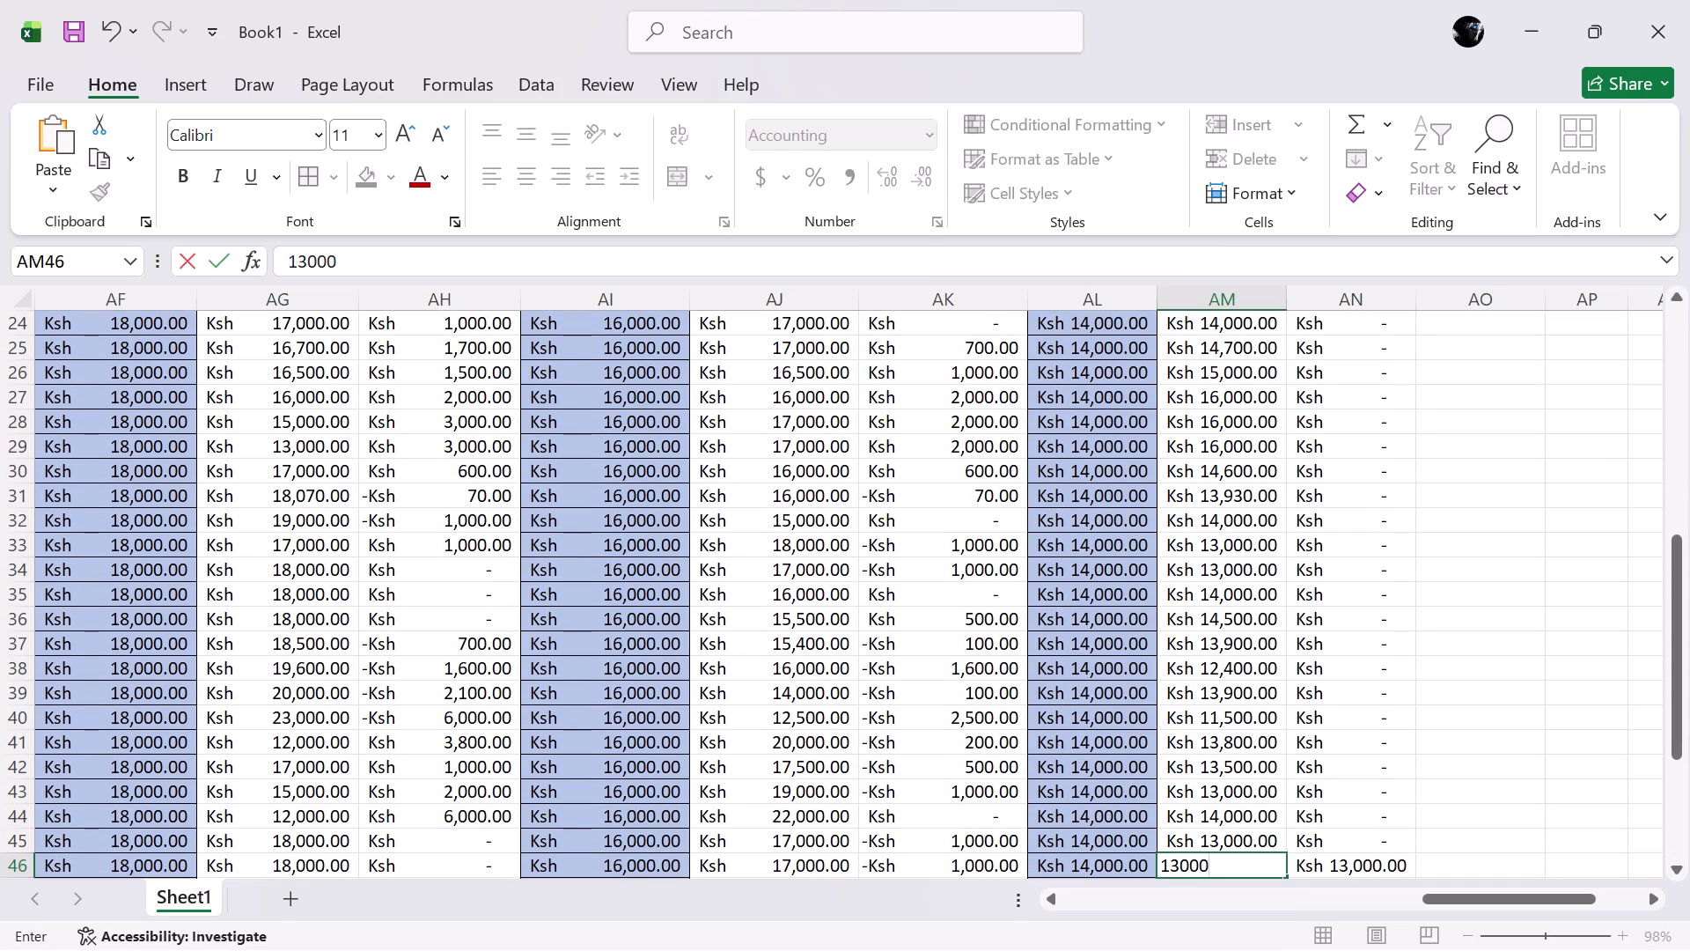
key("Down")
Enter Term 3 paid fees of 13950, 13700 and 14000 in cells AM47 to AM49.
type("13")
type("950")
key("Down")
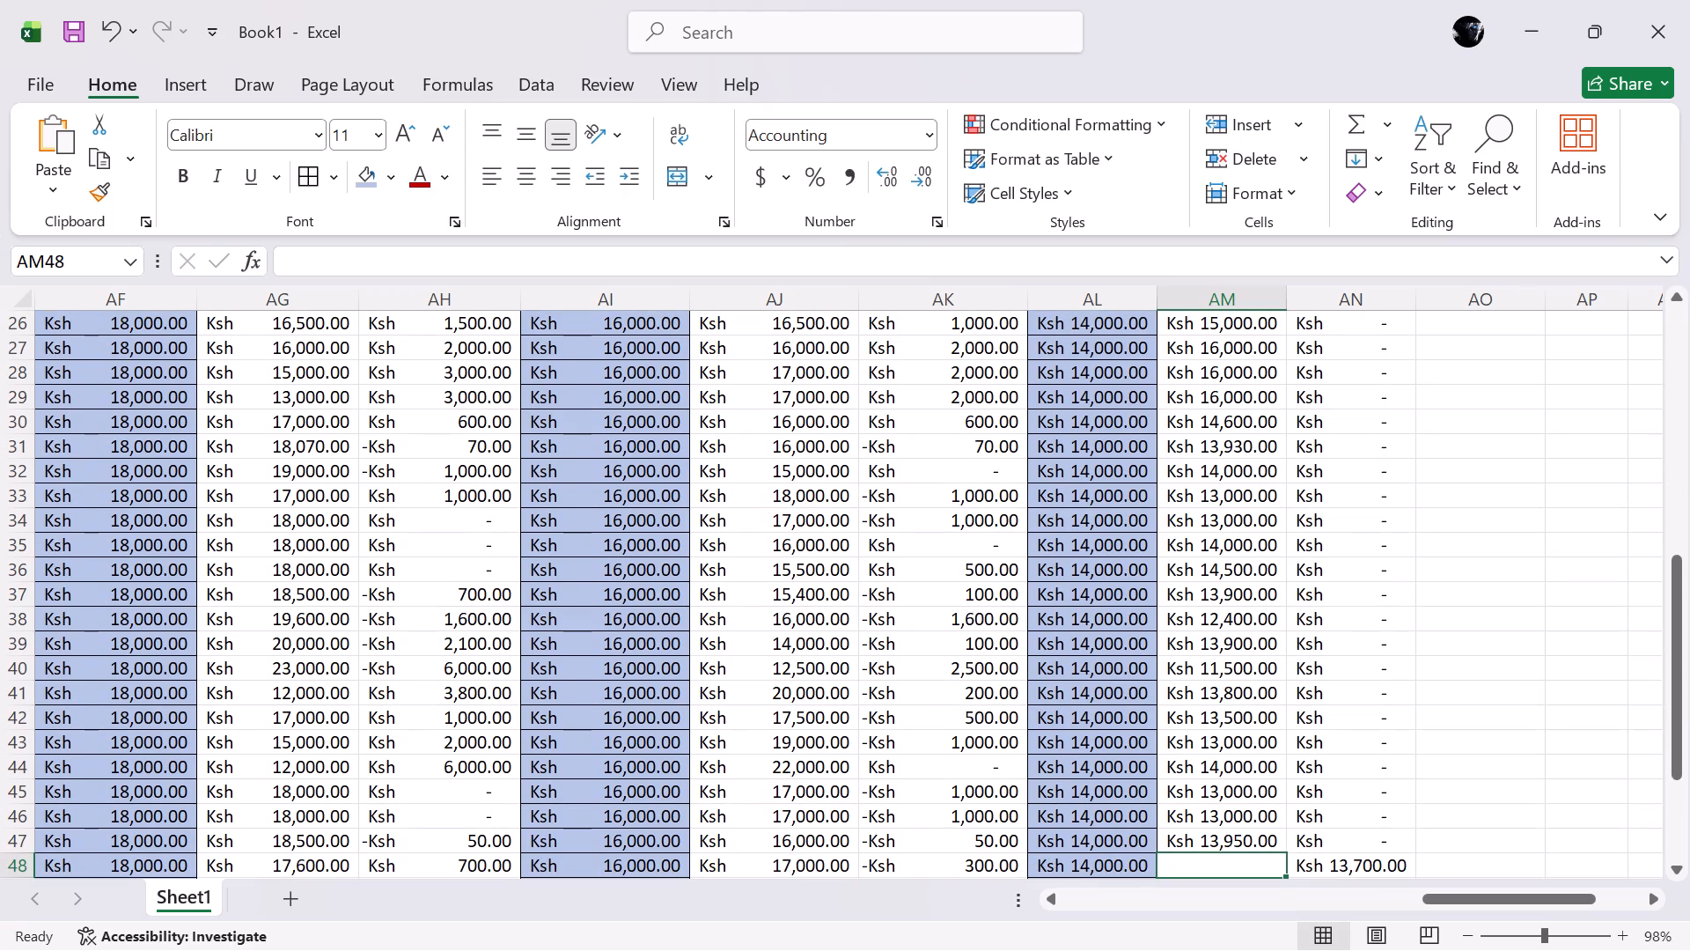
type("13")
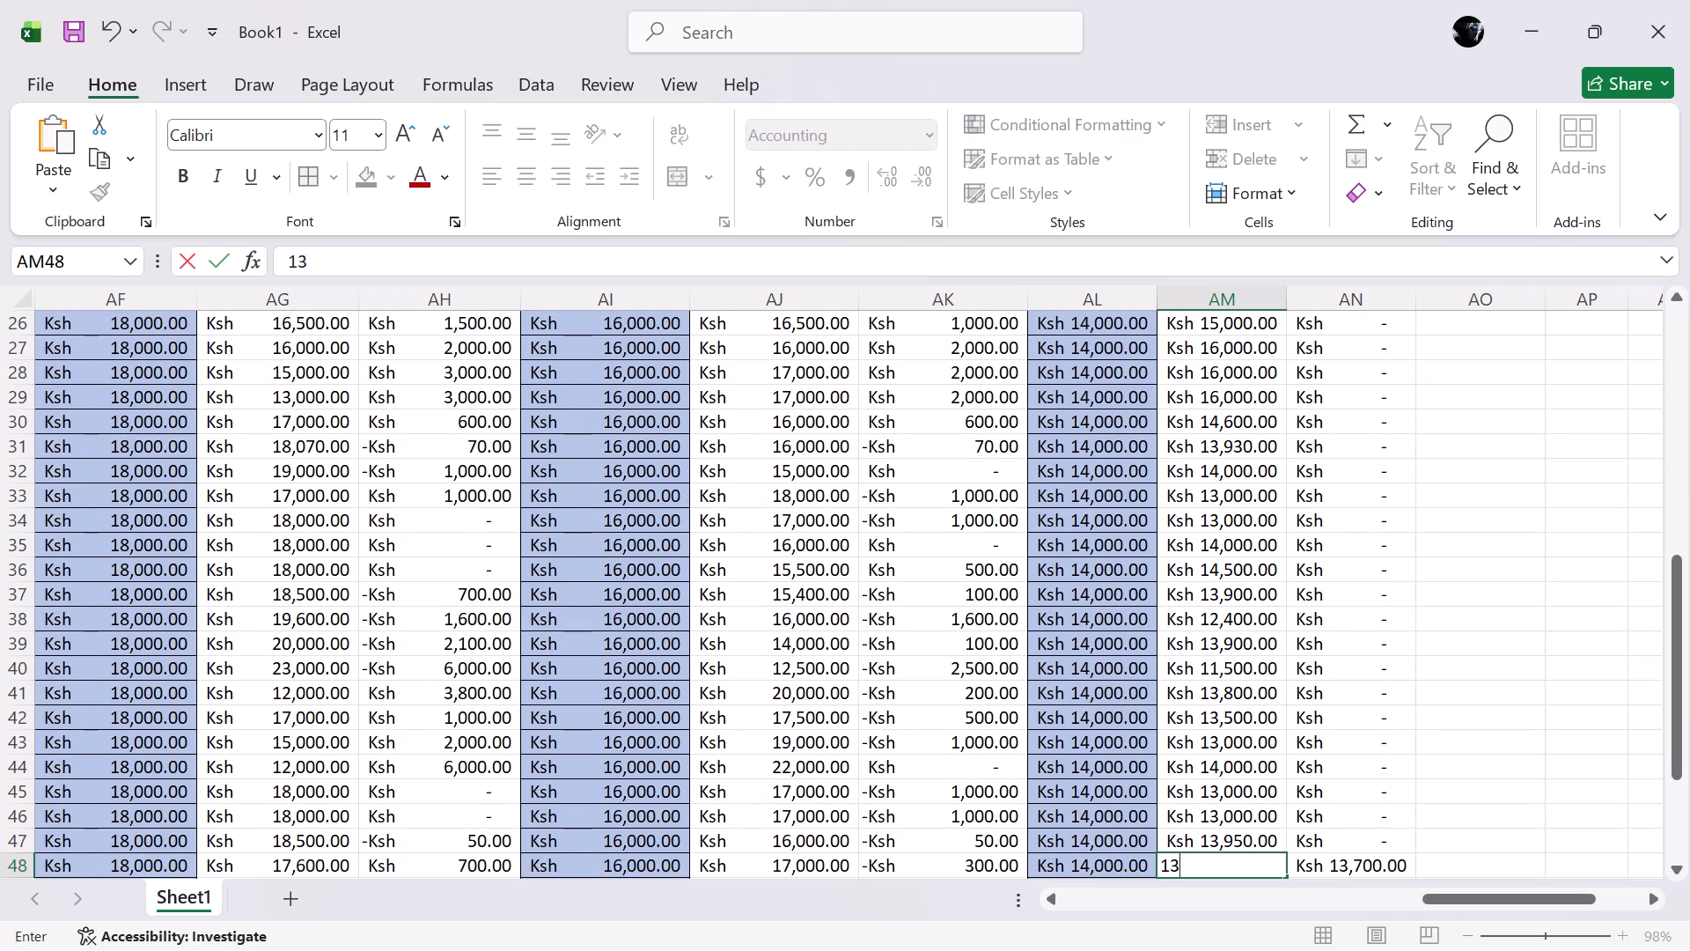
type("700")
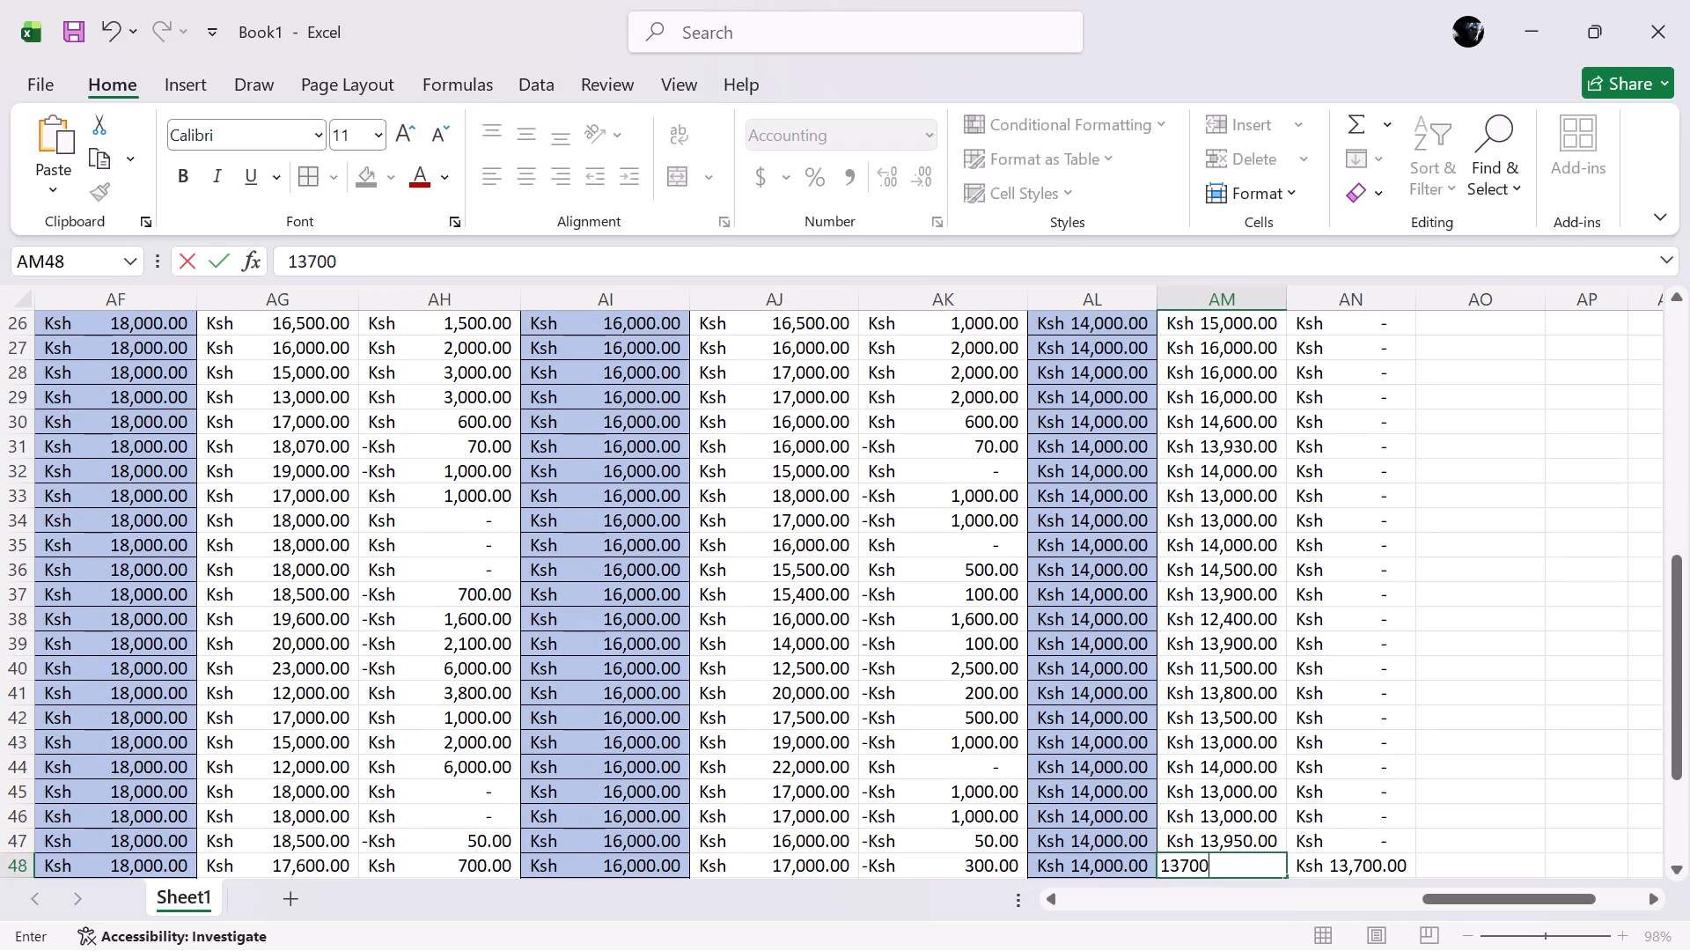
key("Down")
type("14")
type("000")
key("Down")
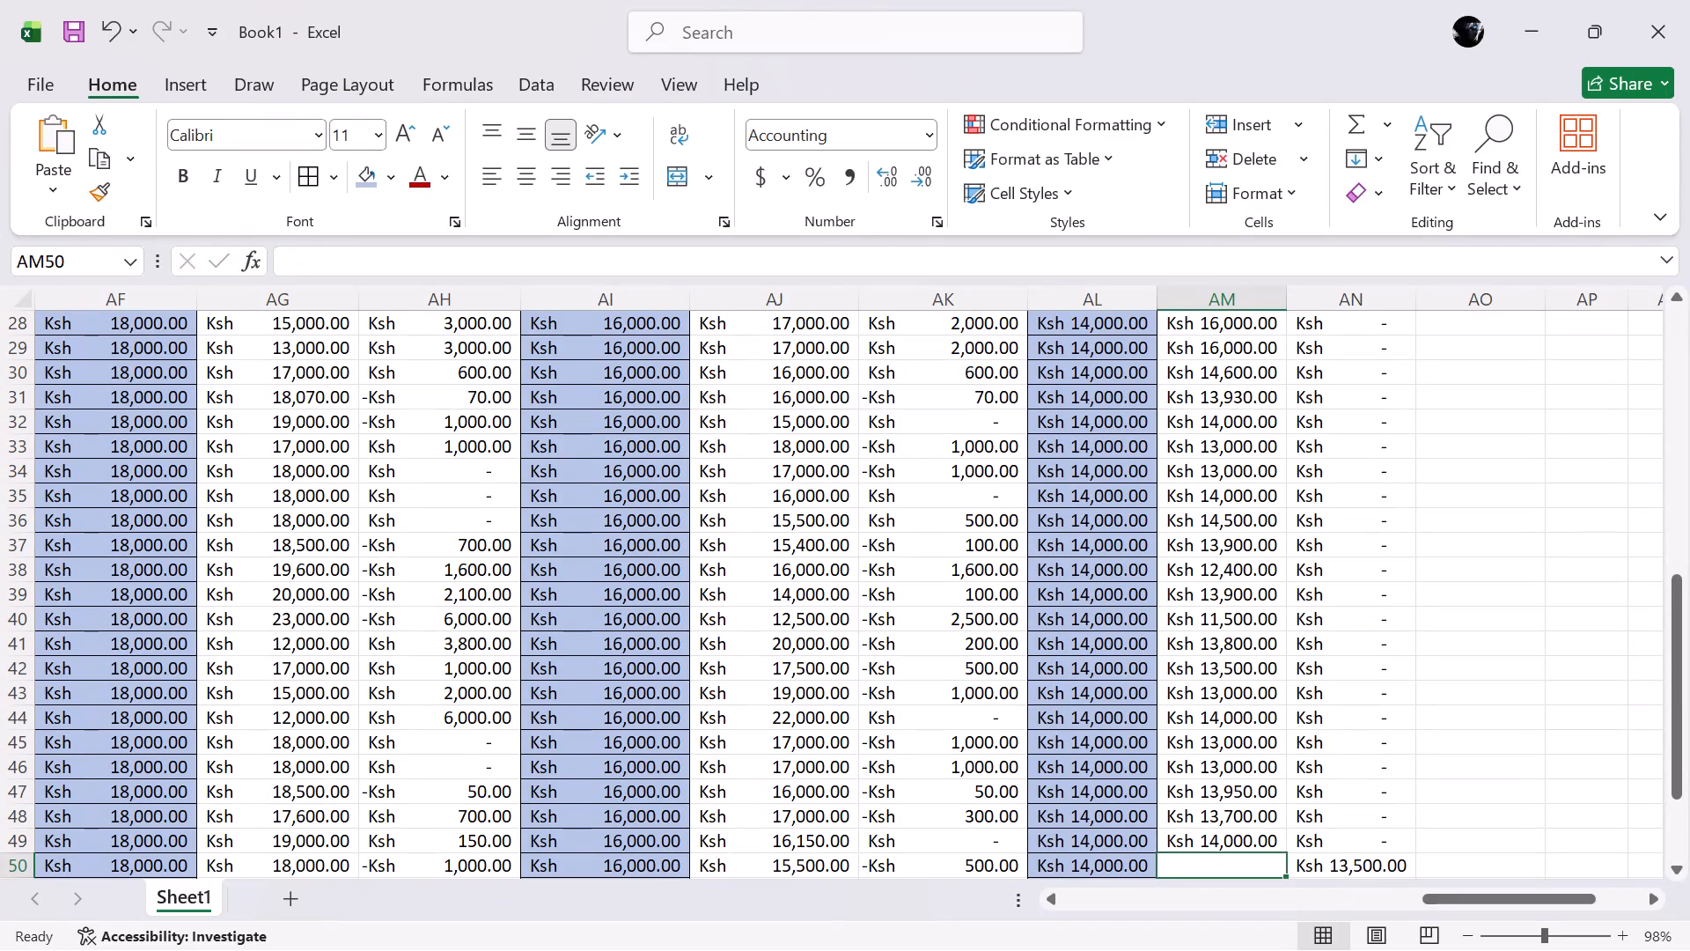
Enter Term 3 paid fees of 13500, 13000 and 13600 in cells AM50 to AM52.
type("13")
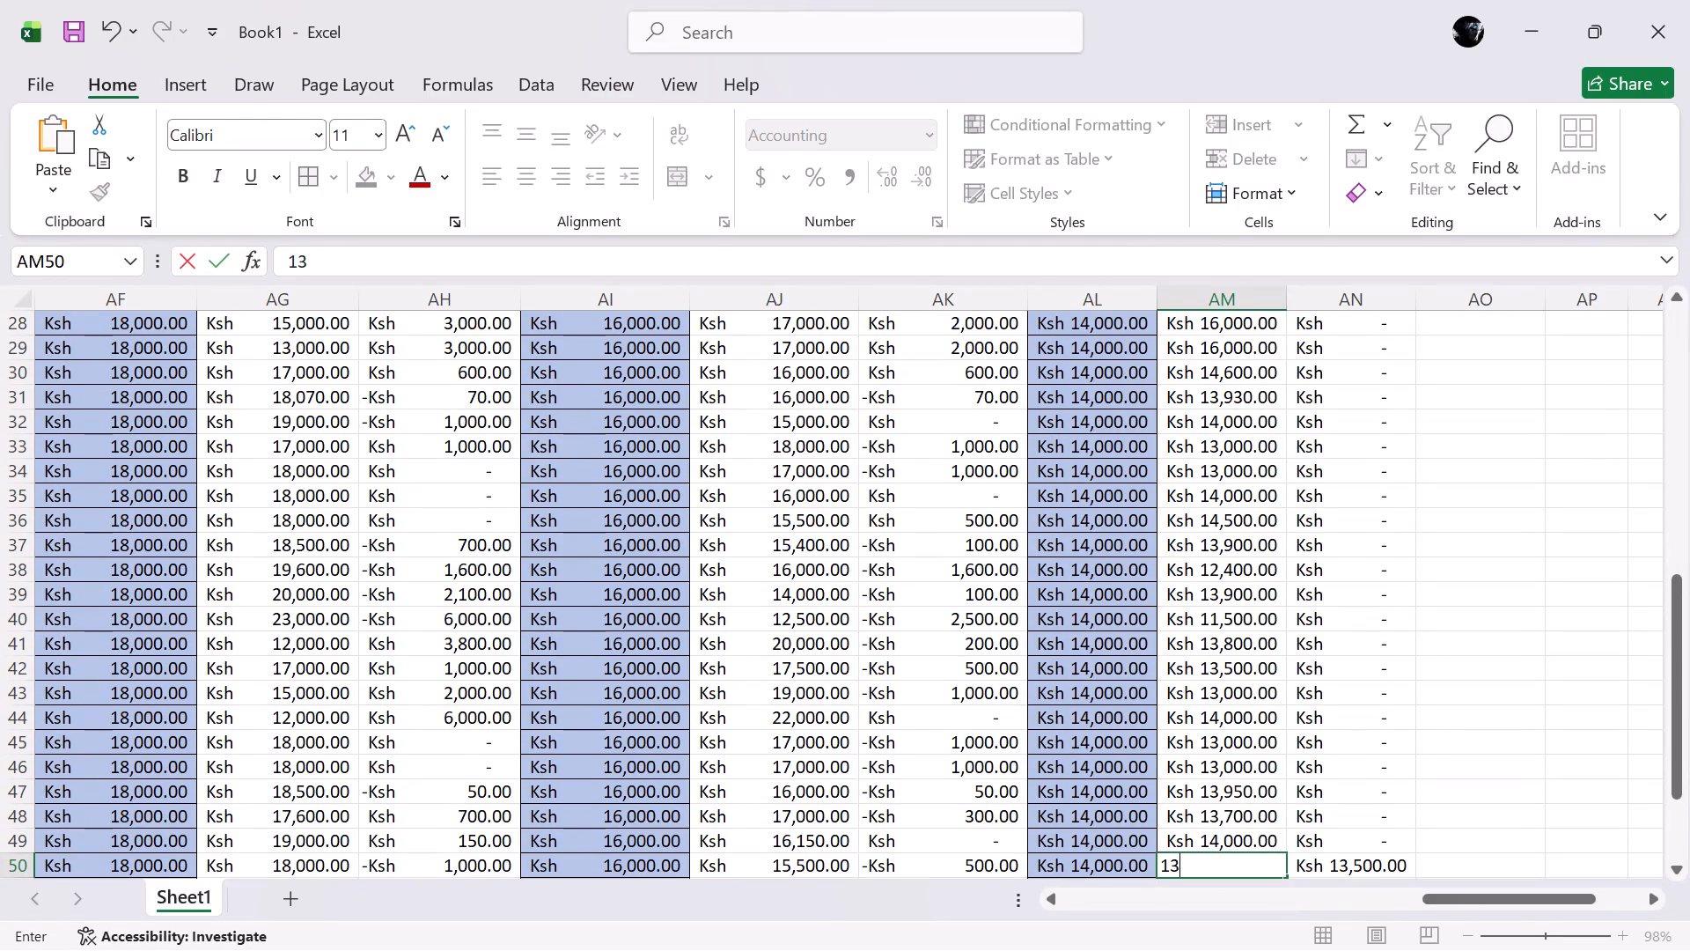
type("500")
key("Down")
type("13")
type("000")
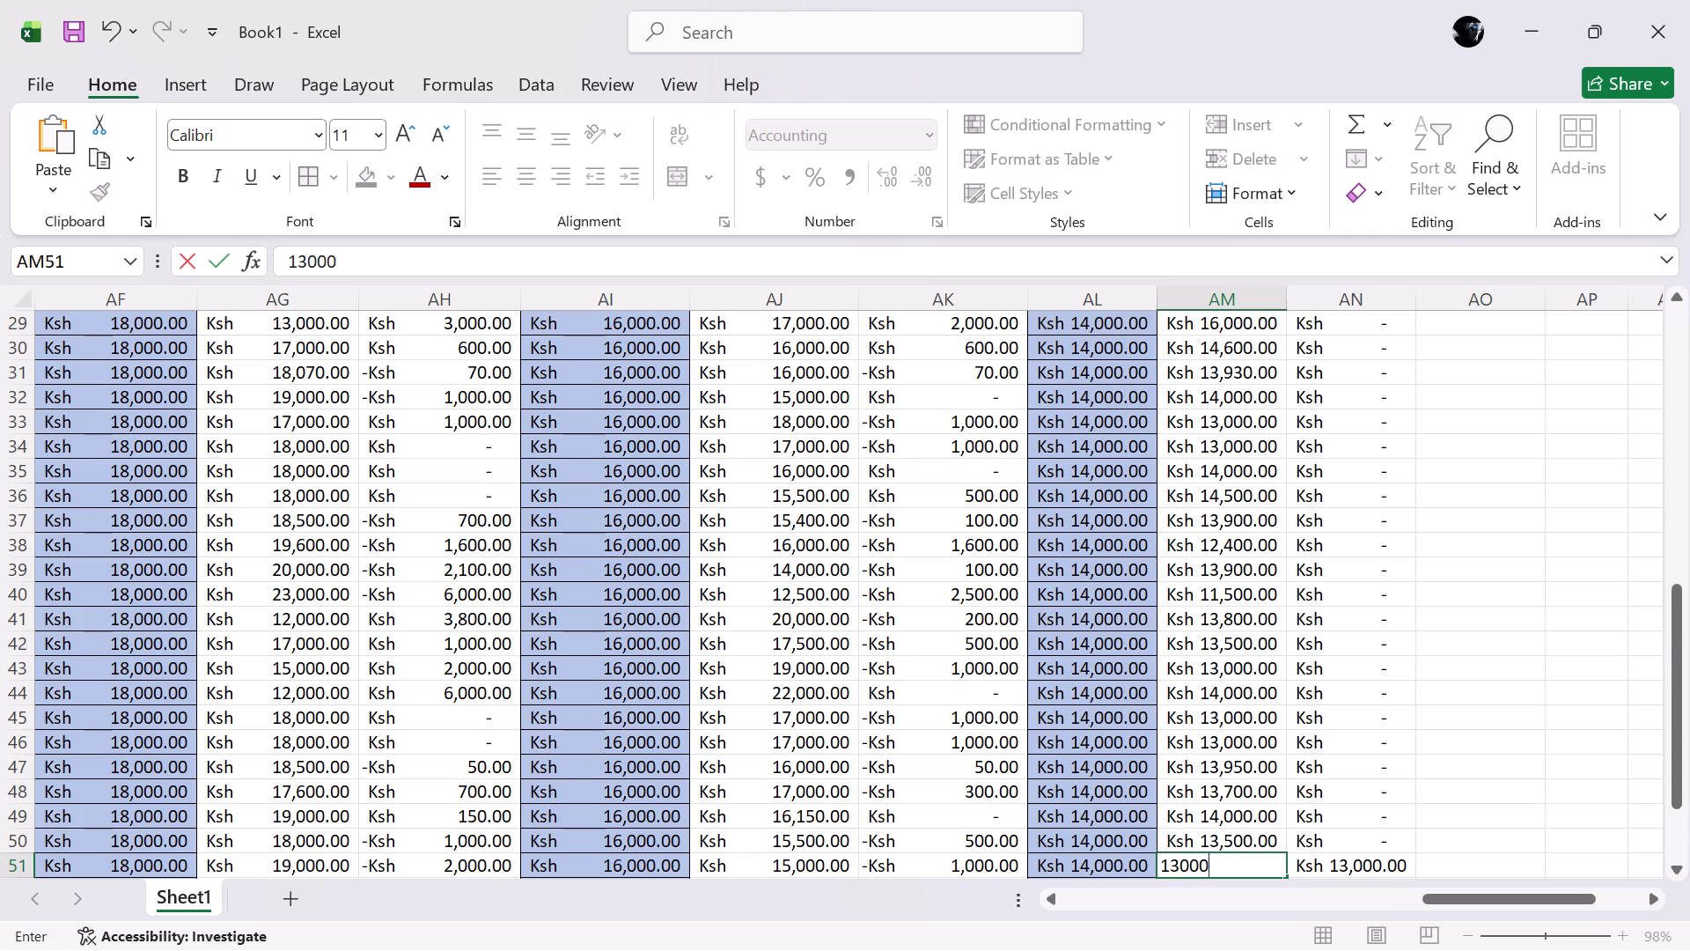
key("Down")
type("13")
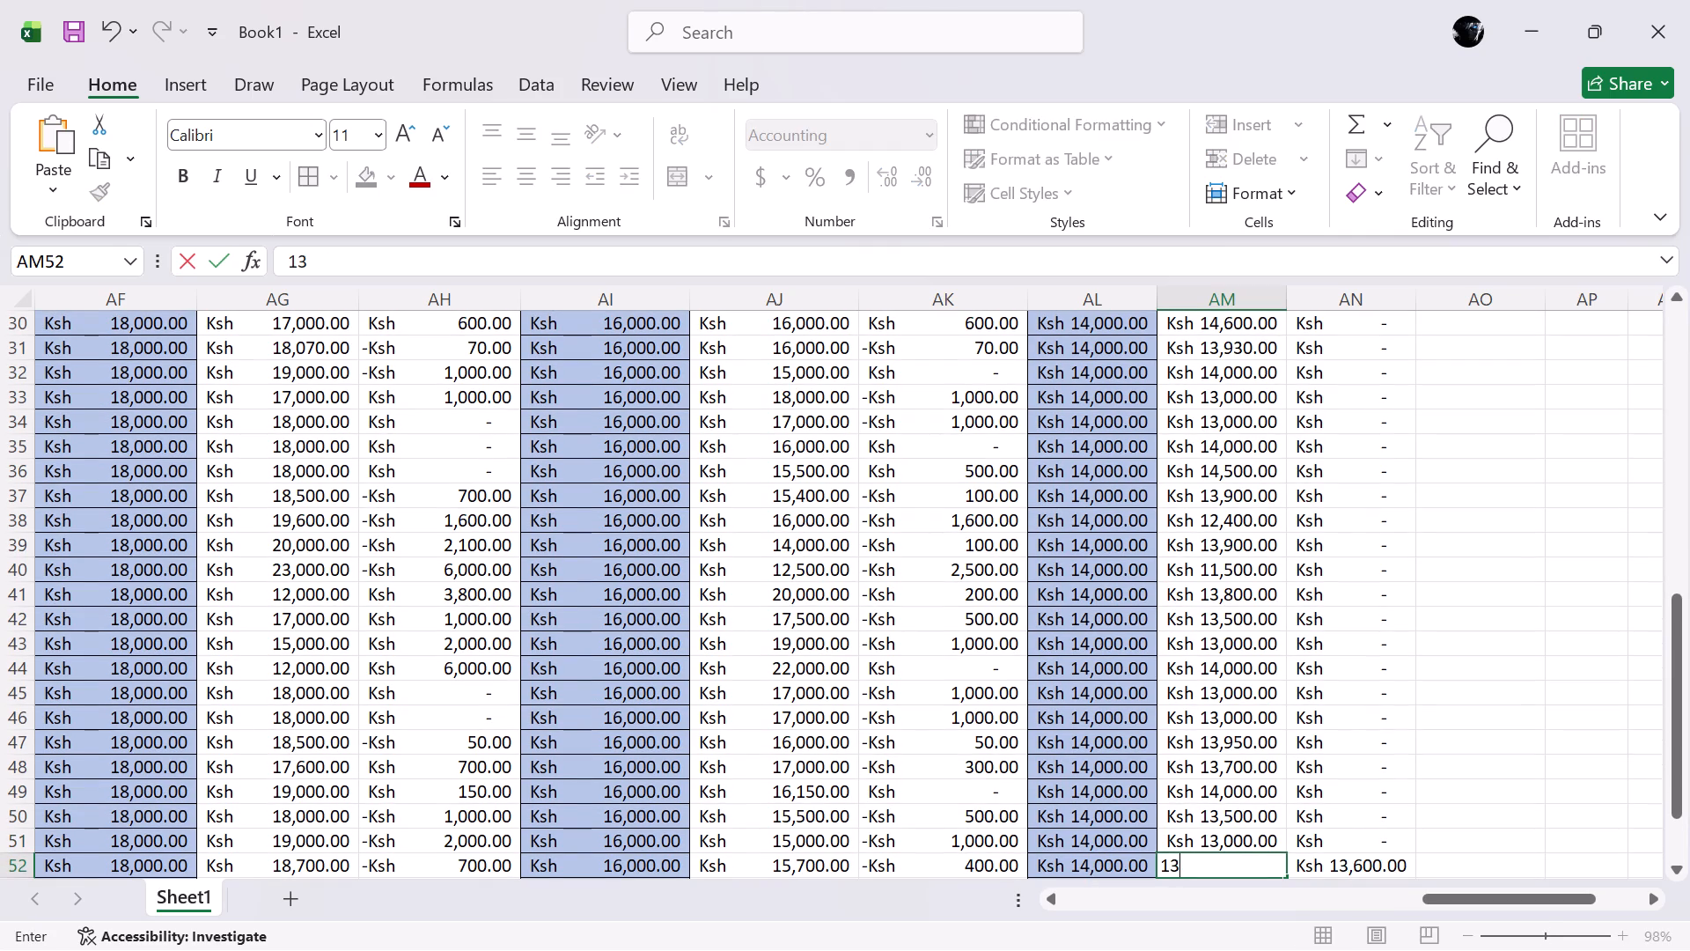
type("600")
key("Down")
Enter Term 3 paid fees of 13500 and 13200 in cells AM53 and AM54.
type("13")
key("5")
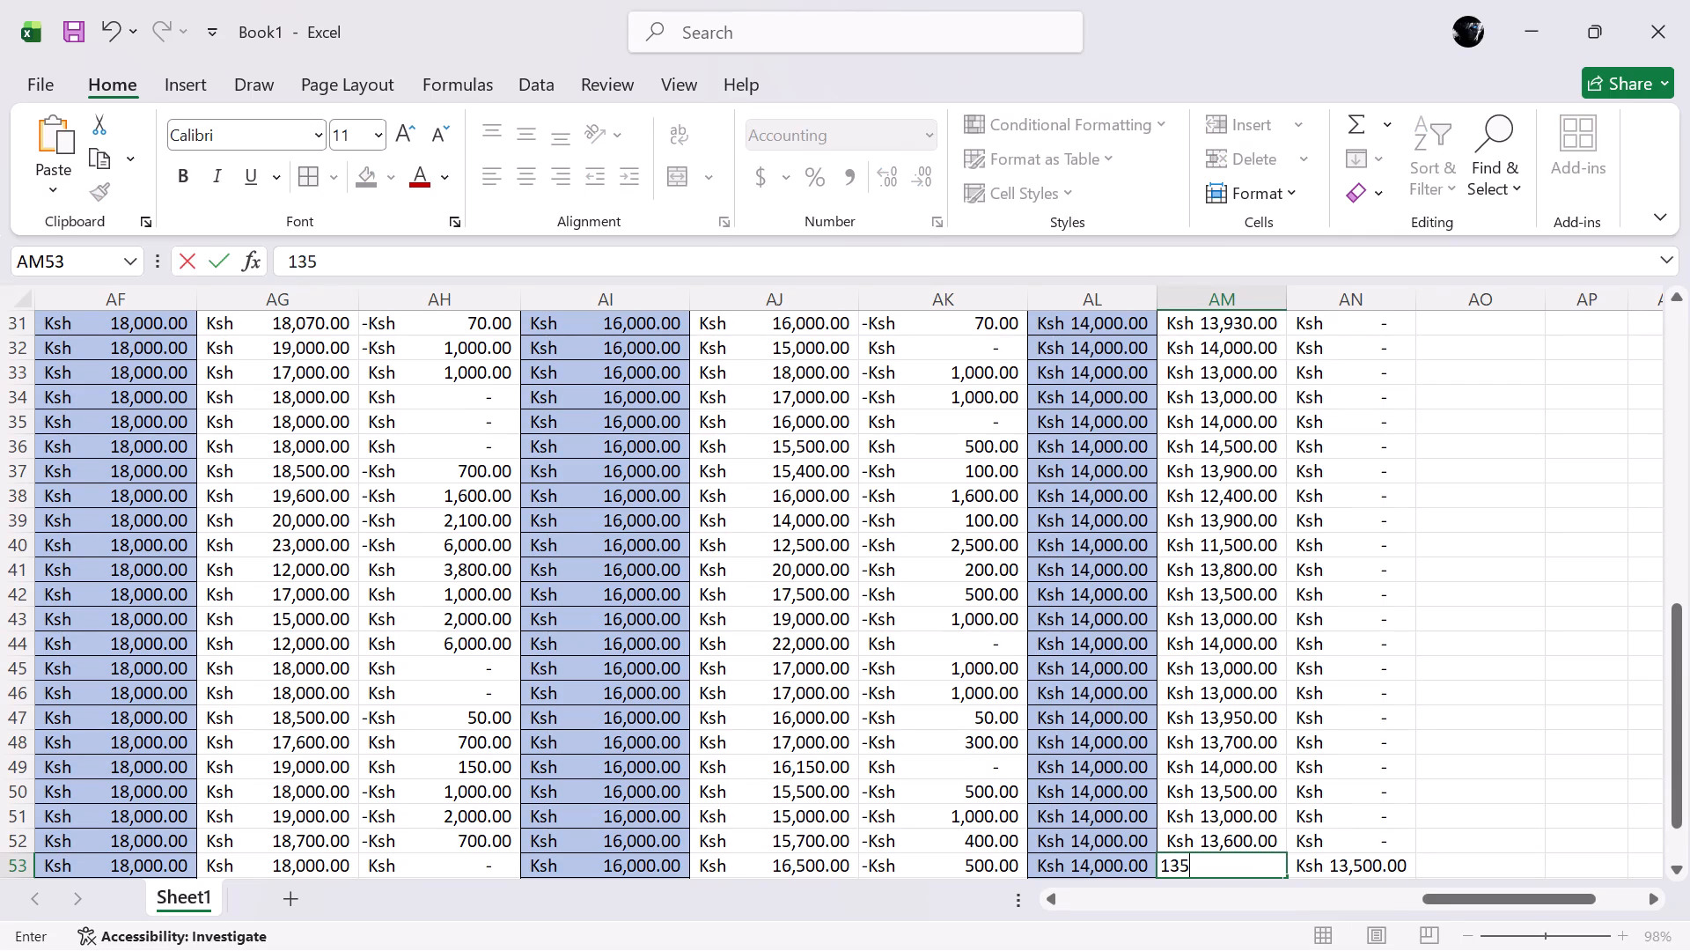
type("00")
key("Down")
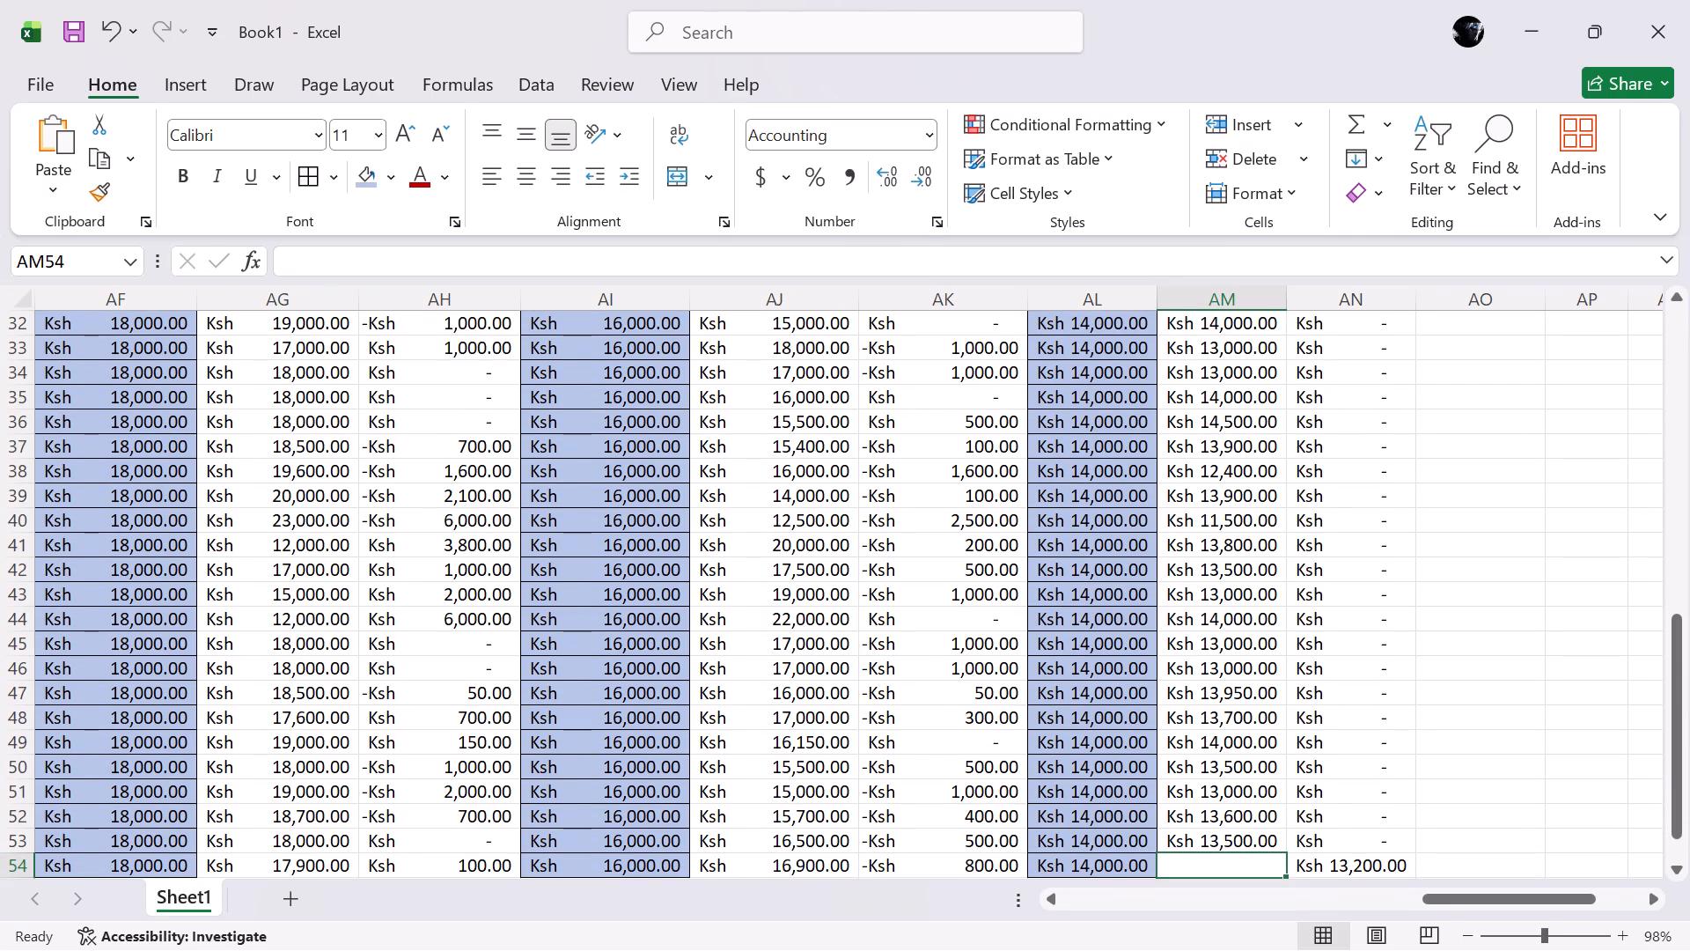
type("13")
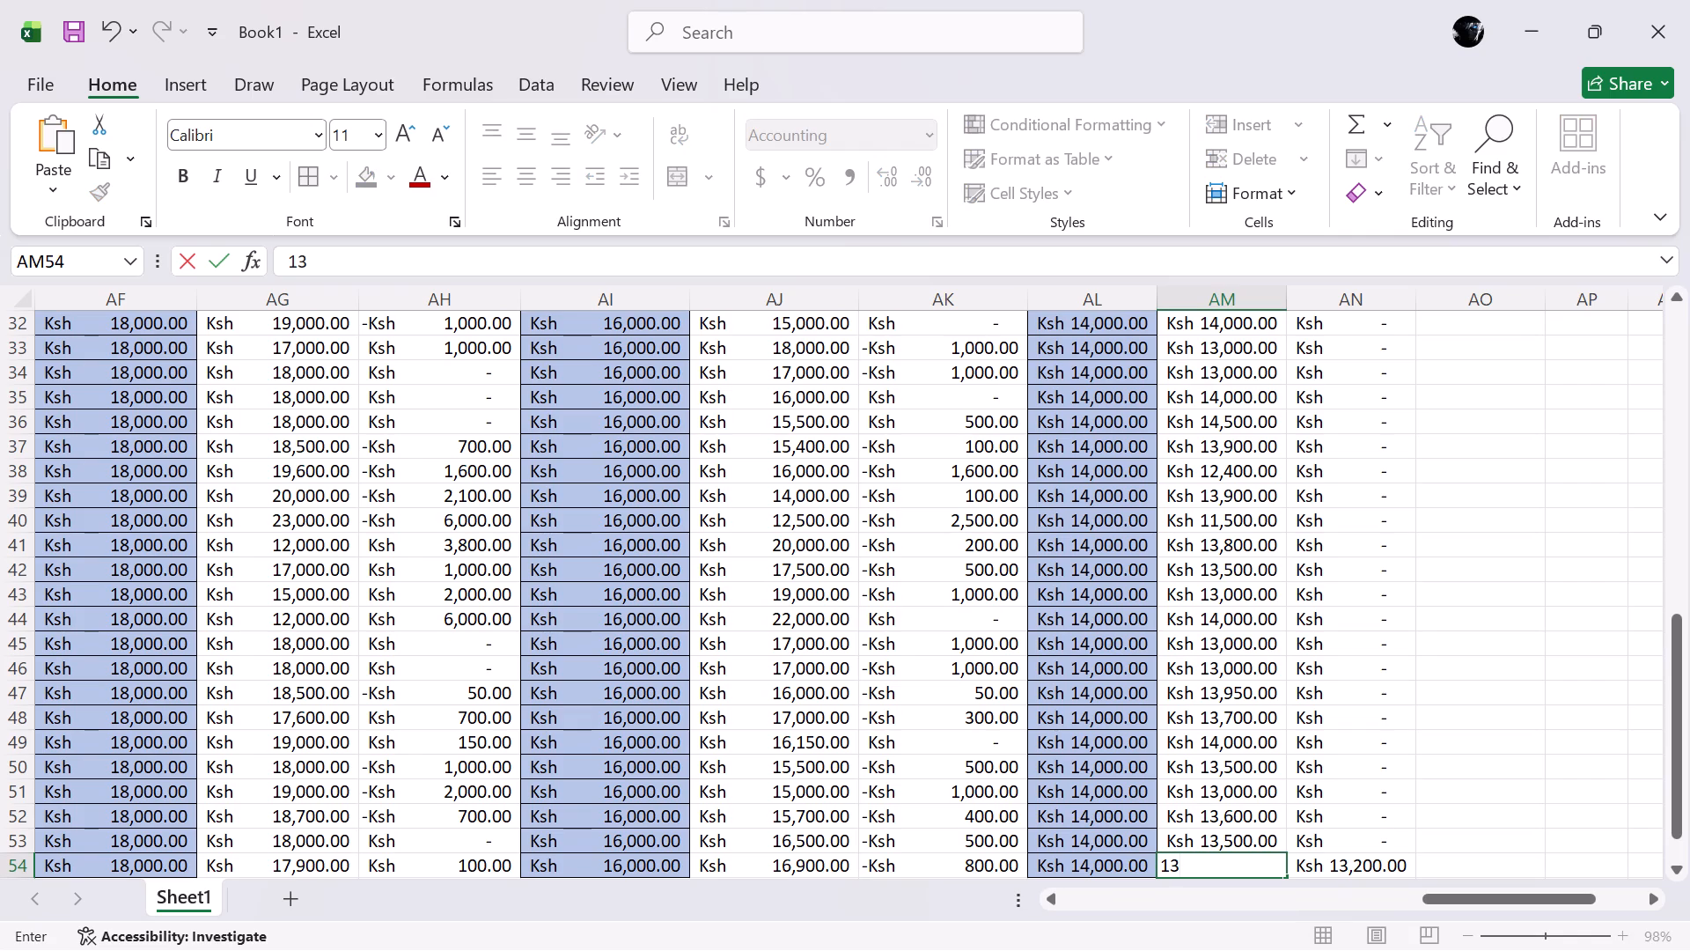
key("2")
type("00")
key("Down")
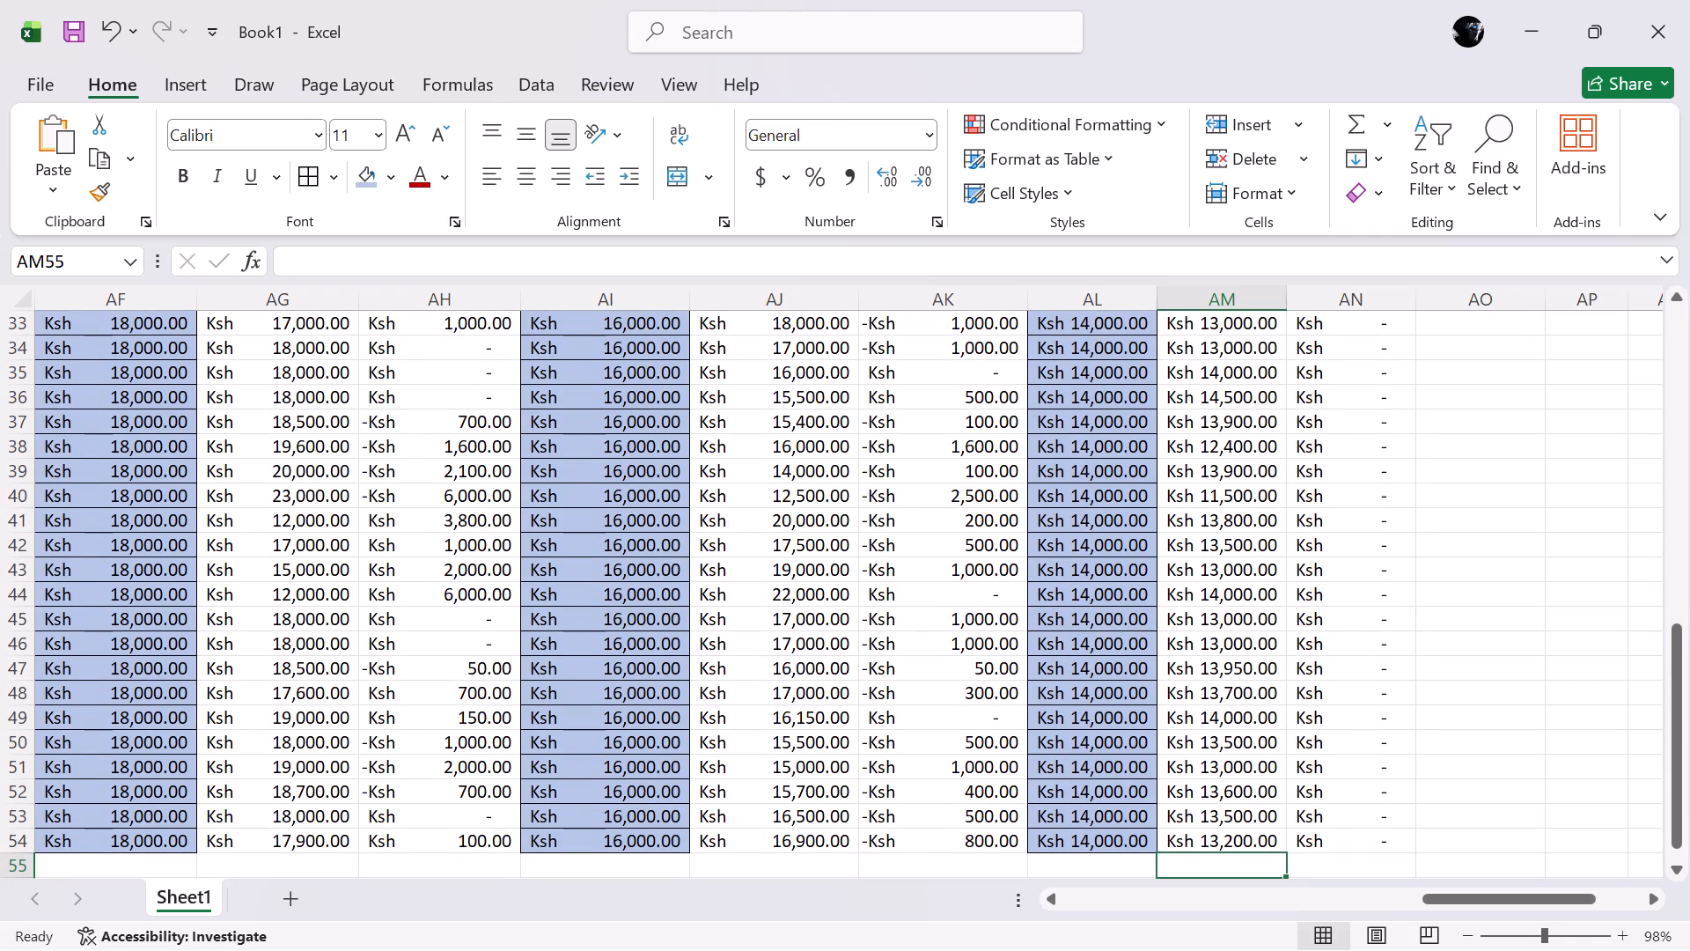
Enter the formula =IF(AN5<=0,"CLEARED","NOT CLEARED") in cell AO5 of the Form 4 STATUS column.
scroll(1392, 458, "left", 2)
scroll(1392, 458, "up", 1)
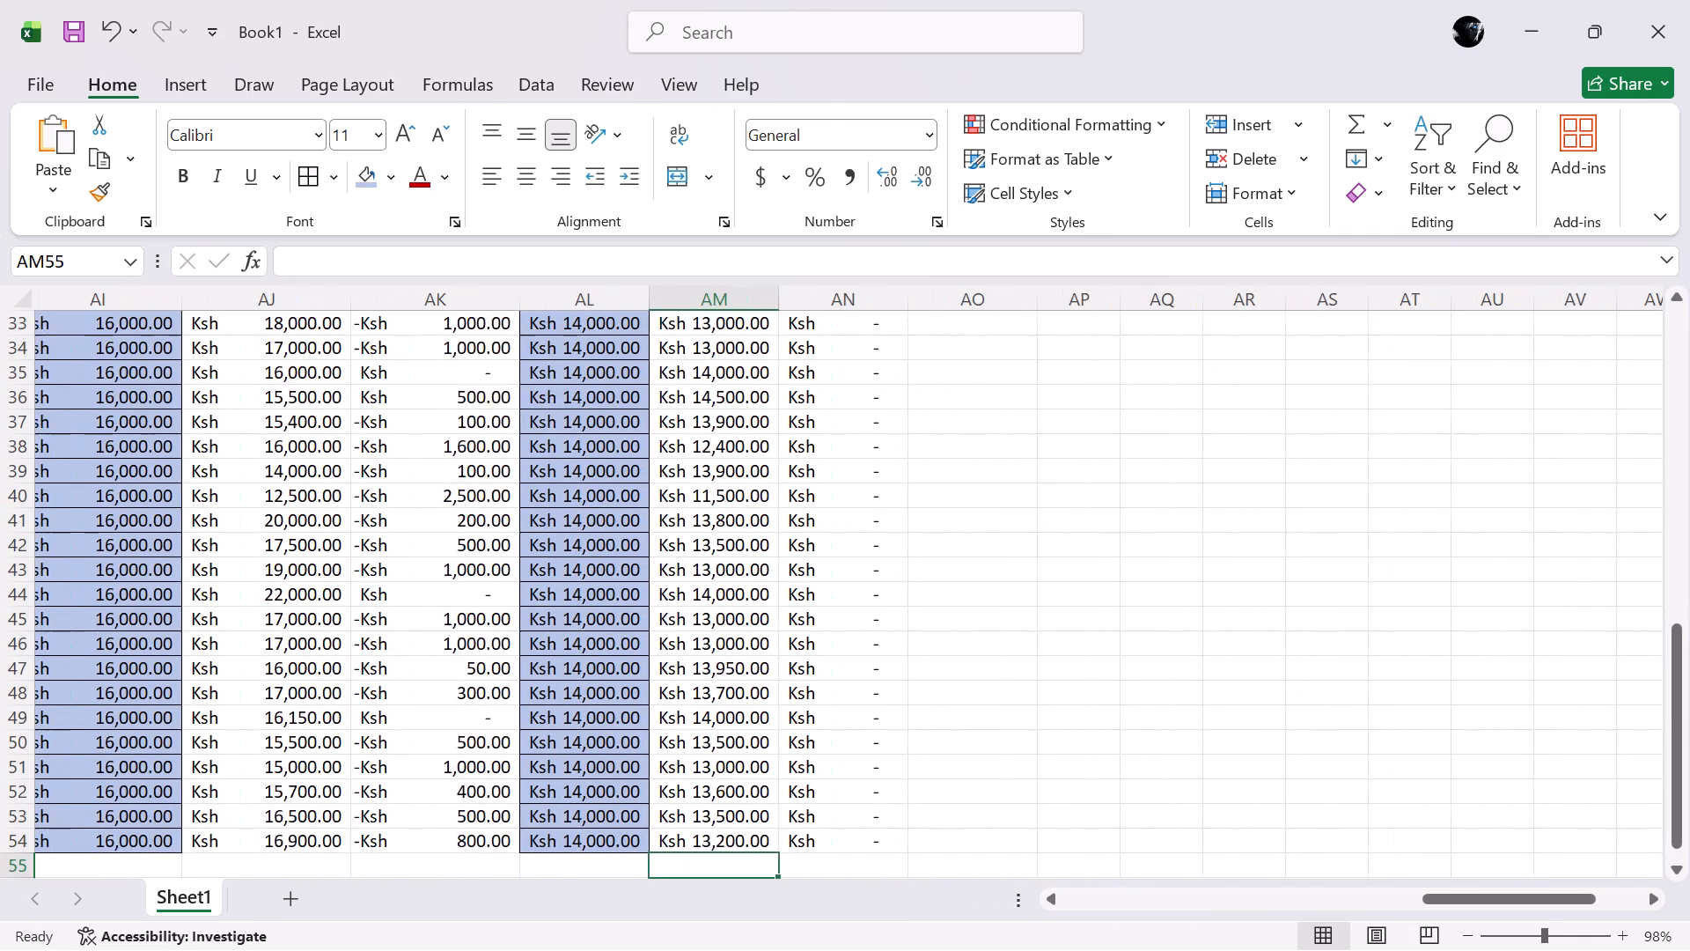
scroll(1392, 458, "up", 4)
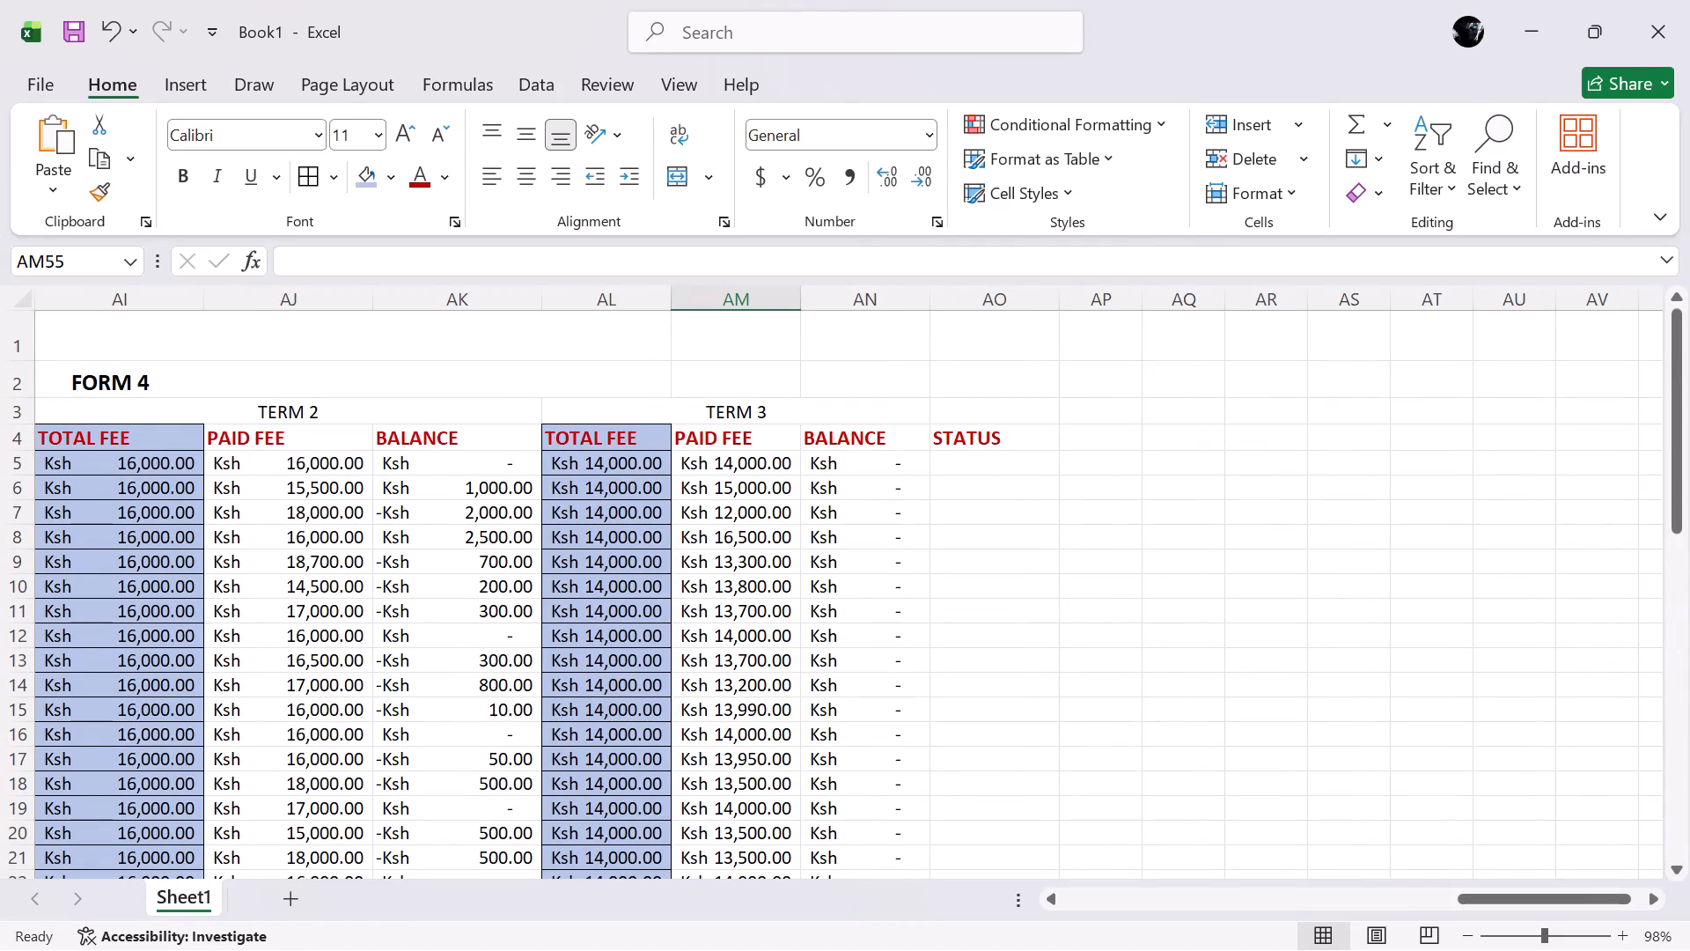
left_click(1006, 459)
key("equal")
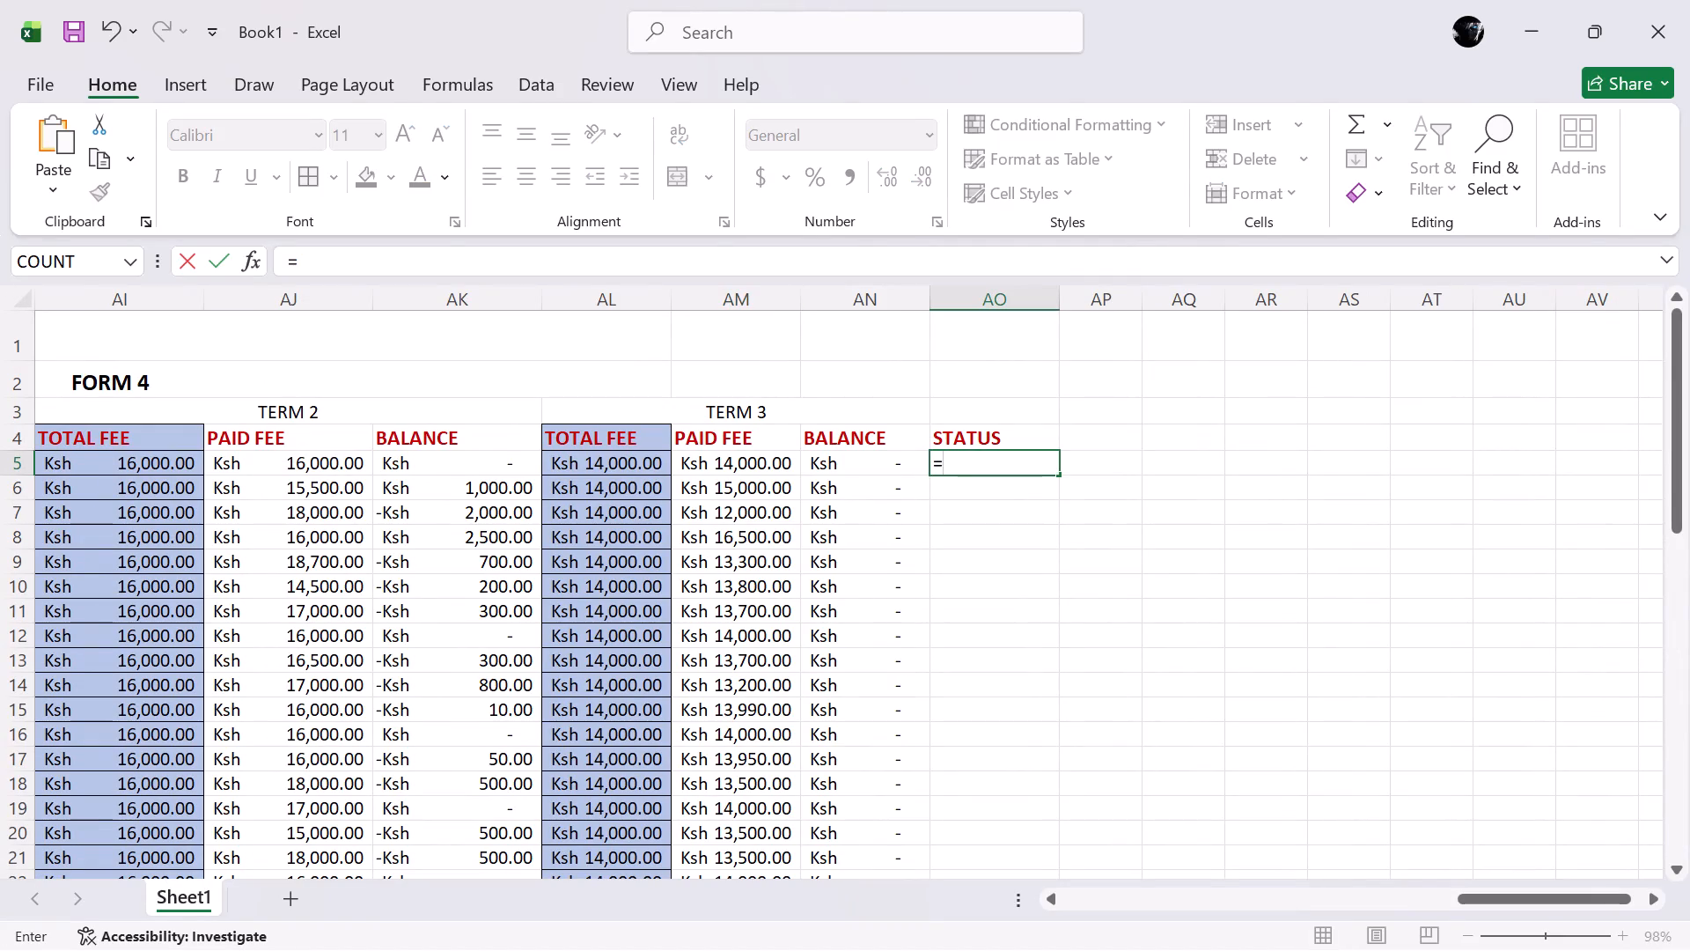
type("IF")
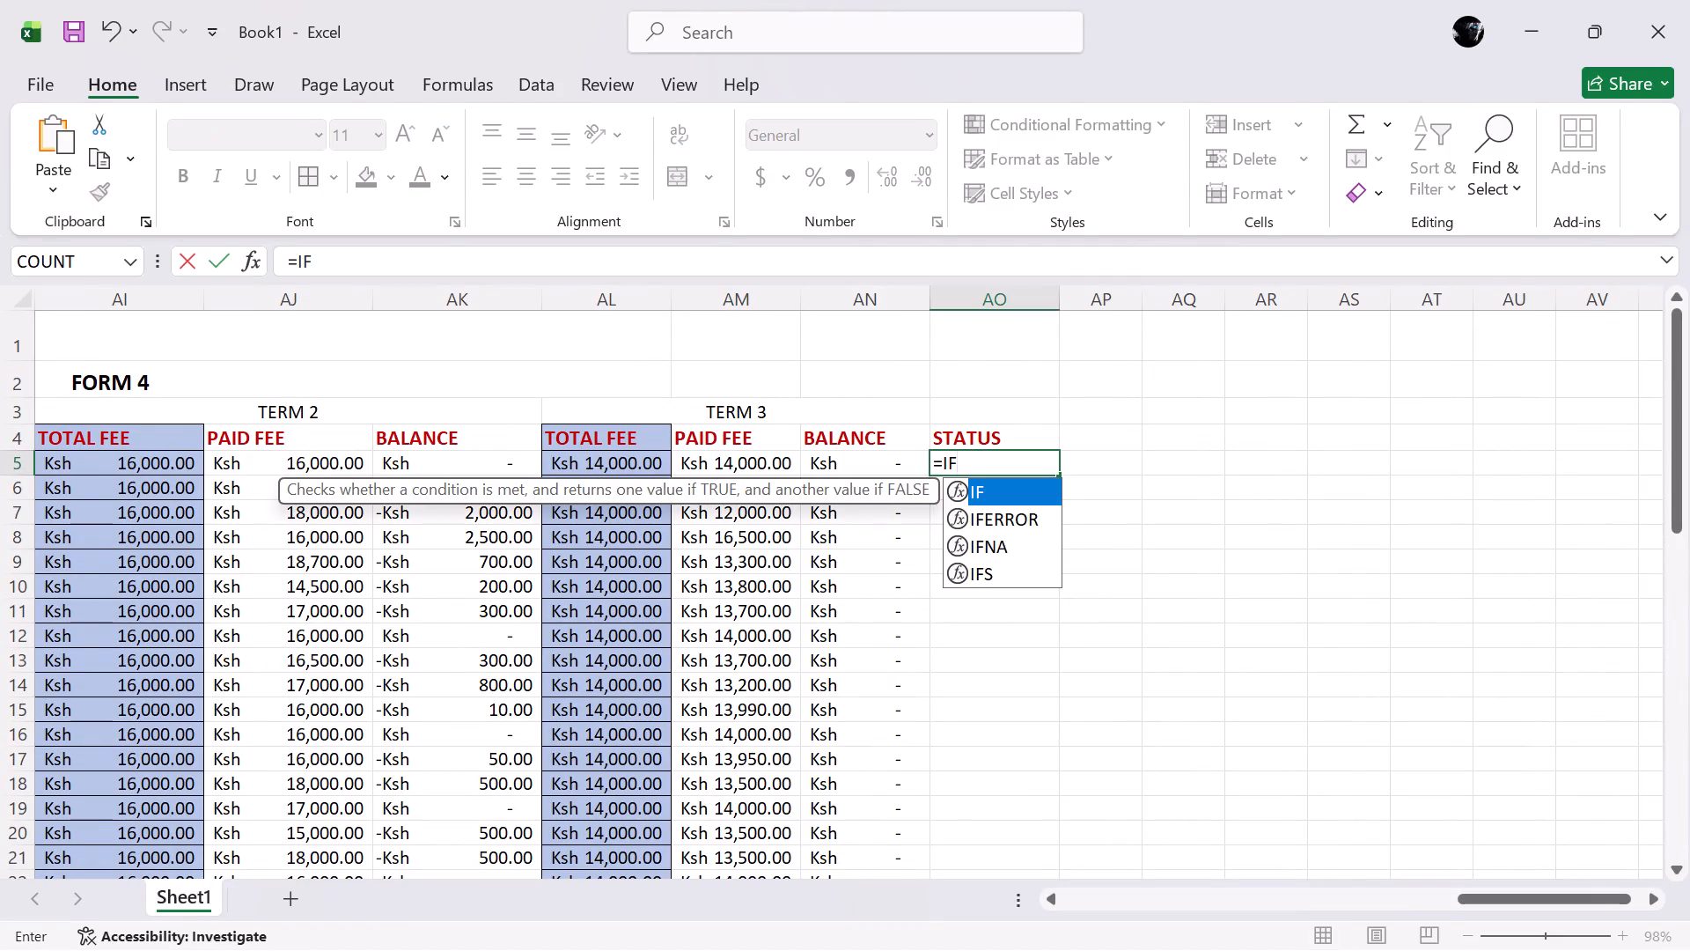
key("shift+parenleft")
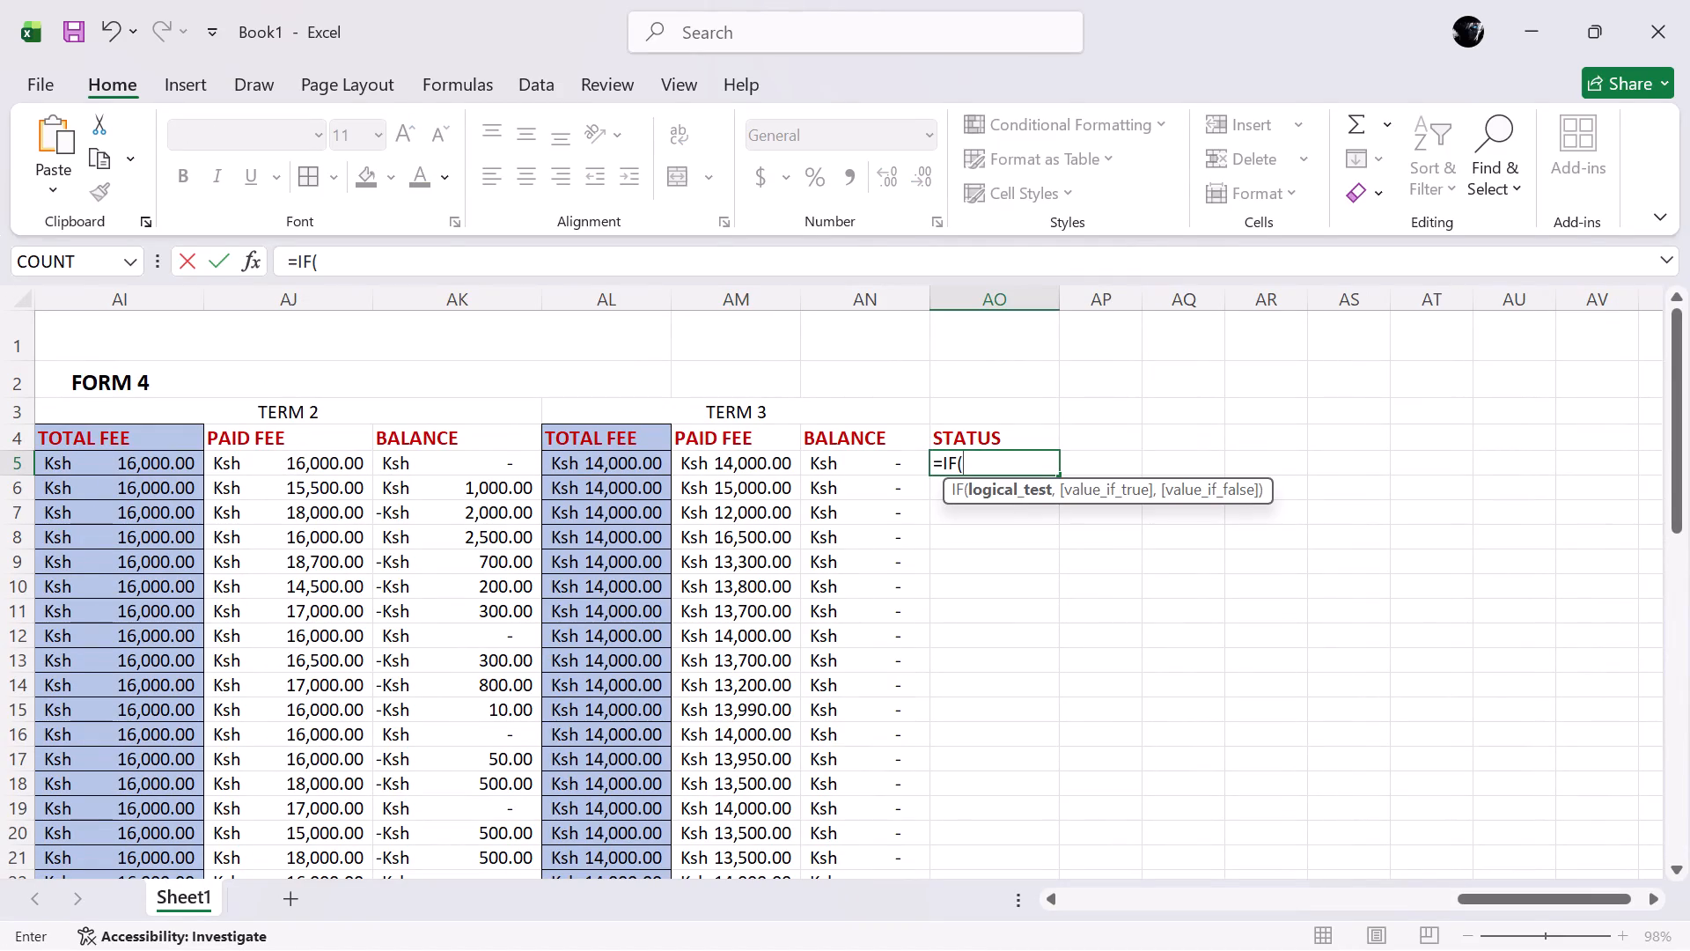
type("AN")
key("5")
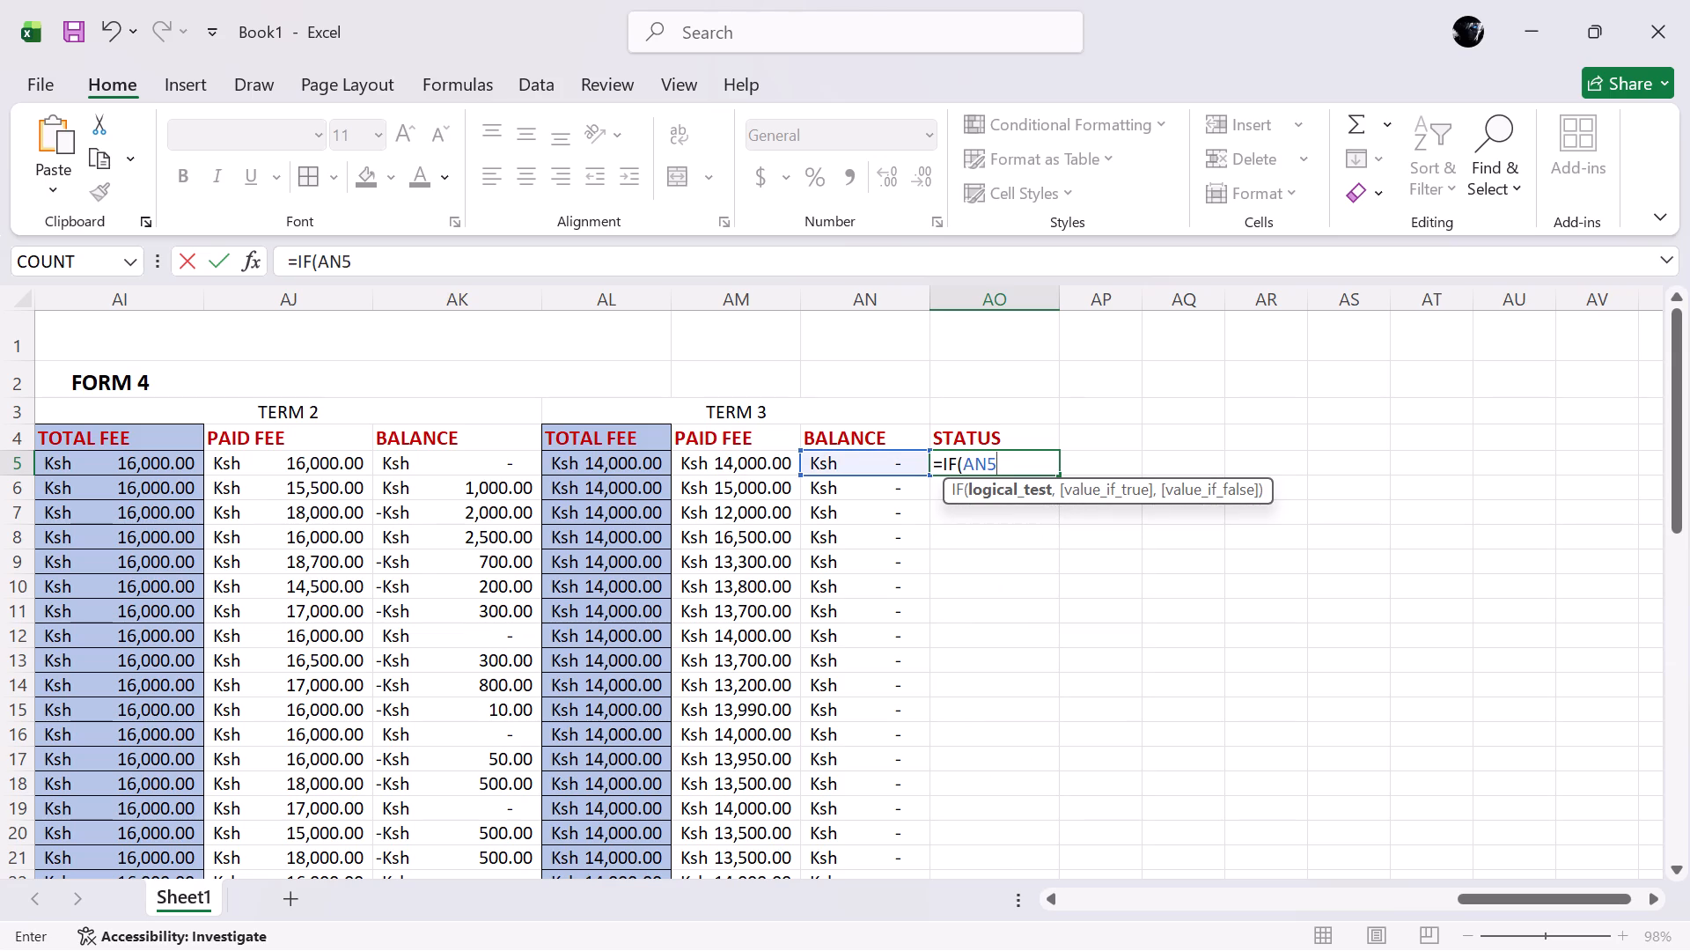
key("shift+less")
key("equal")
key("0")
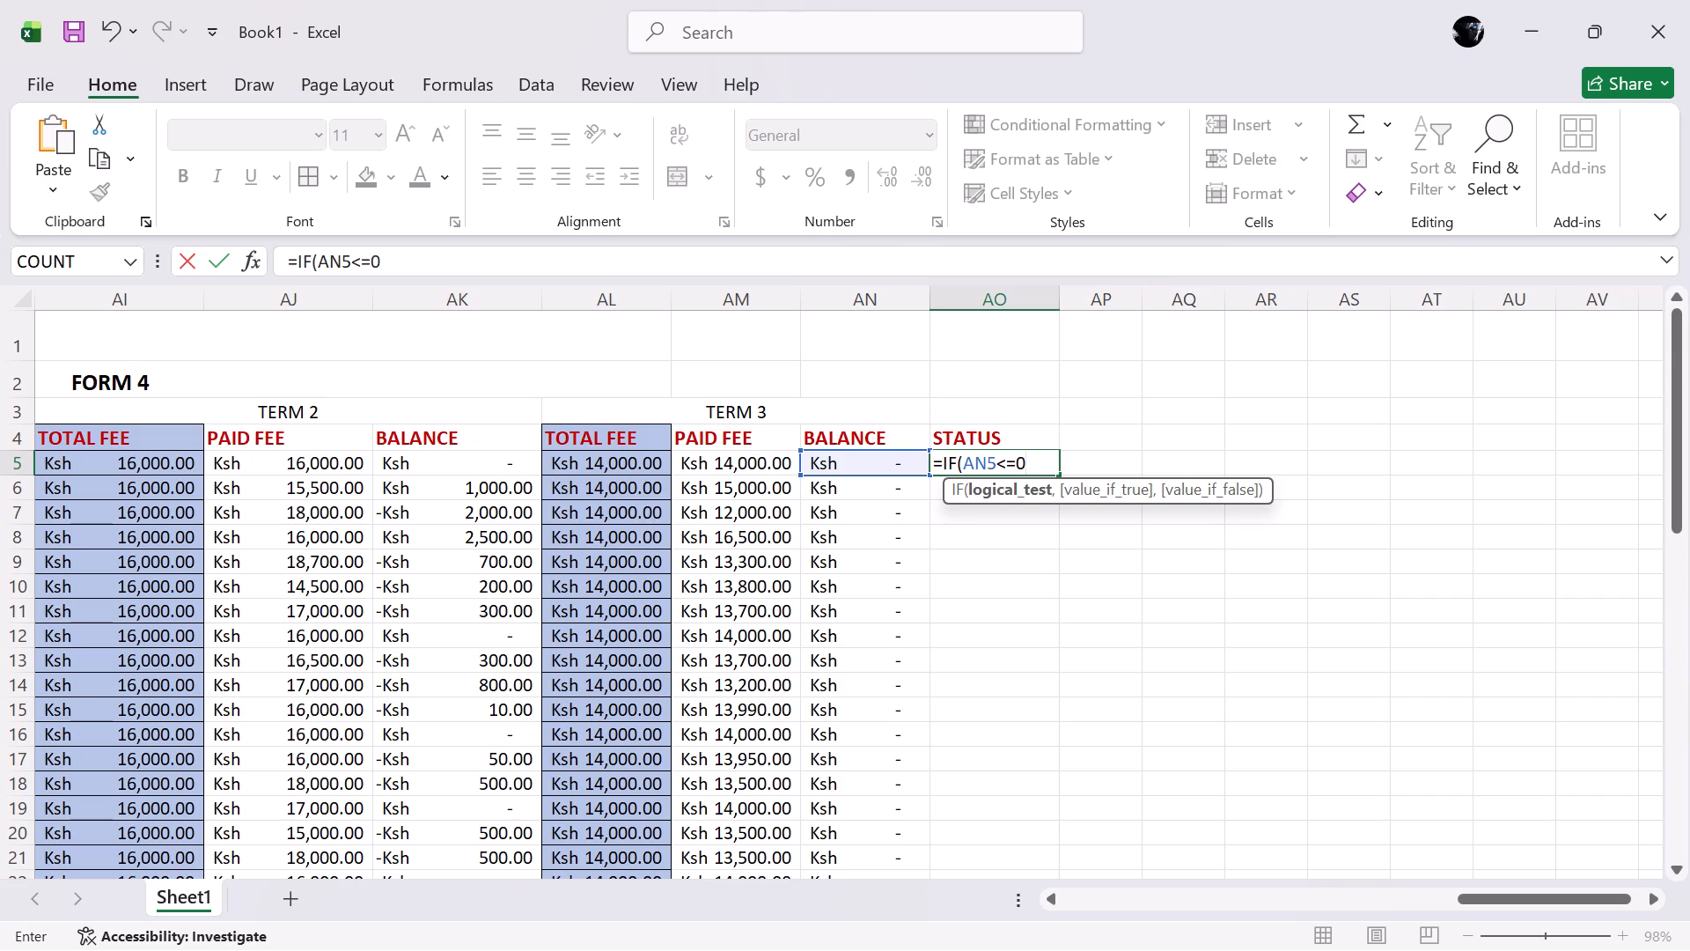
key("comma")
key("shift+quotedbl")
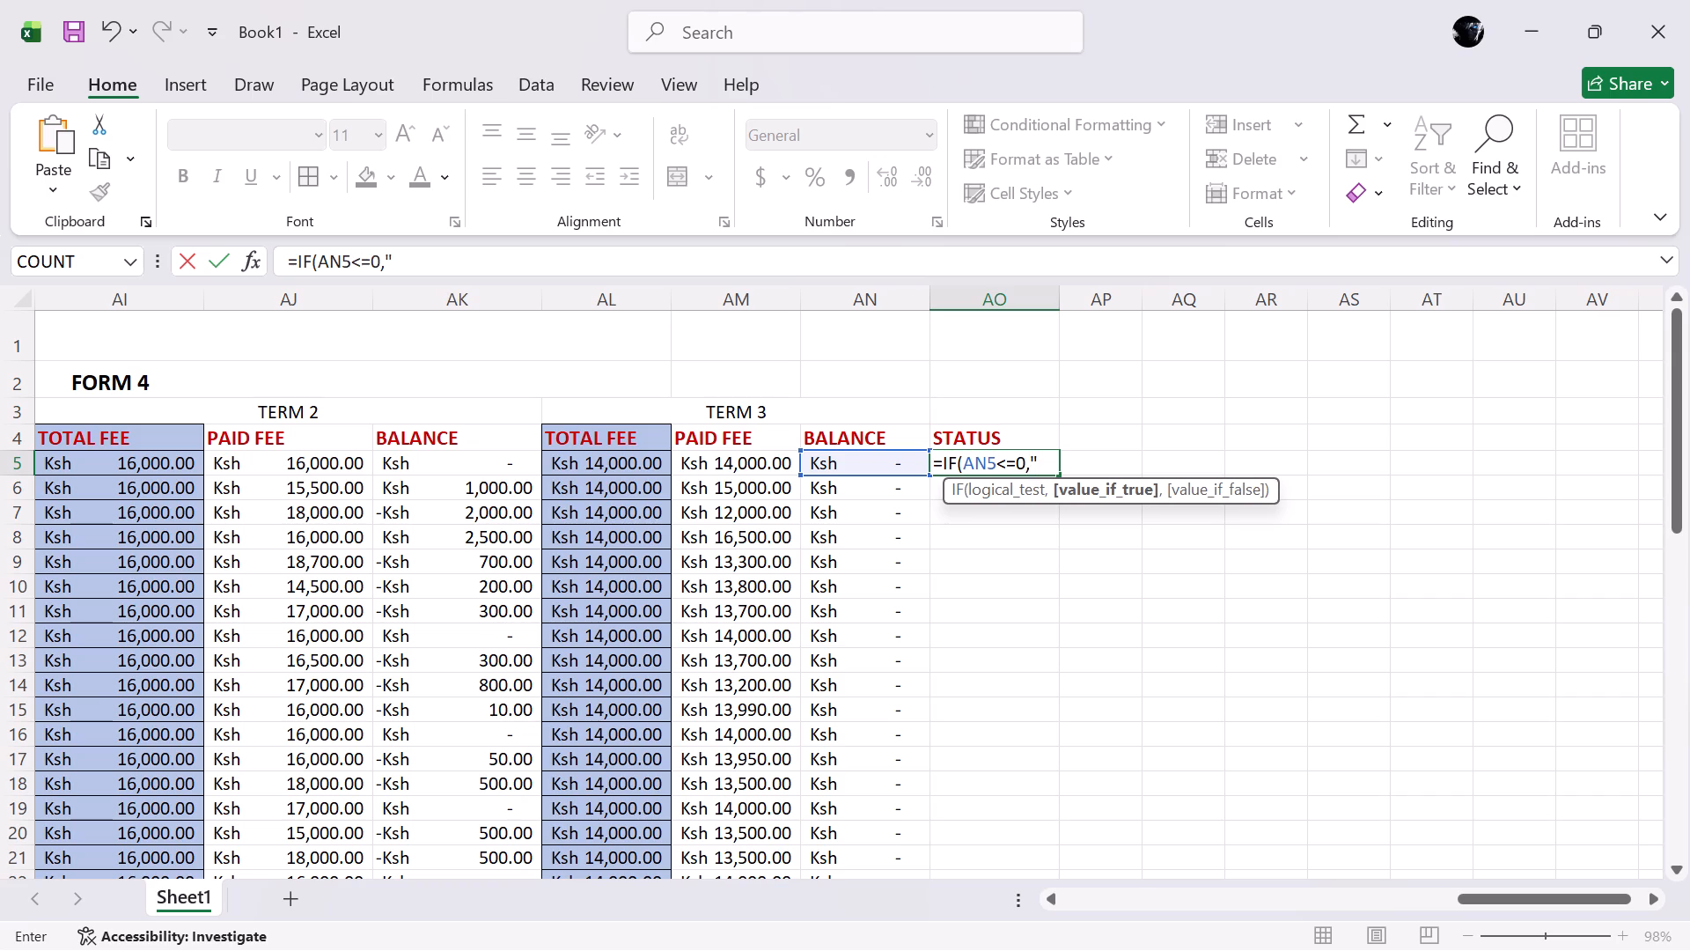
type("CL")
type("EARED")
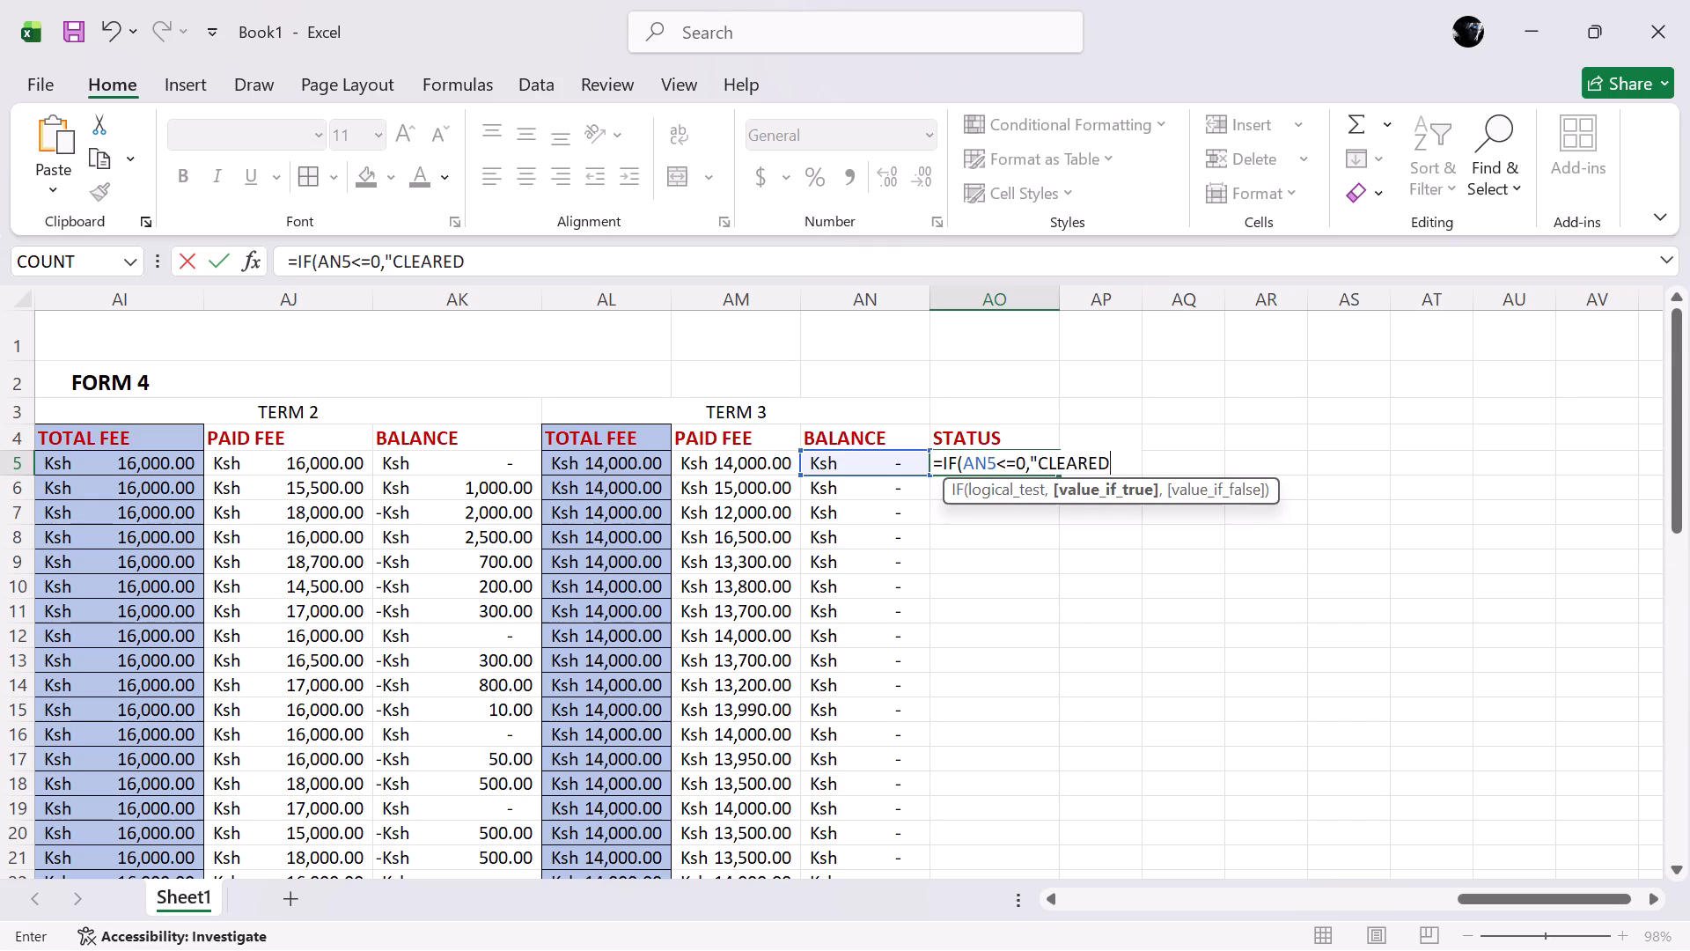
key("shift+quotedbl")
key("comma")
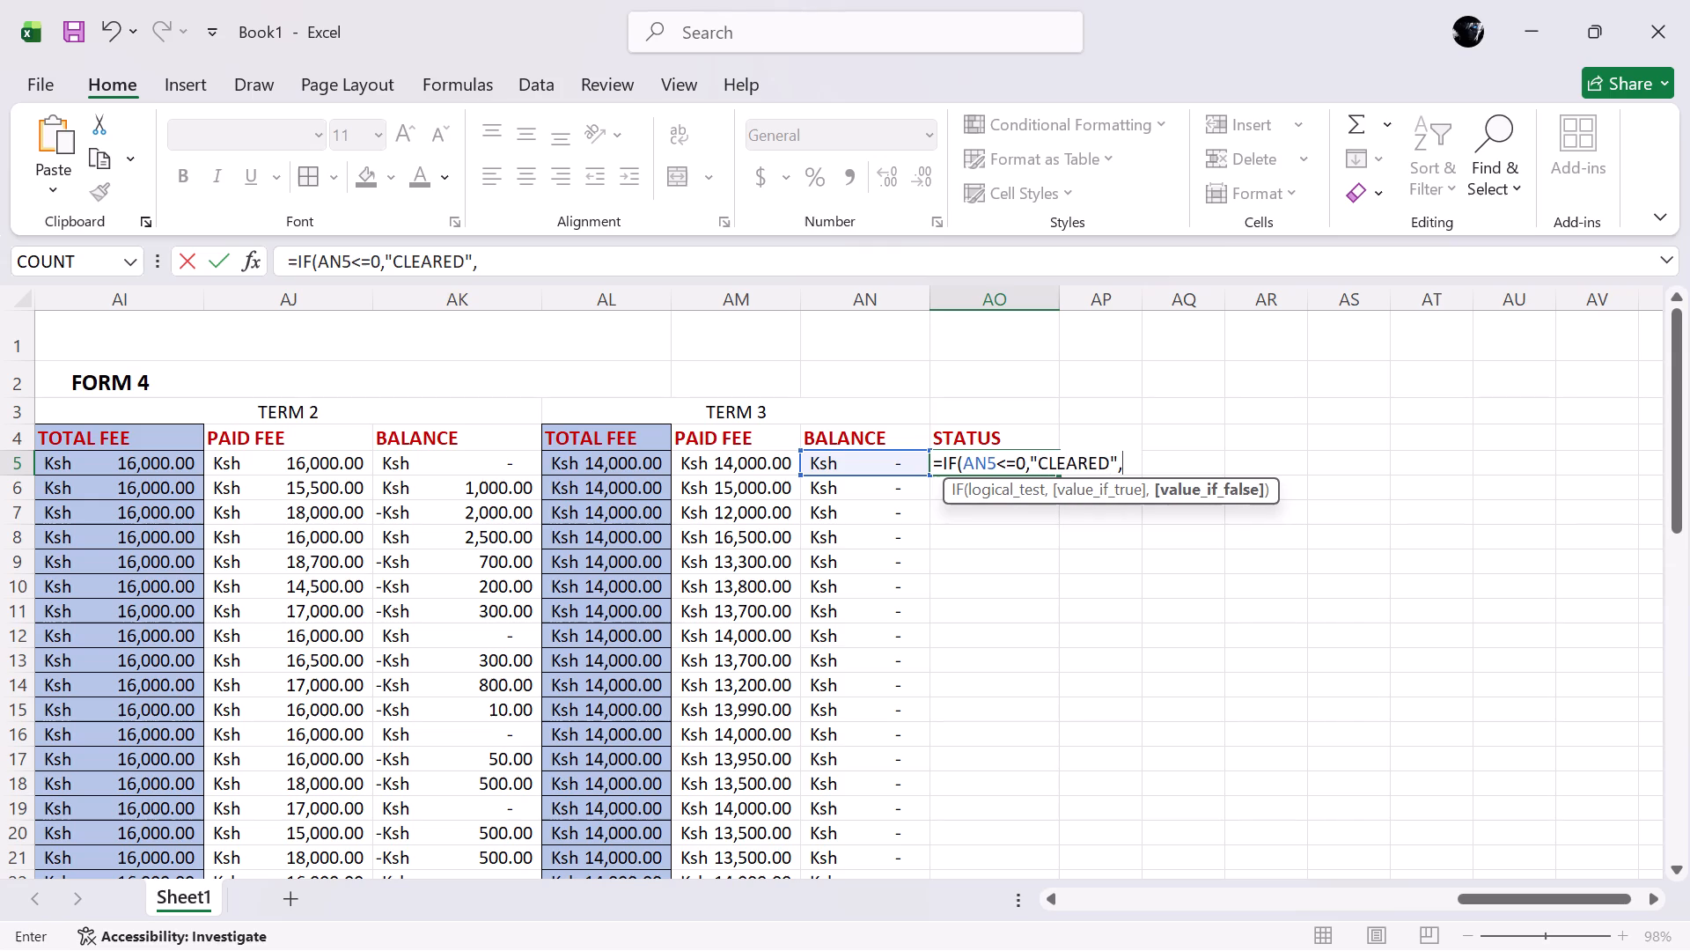
key("shift+quotedbl")
type("NOT")
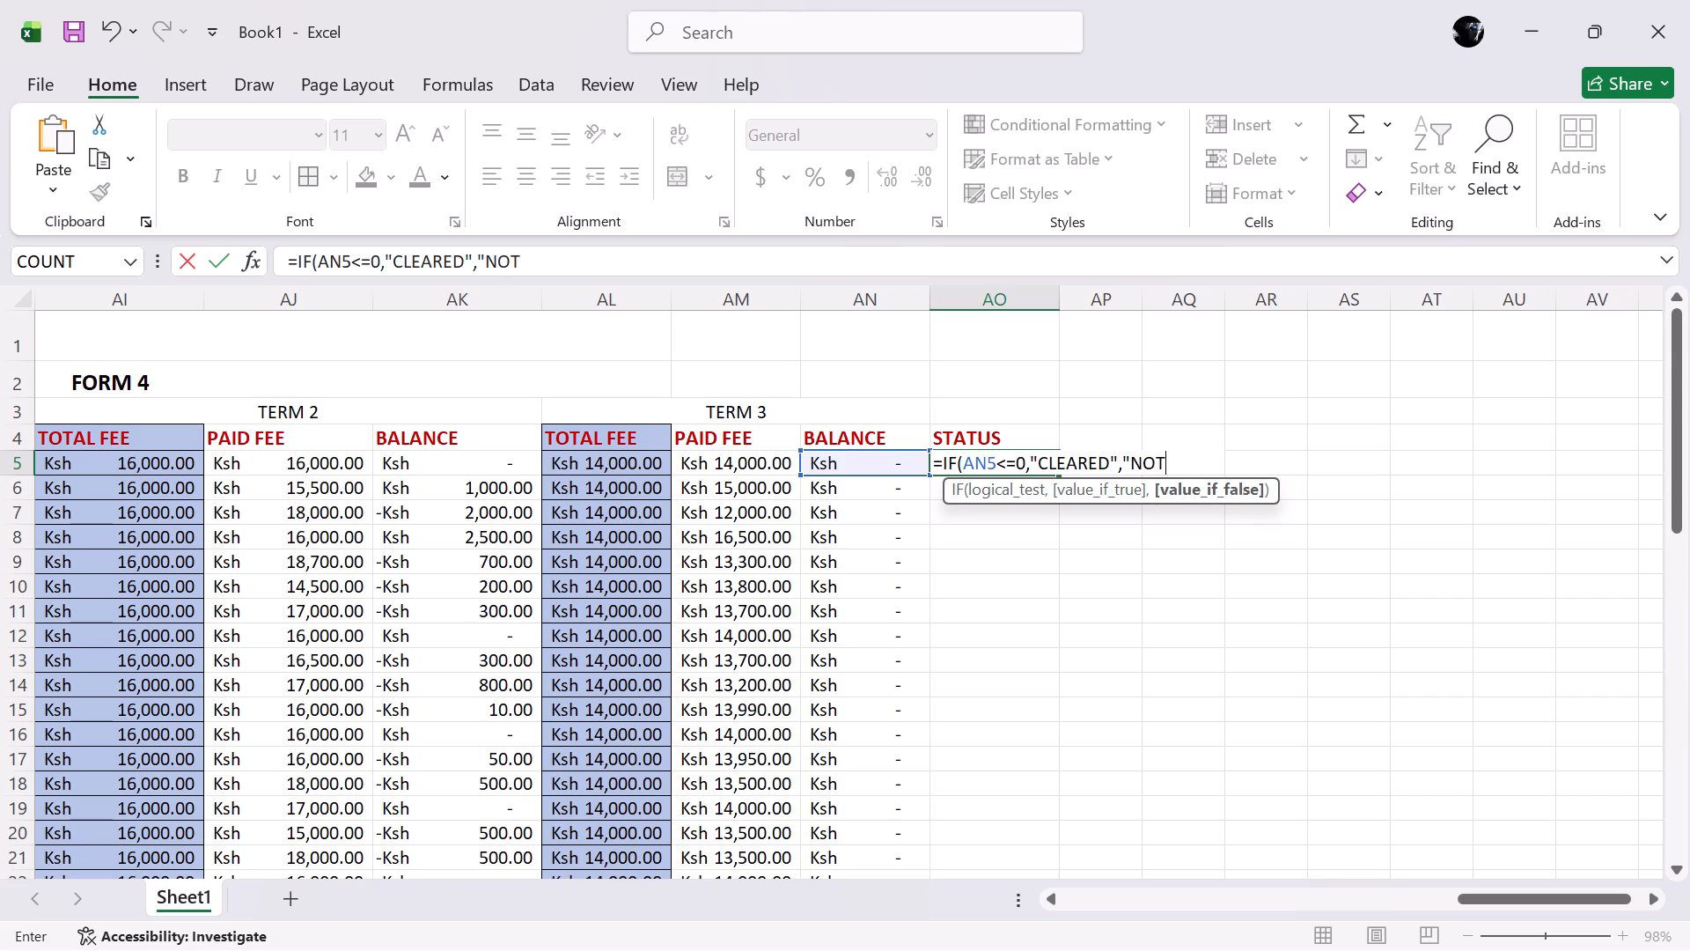
key("space")
type("CLEARED")
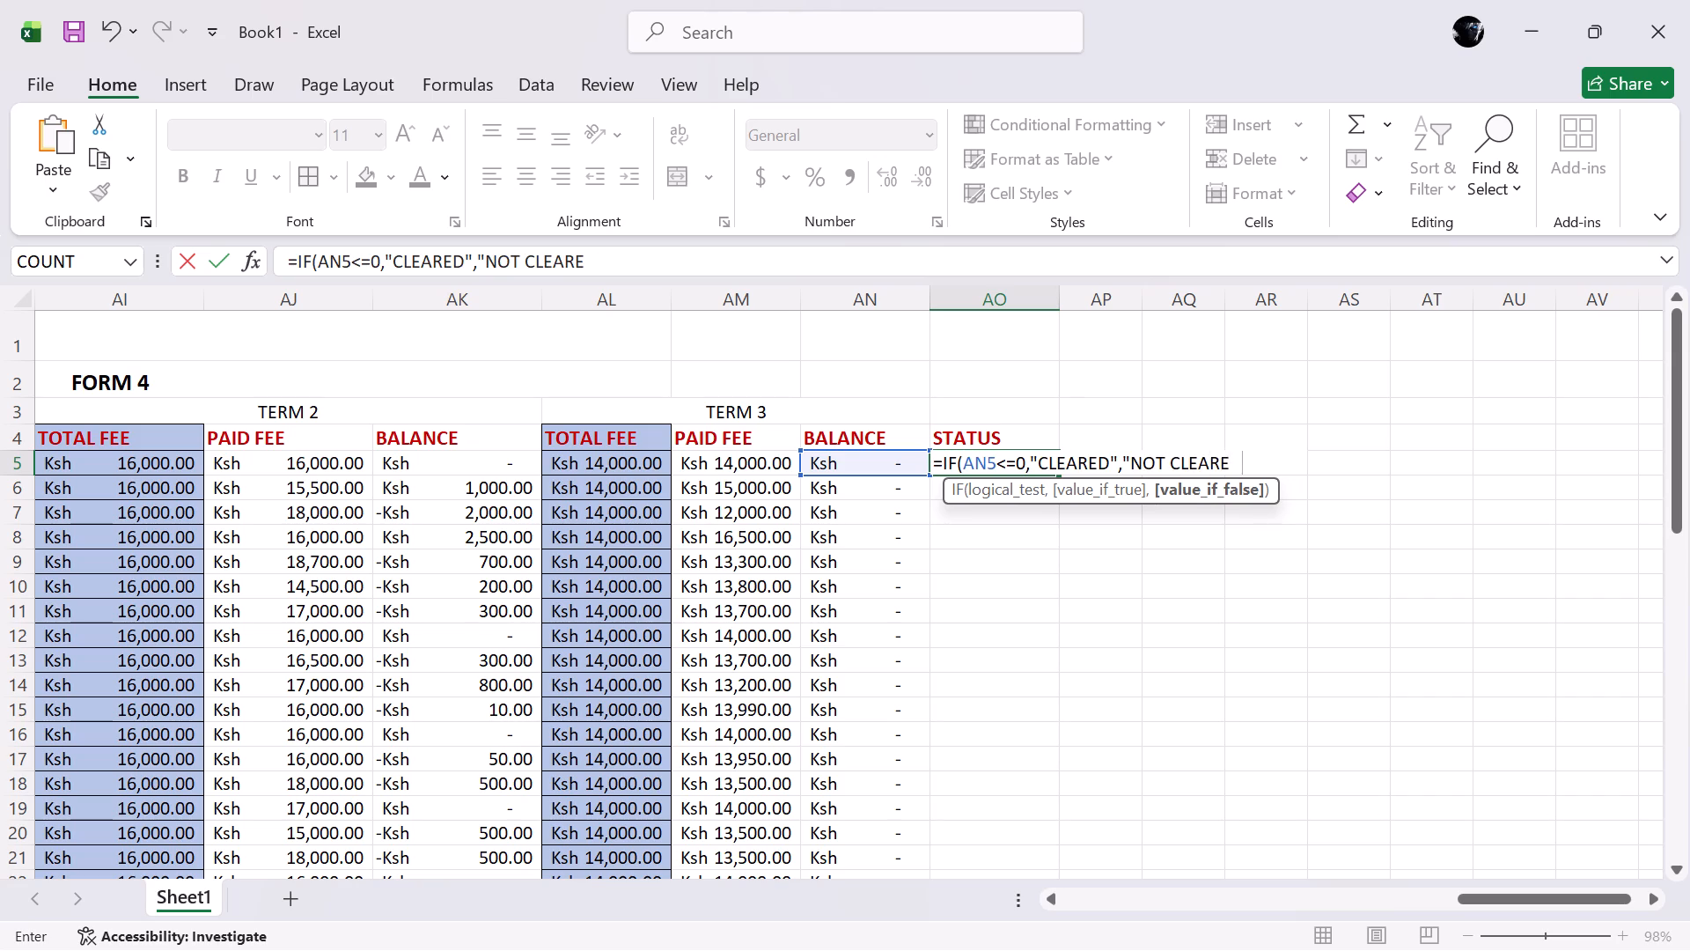
key("shift+quotedbl")
key("shift+parenright")
key("Return")
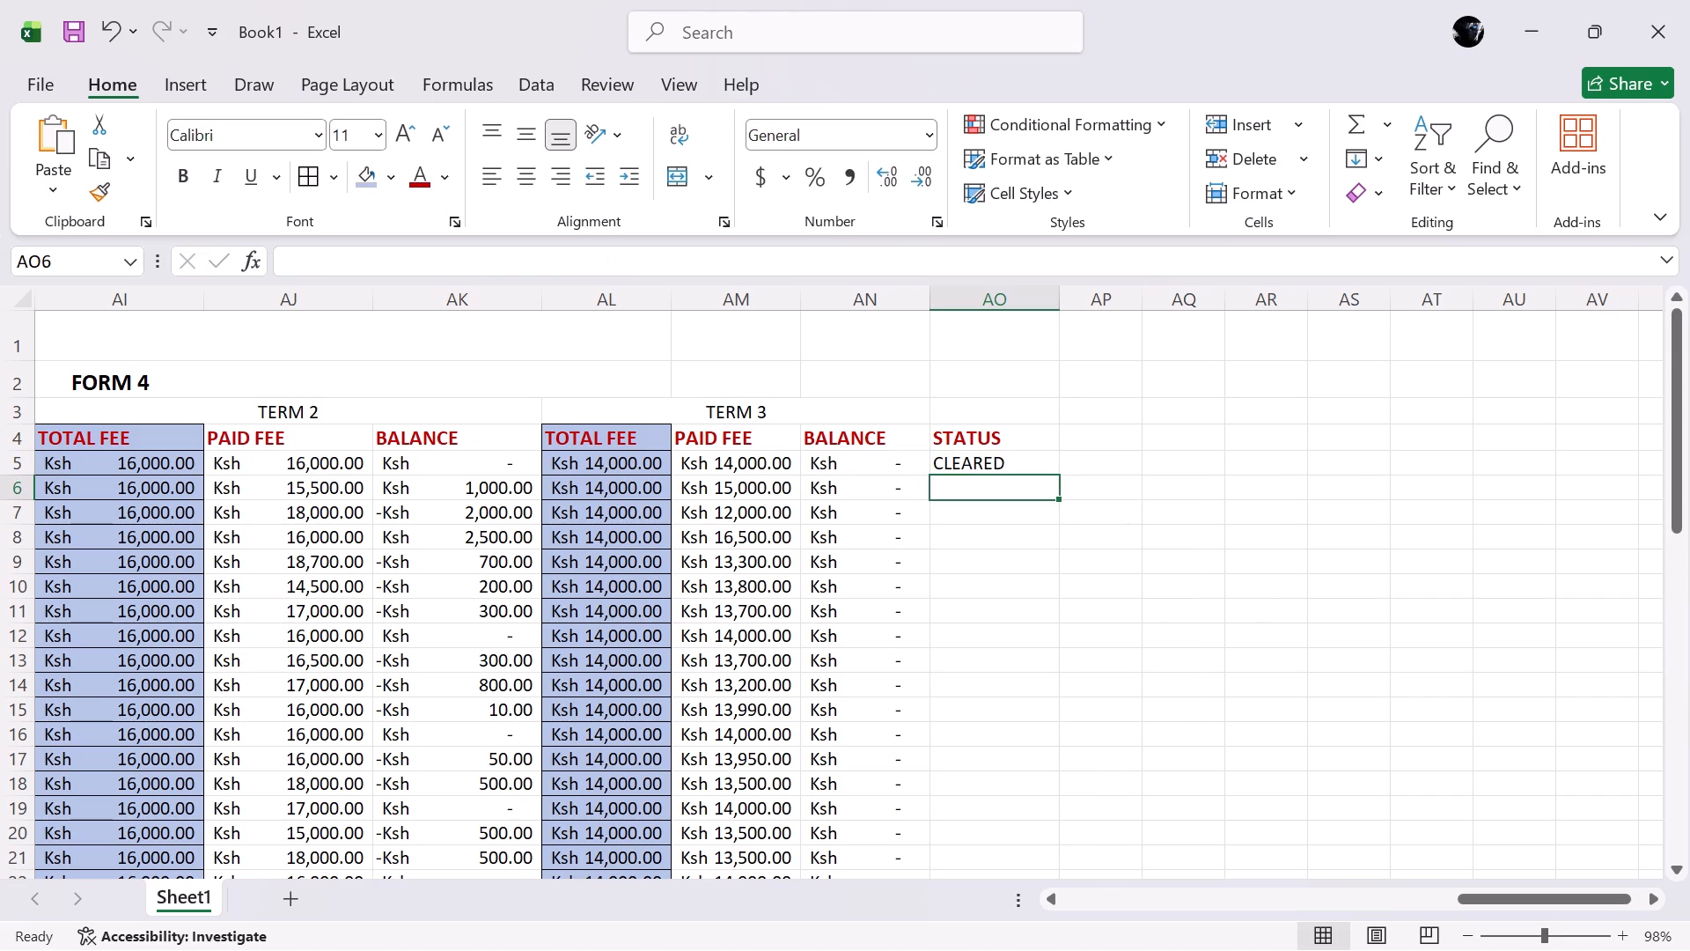
Fill the status formula from AO5 down the Form 4 STATUS column to AO54.
left_click(1006, 459)
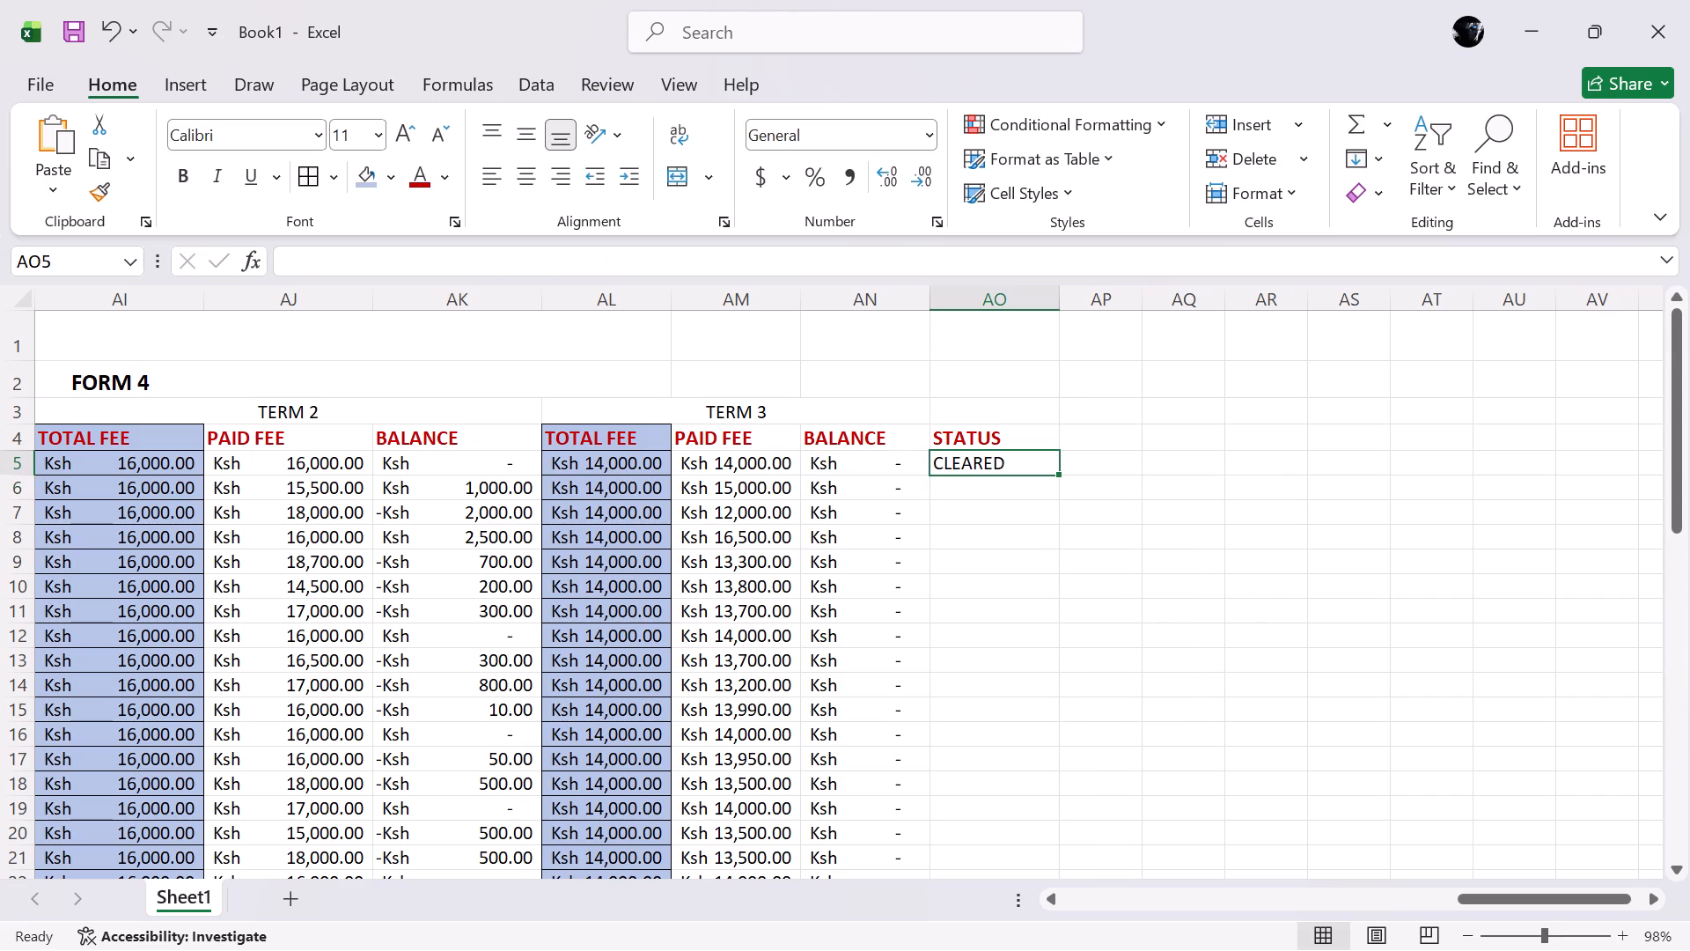
left_click_drag(1059, 470, 1062, 907)
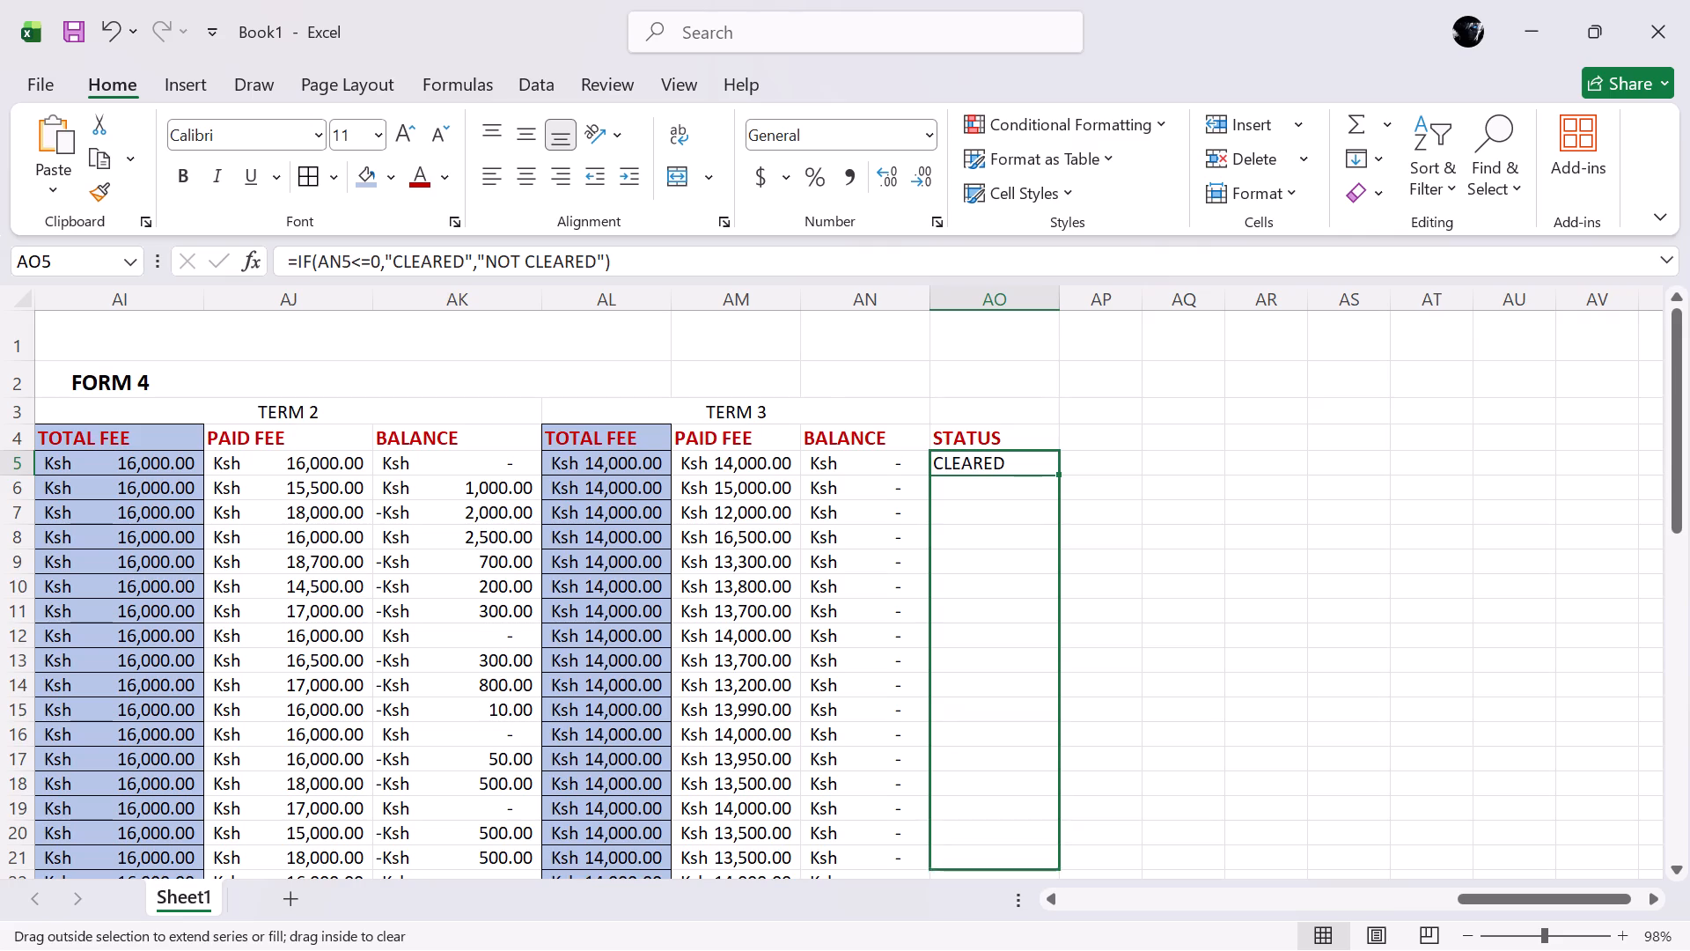
left_click_drag(1062, 907, 1044, 836)
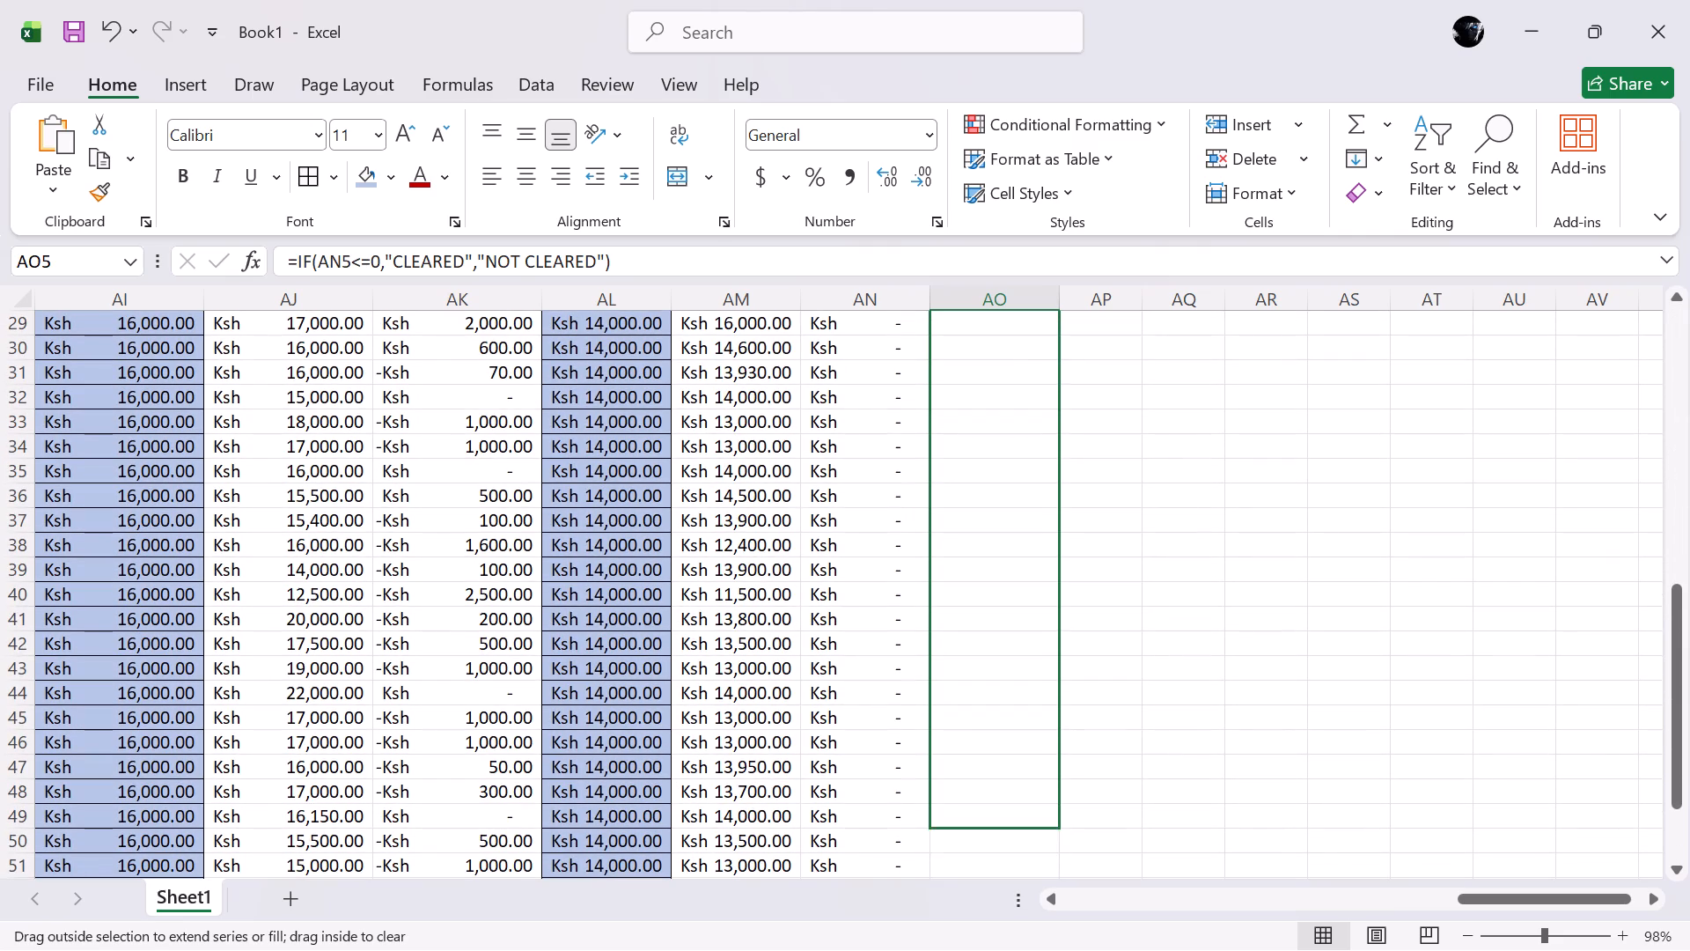
left_click_drag(1044, 836, 1047, 887)
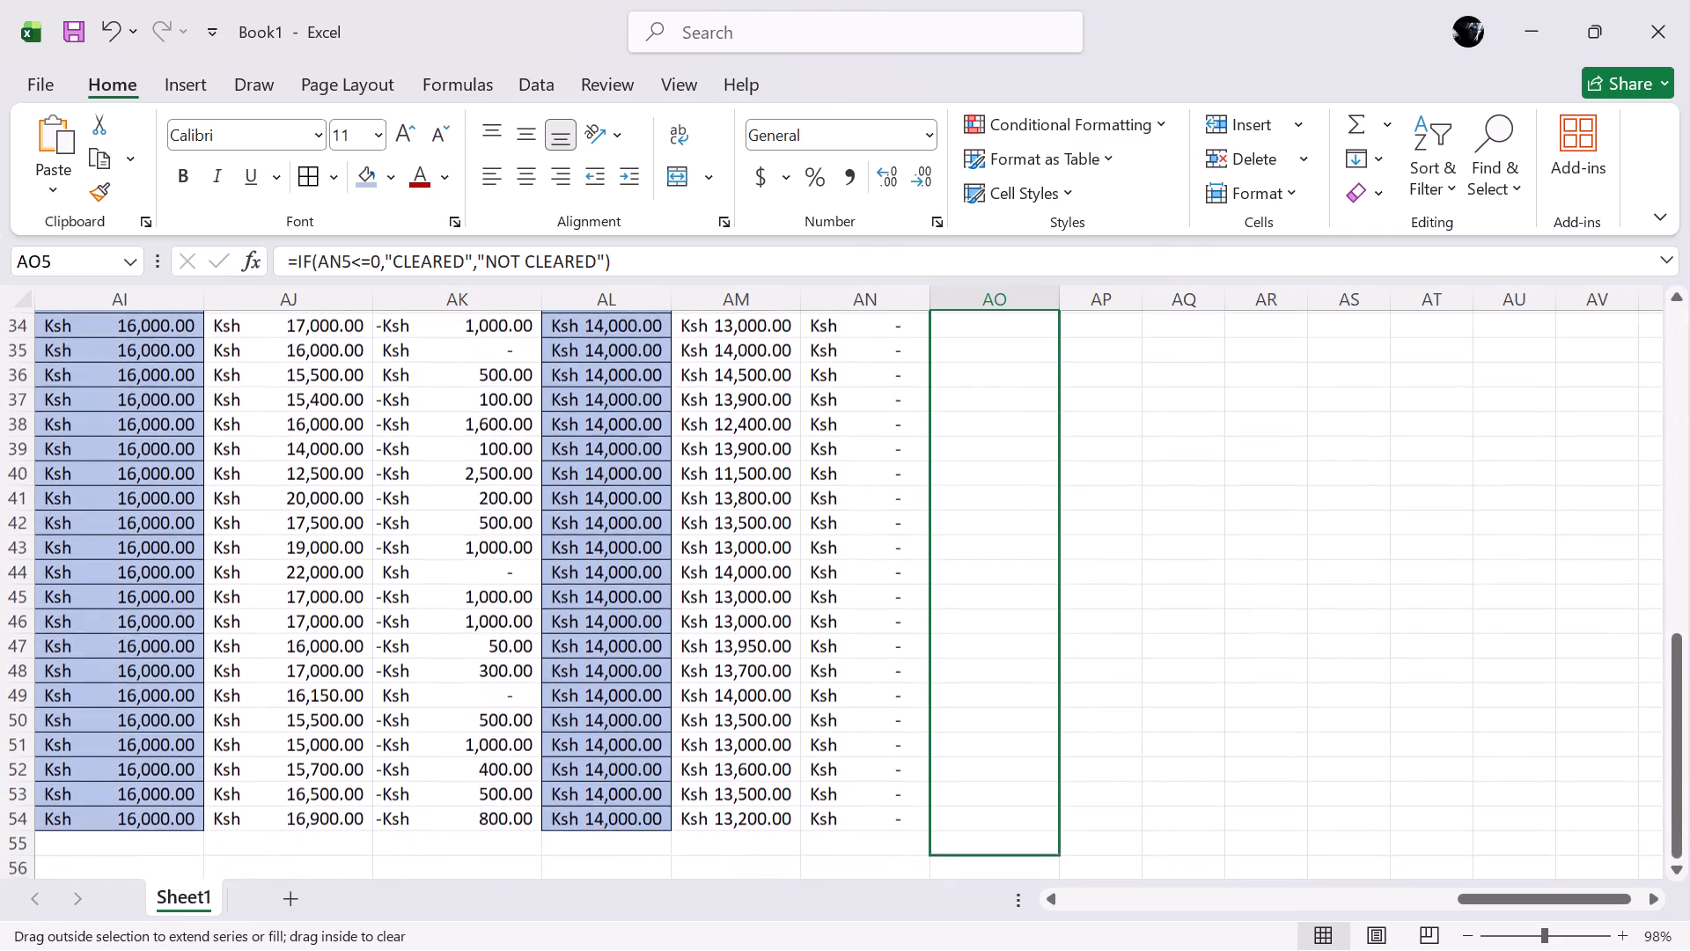
left_click_drag(1047, 887, 1039, 813)
Examine how the balance totals are laid out below the Form 1 and Form 2 records.
scroll(1039, 813, "right", 1)
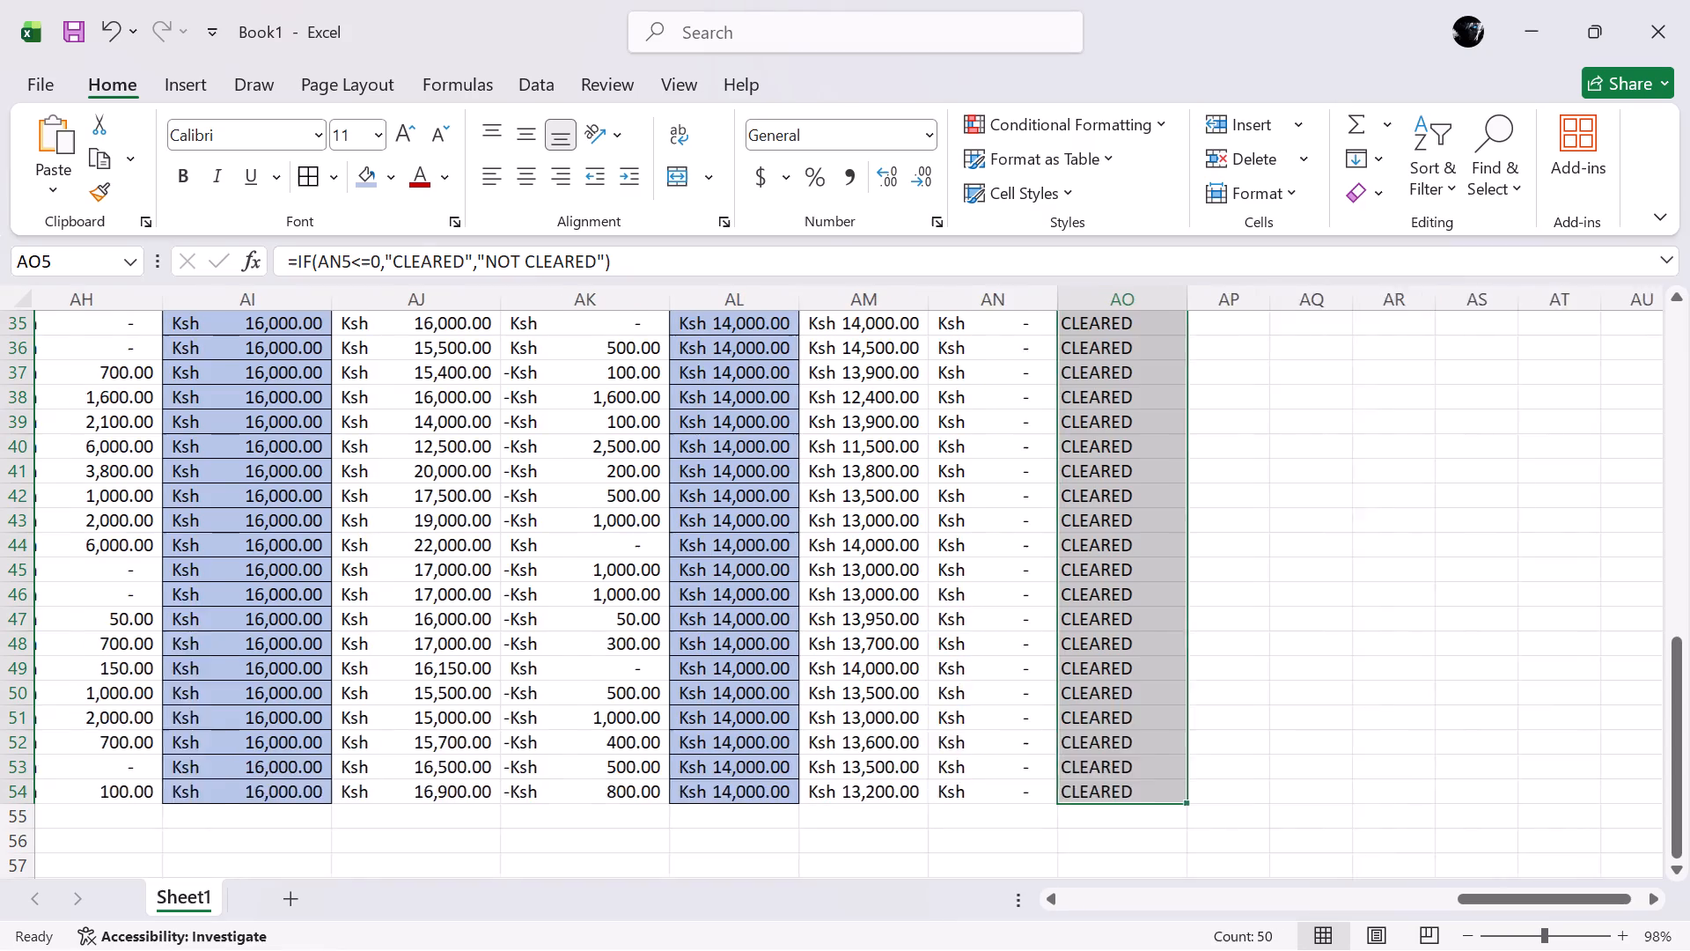
scroll(1039, 813, "right", 7)
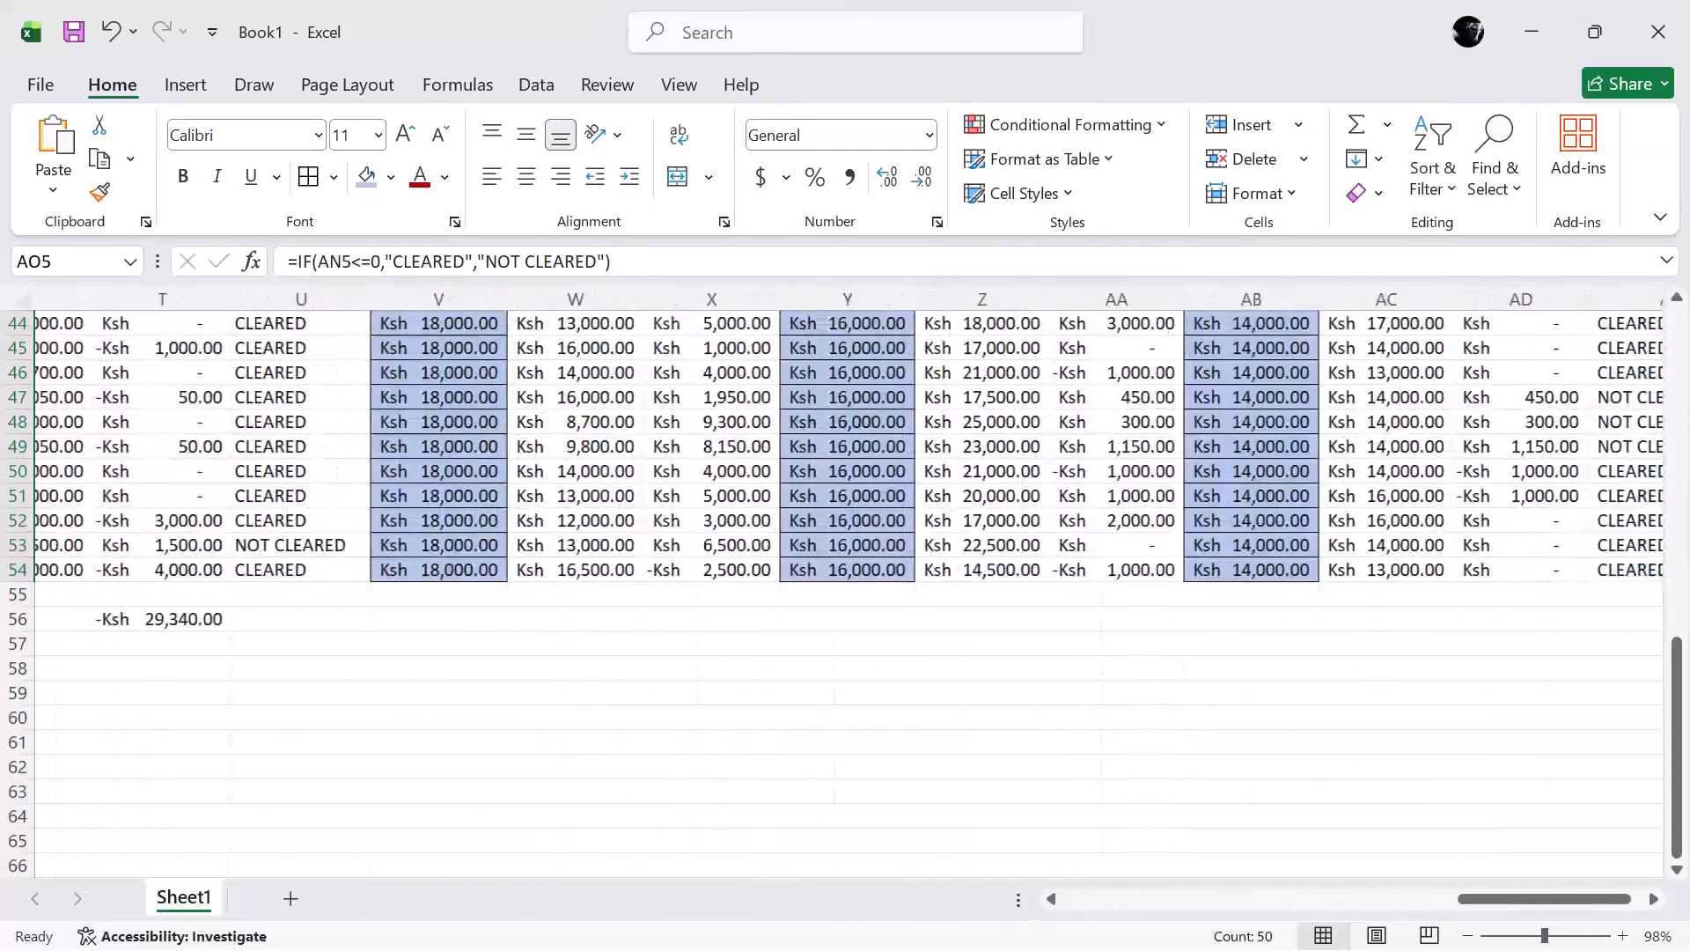
scroll(1039, 813, "right", 2)
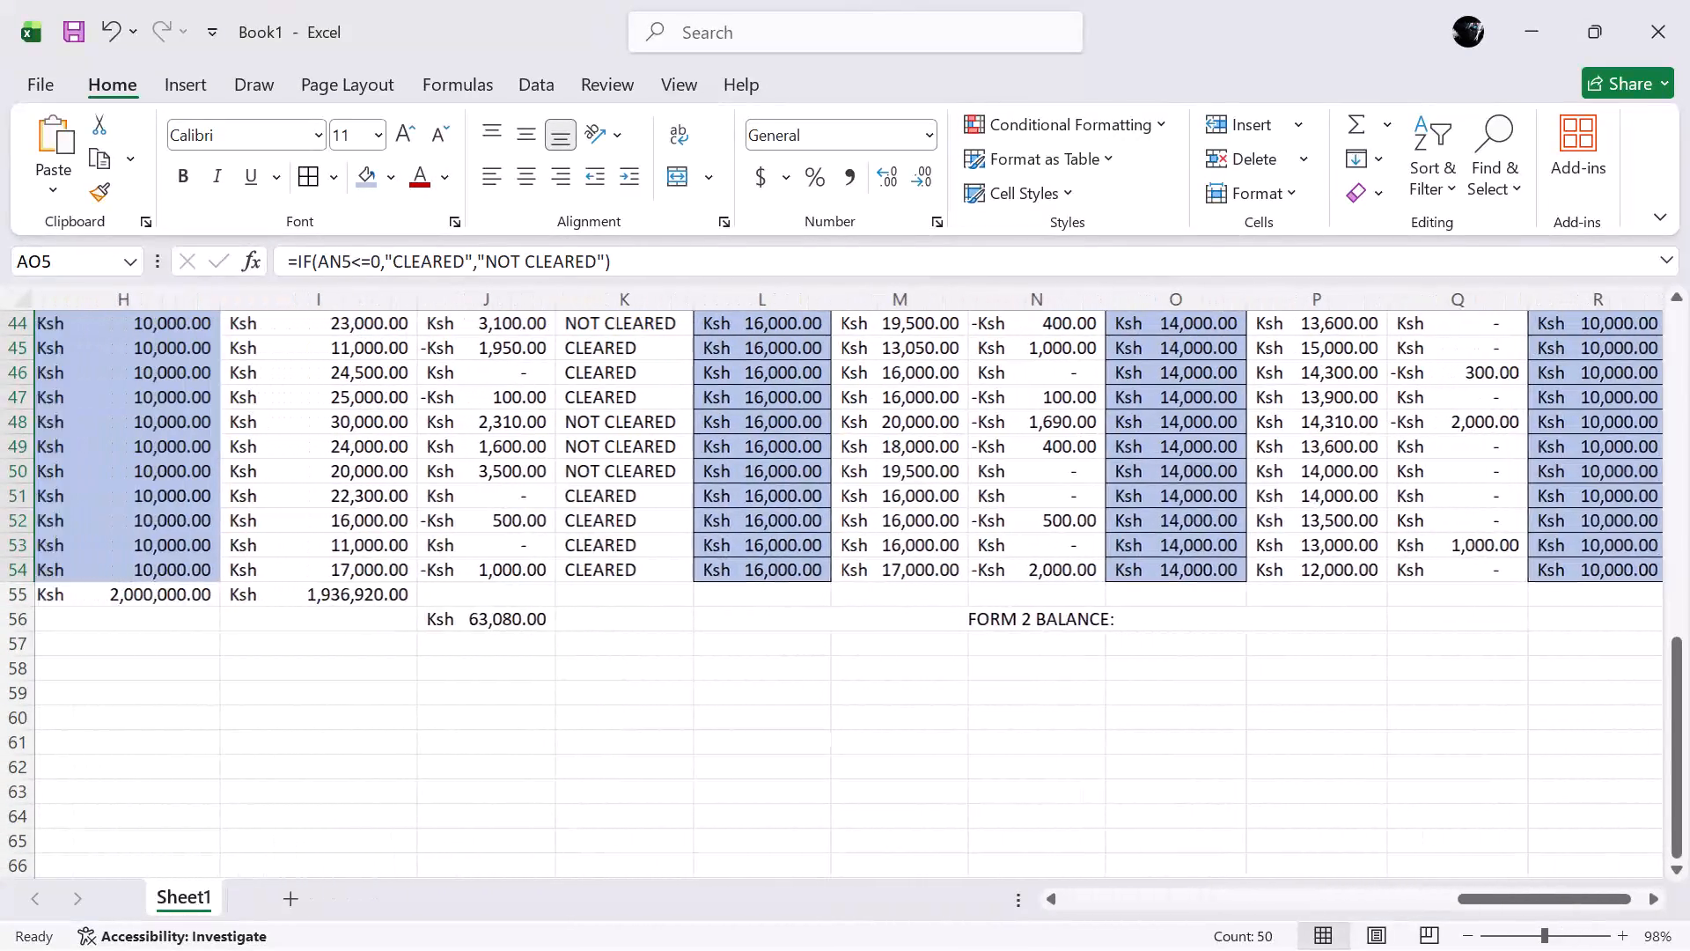
scroll(1039, 813, "right", 2)
scroll(1039, 813, "left", 1)
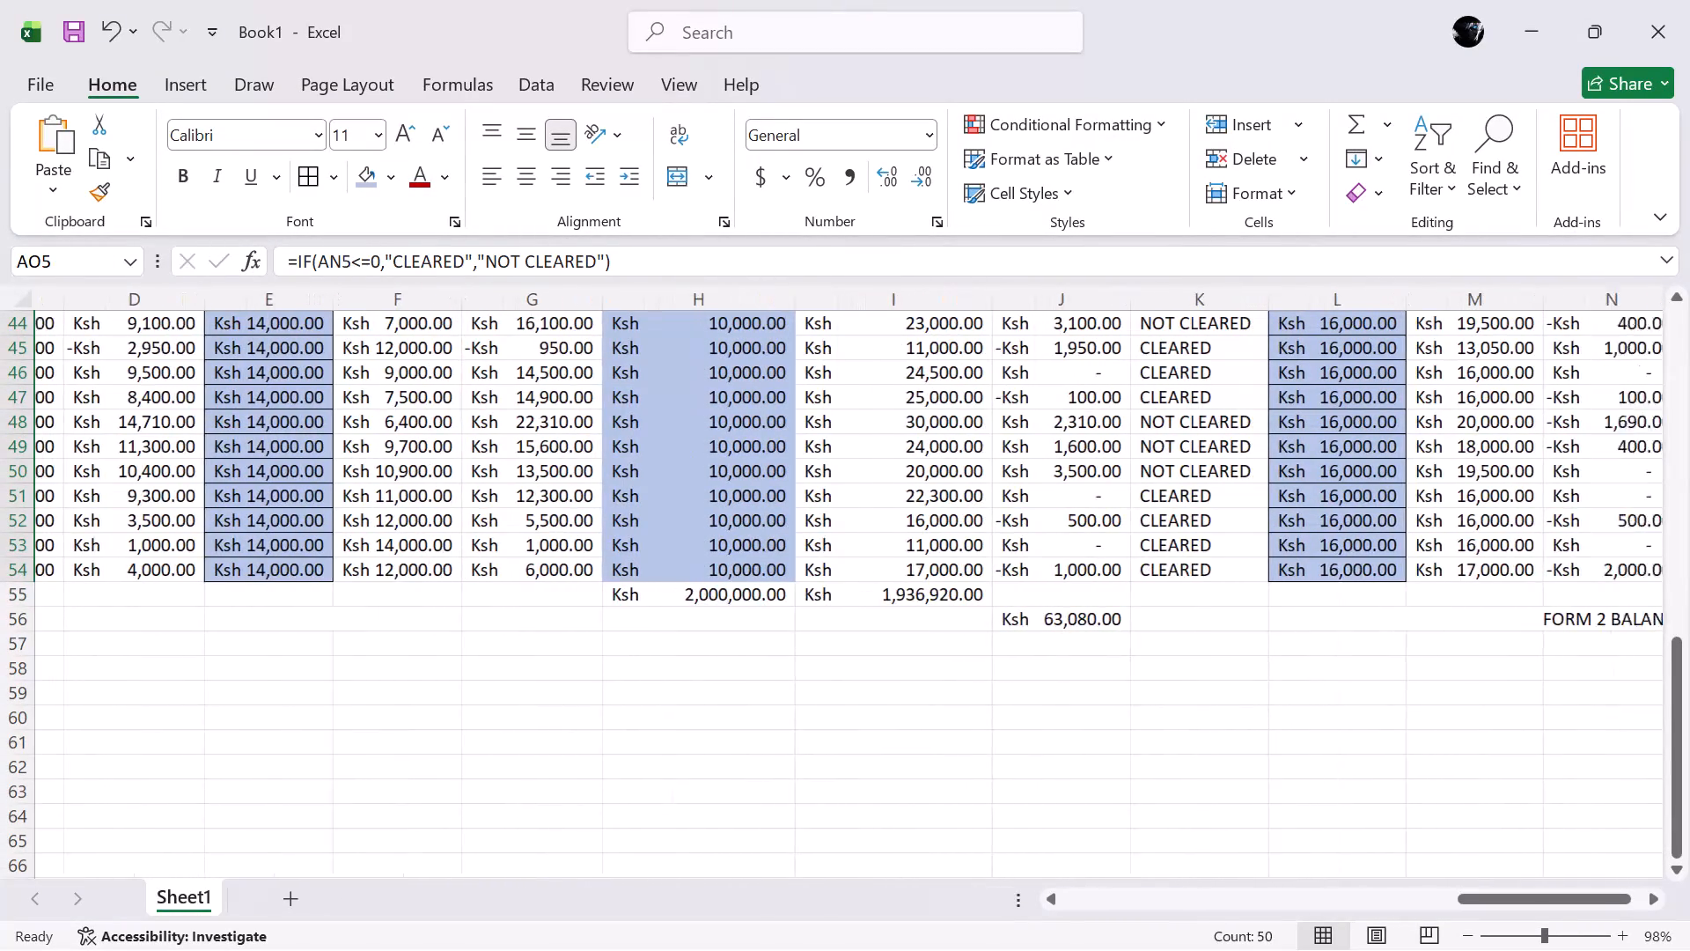
scroll(1039, 813, "left", 6)
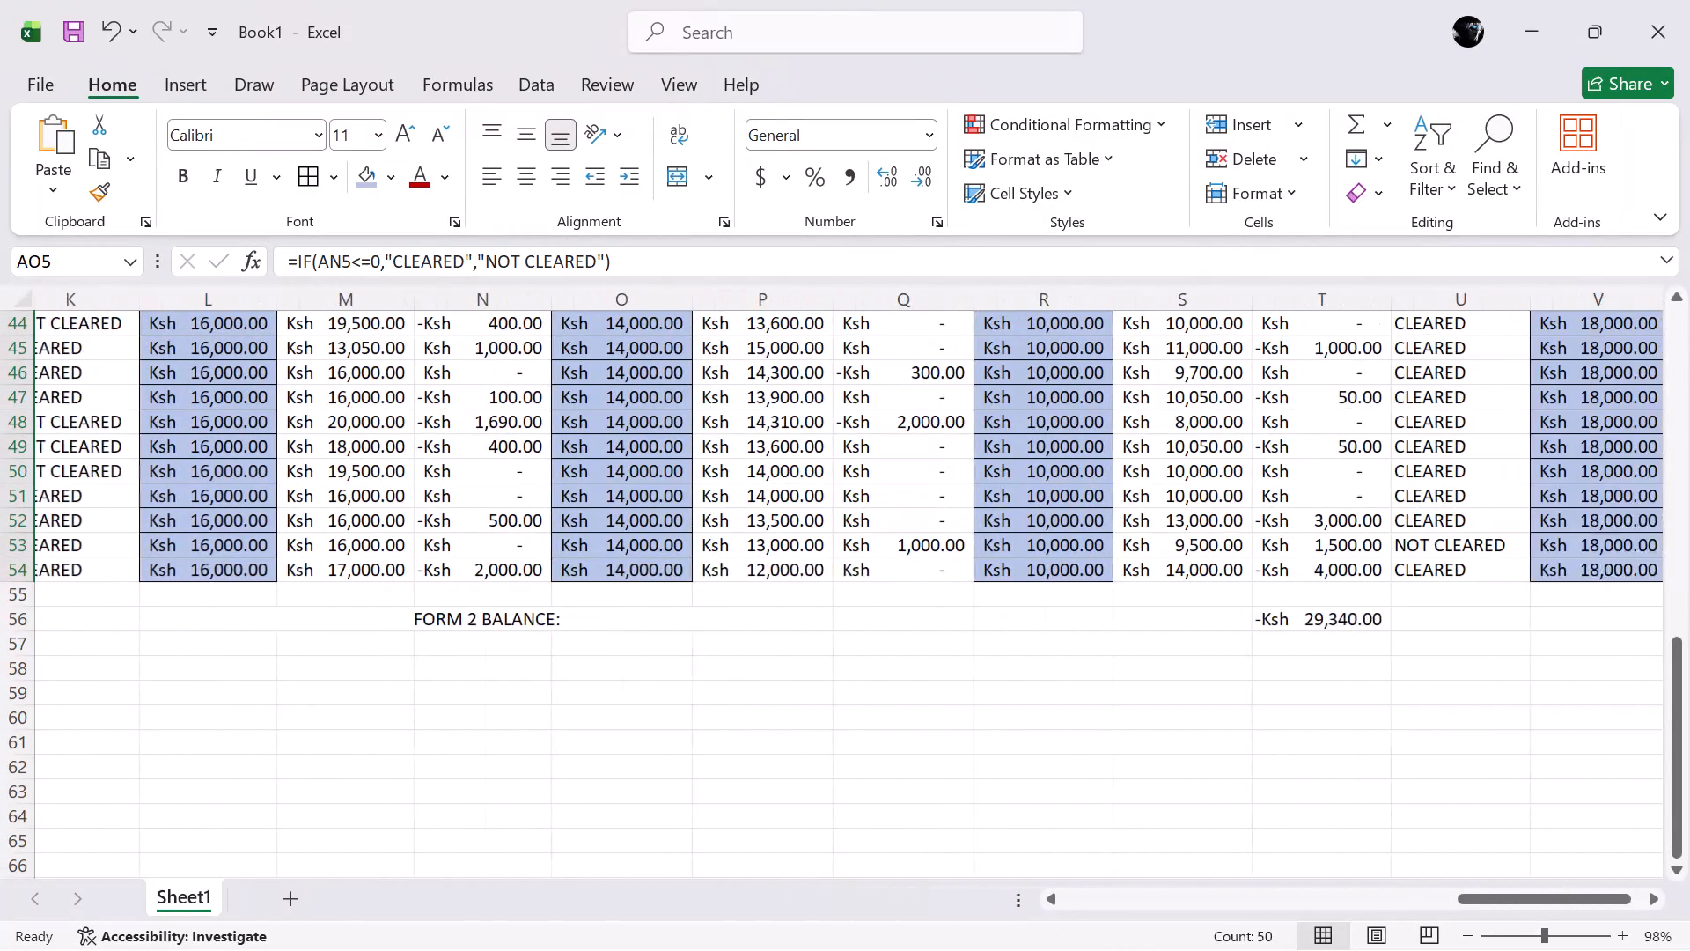
Merge and centre cells V56 to AA56 below the Form 3 records.
scroll(1039, 813, "up", 1)
scroll(1039, 813, "left", 1)
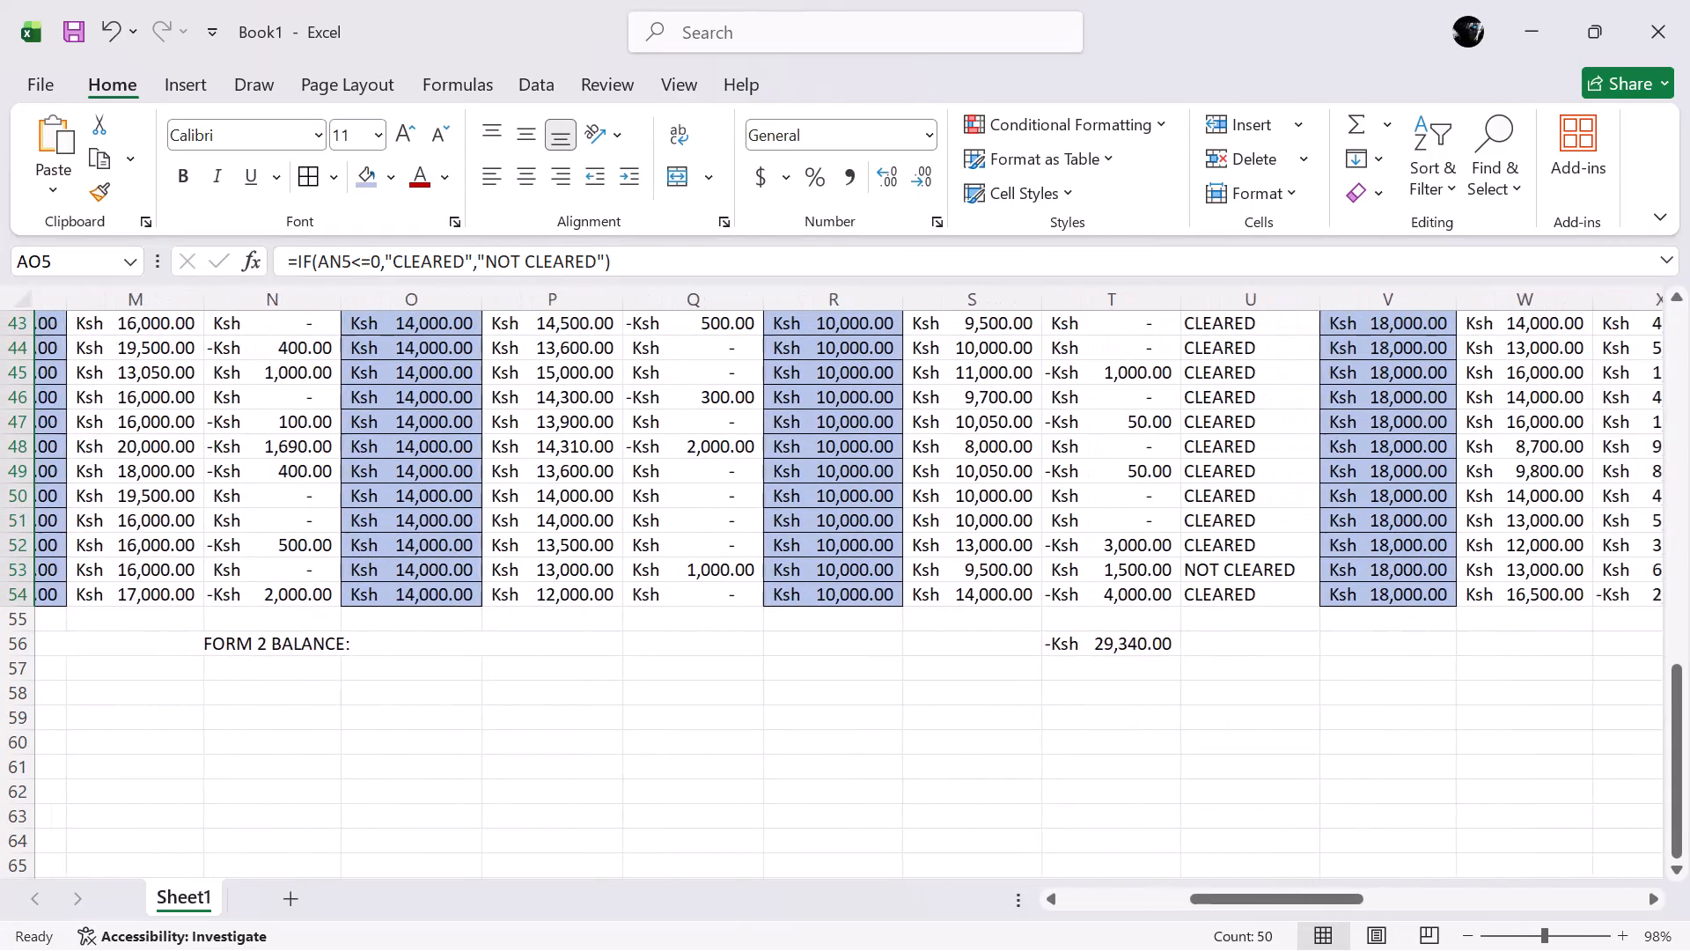
scroll(1039, 813, "left", 3)
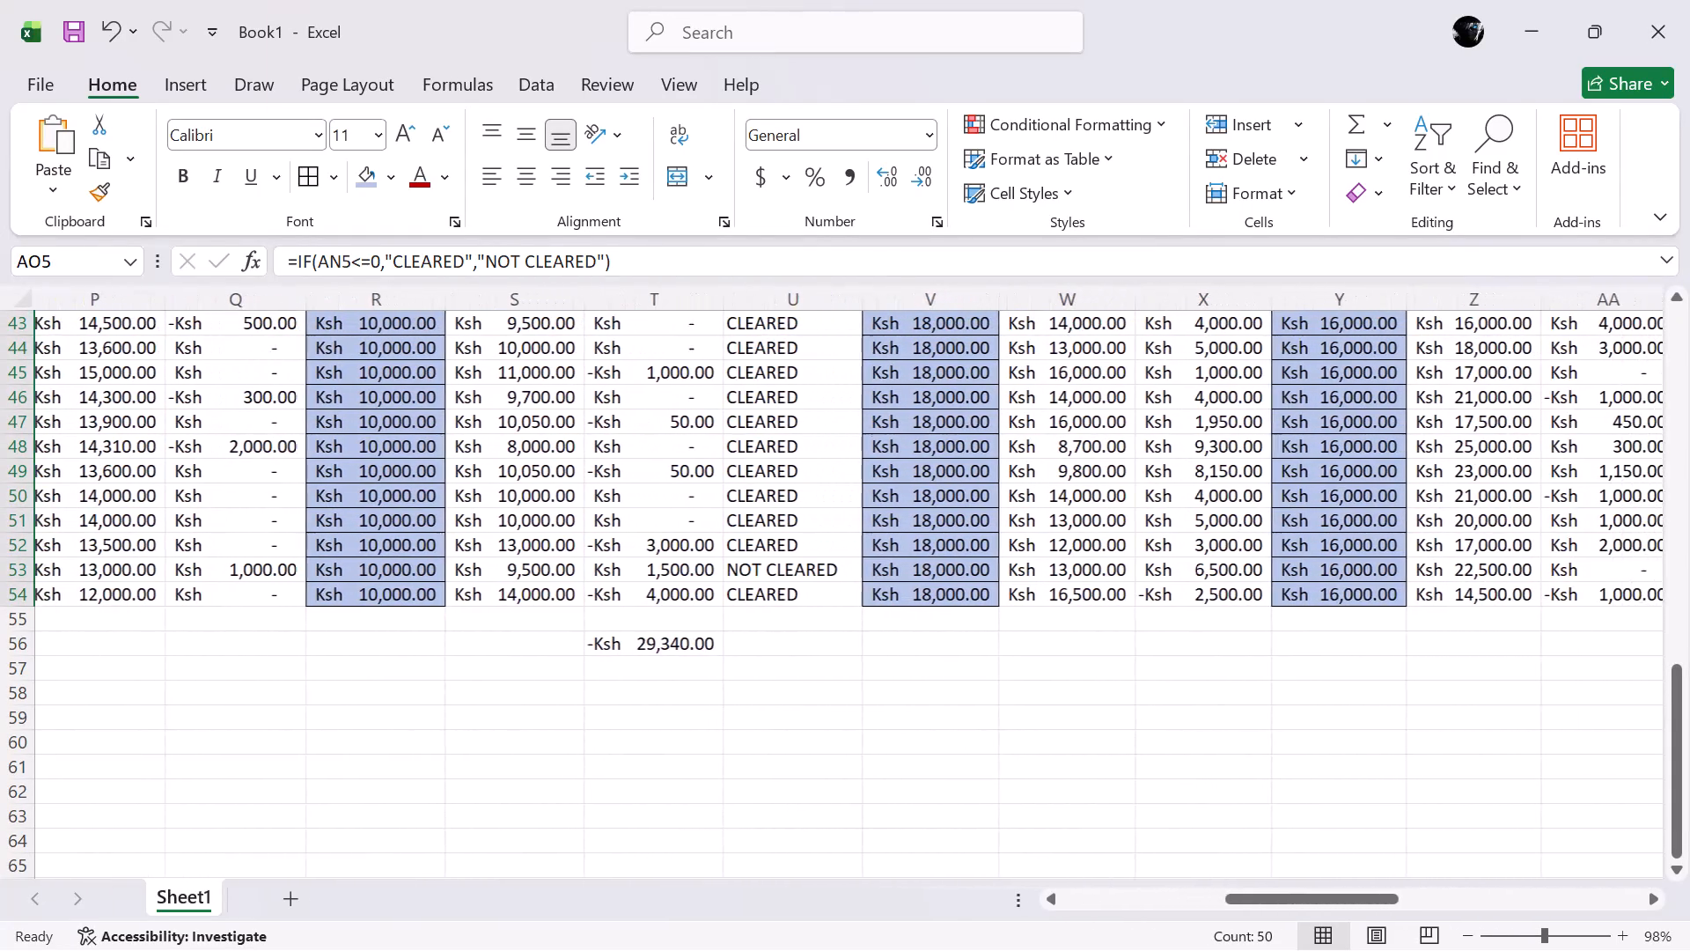
left_click(950, 640)
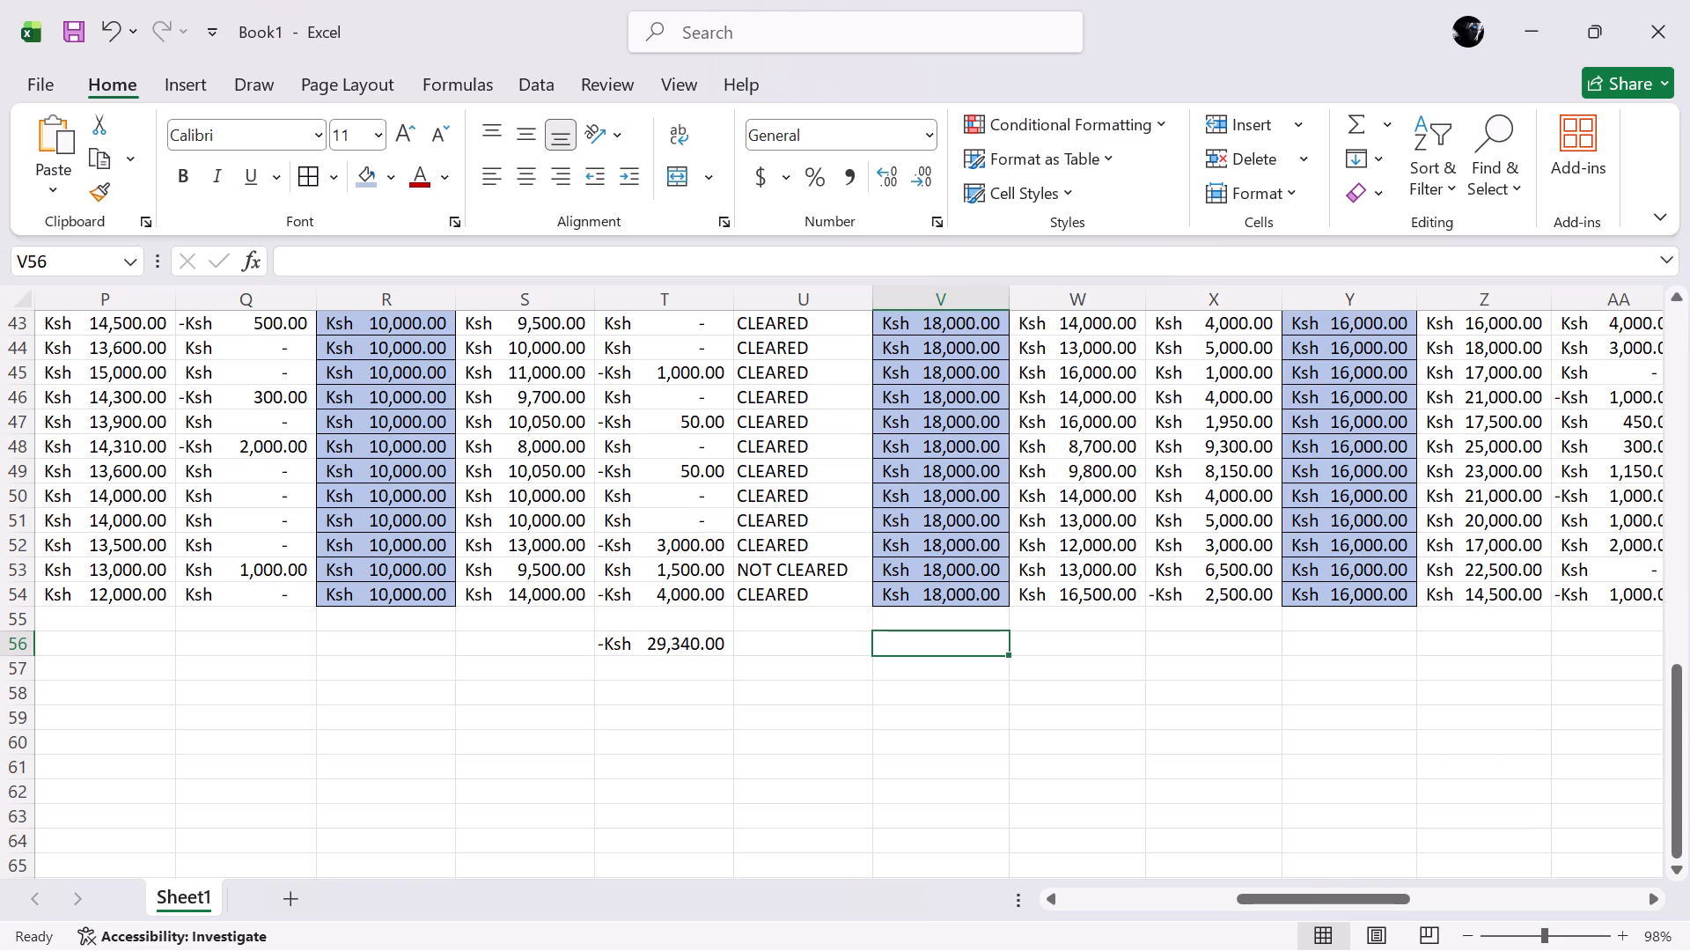
left_click_drag(1008, 652, 1380, 641)
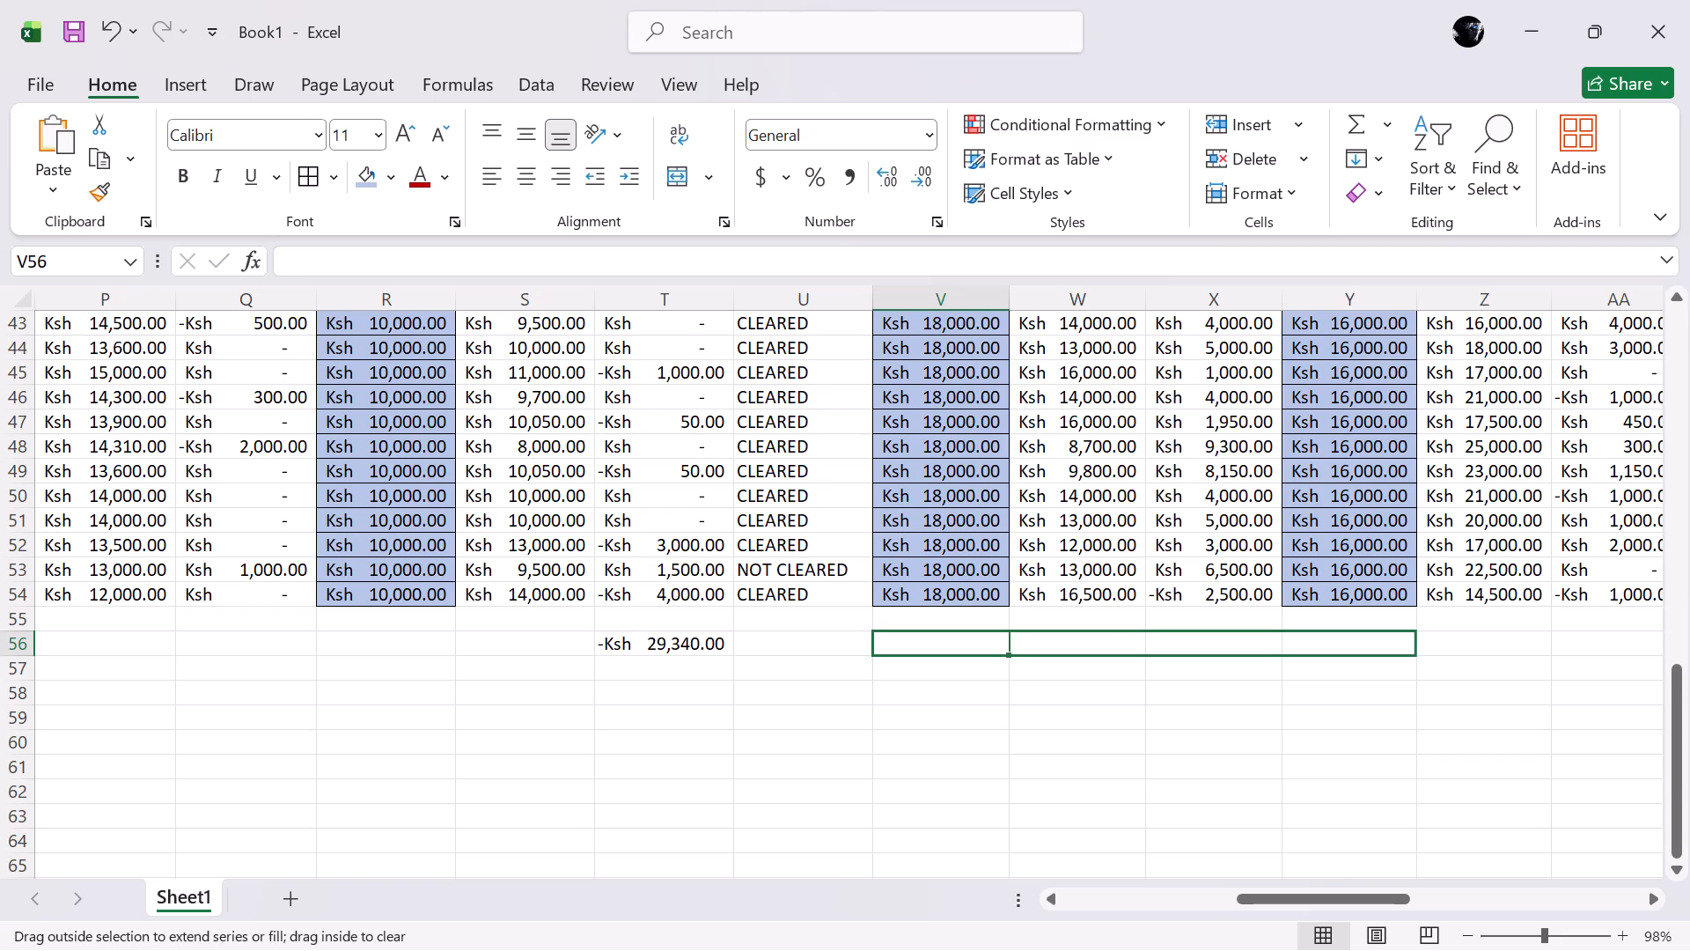
left_click_drag(1380, 641, 1613, 636)
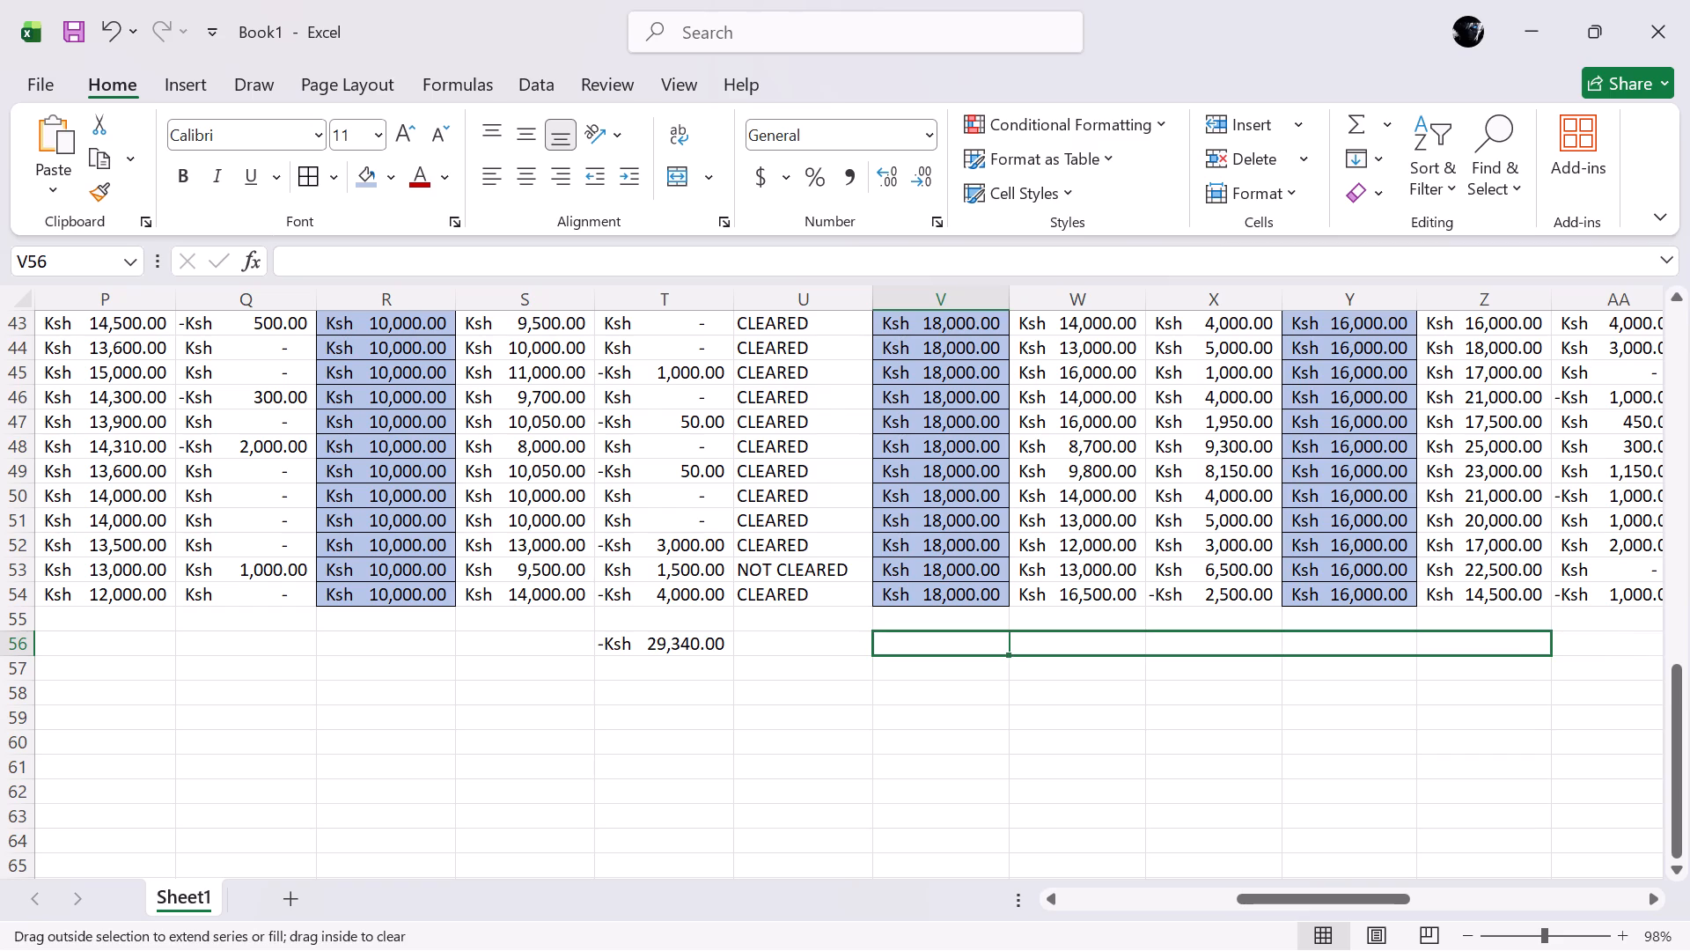
left_click_drag(1613, 636, 1624, 640)
scroll(1624, 640, "left", 2)
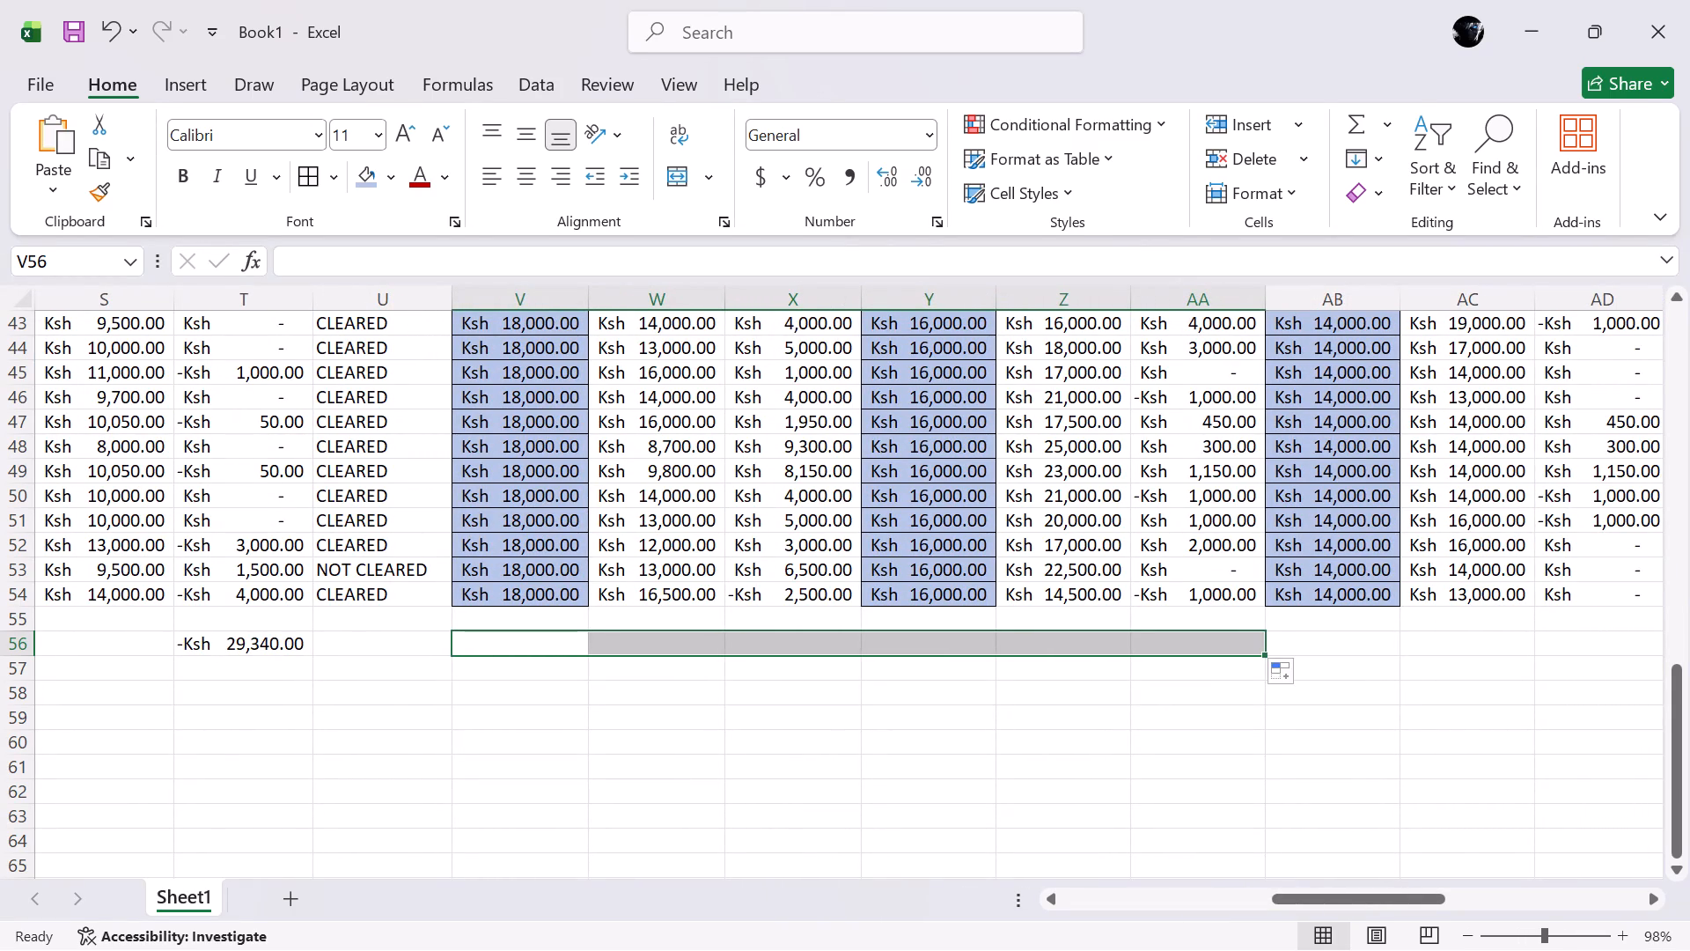
left_click(676, 187)
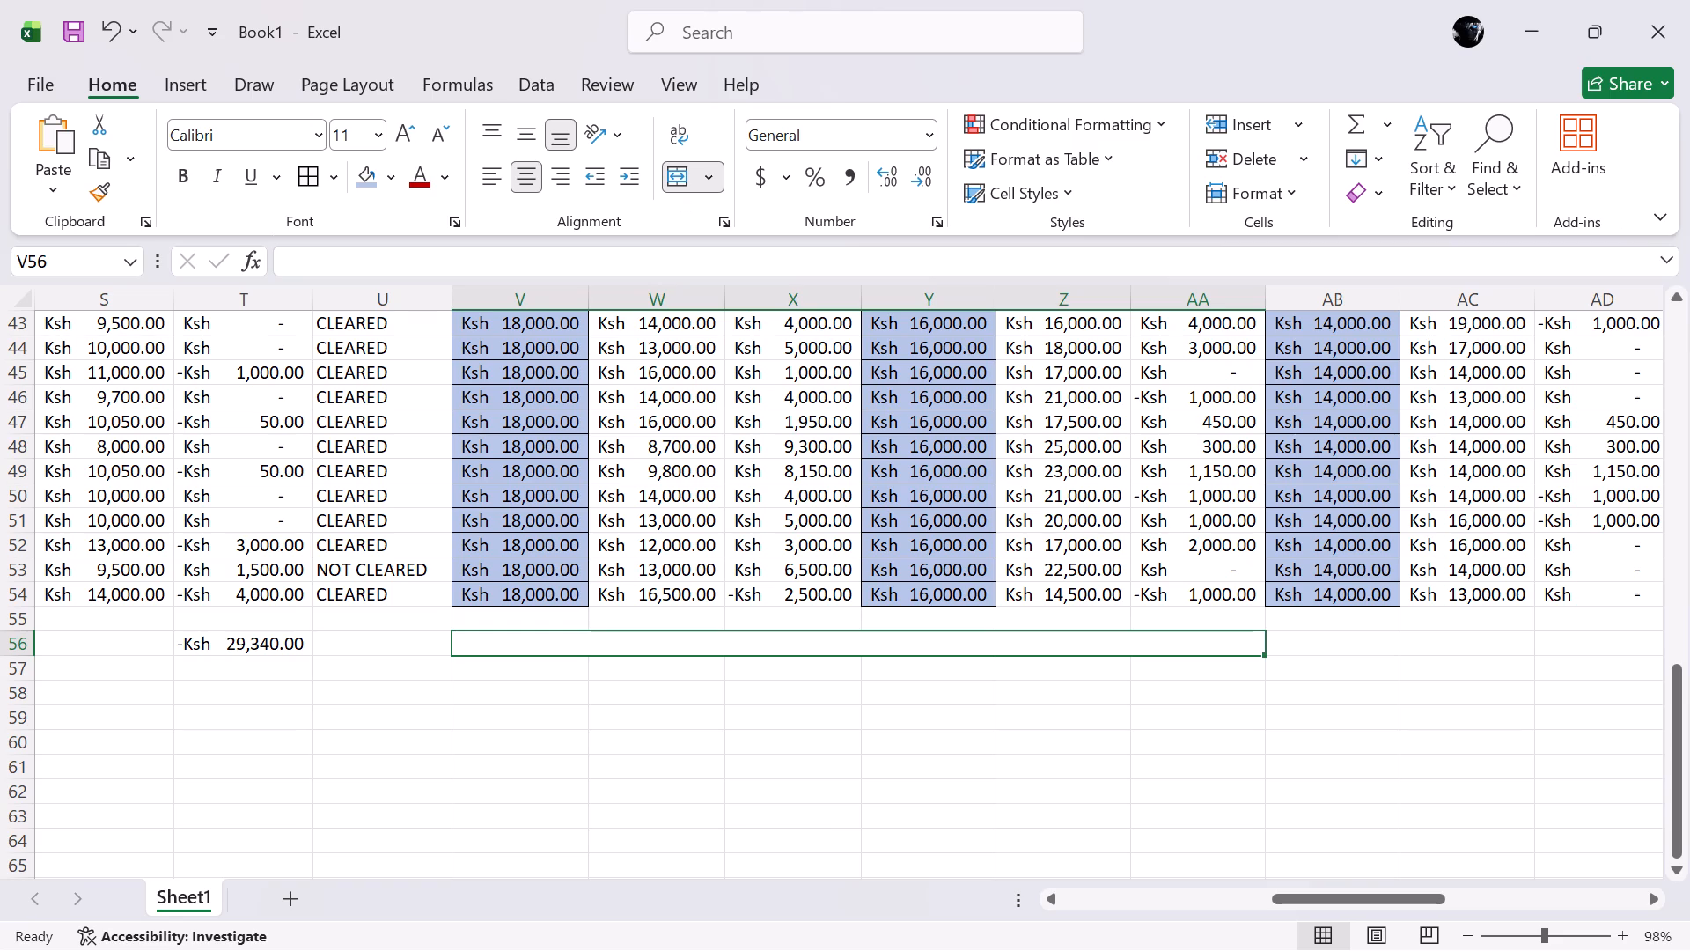
Enter the label FORM 3 BALANCE in the merged cell V56.
scroll(811, 617, "left", 1)
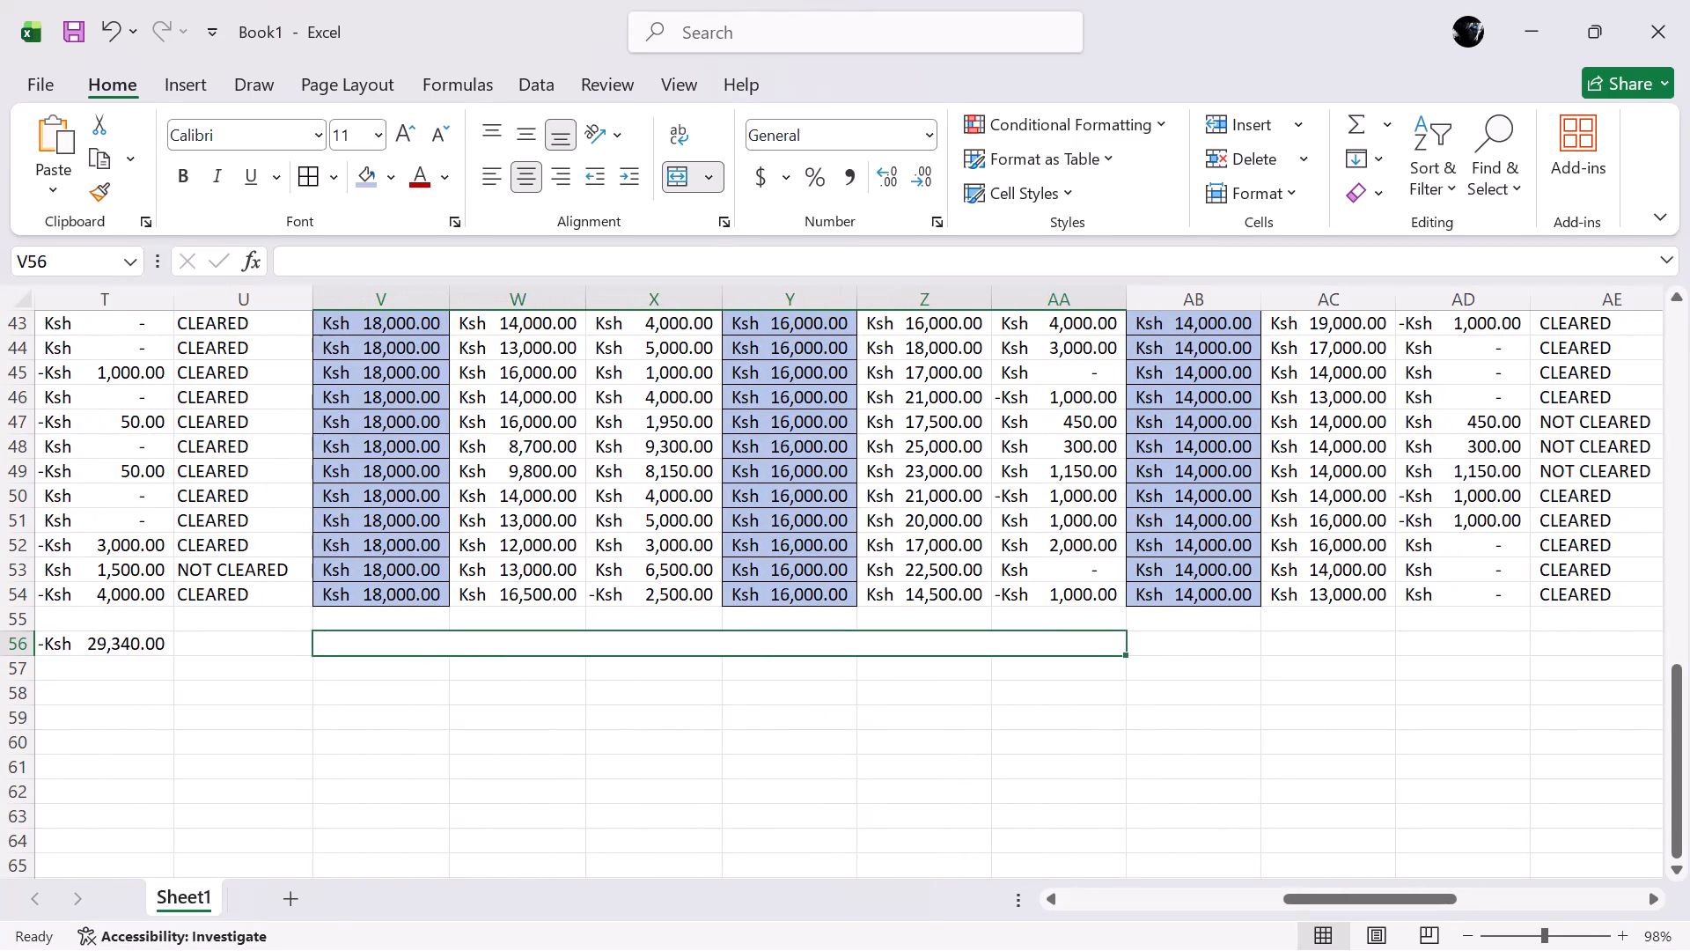
key("f")
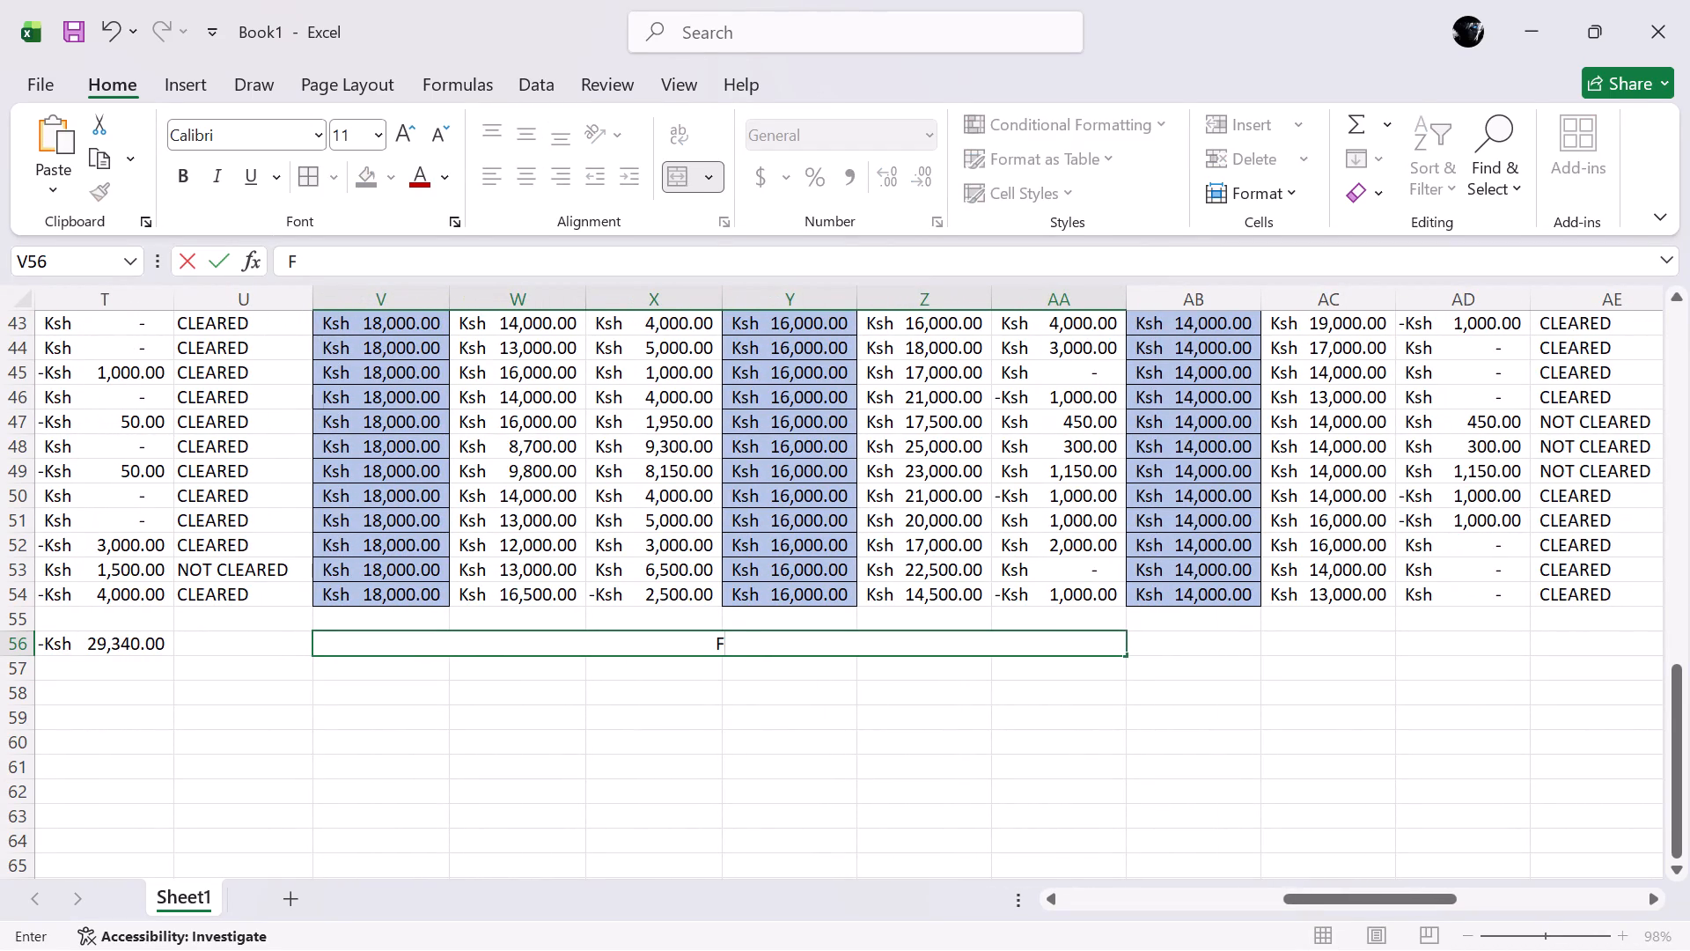
type("ORM")
key("space")
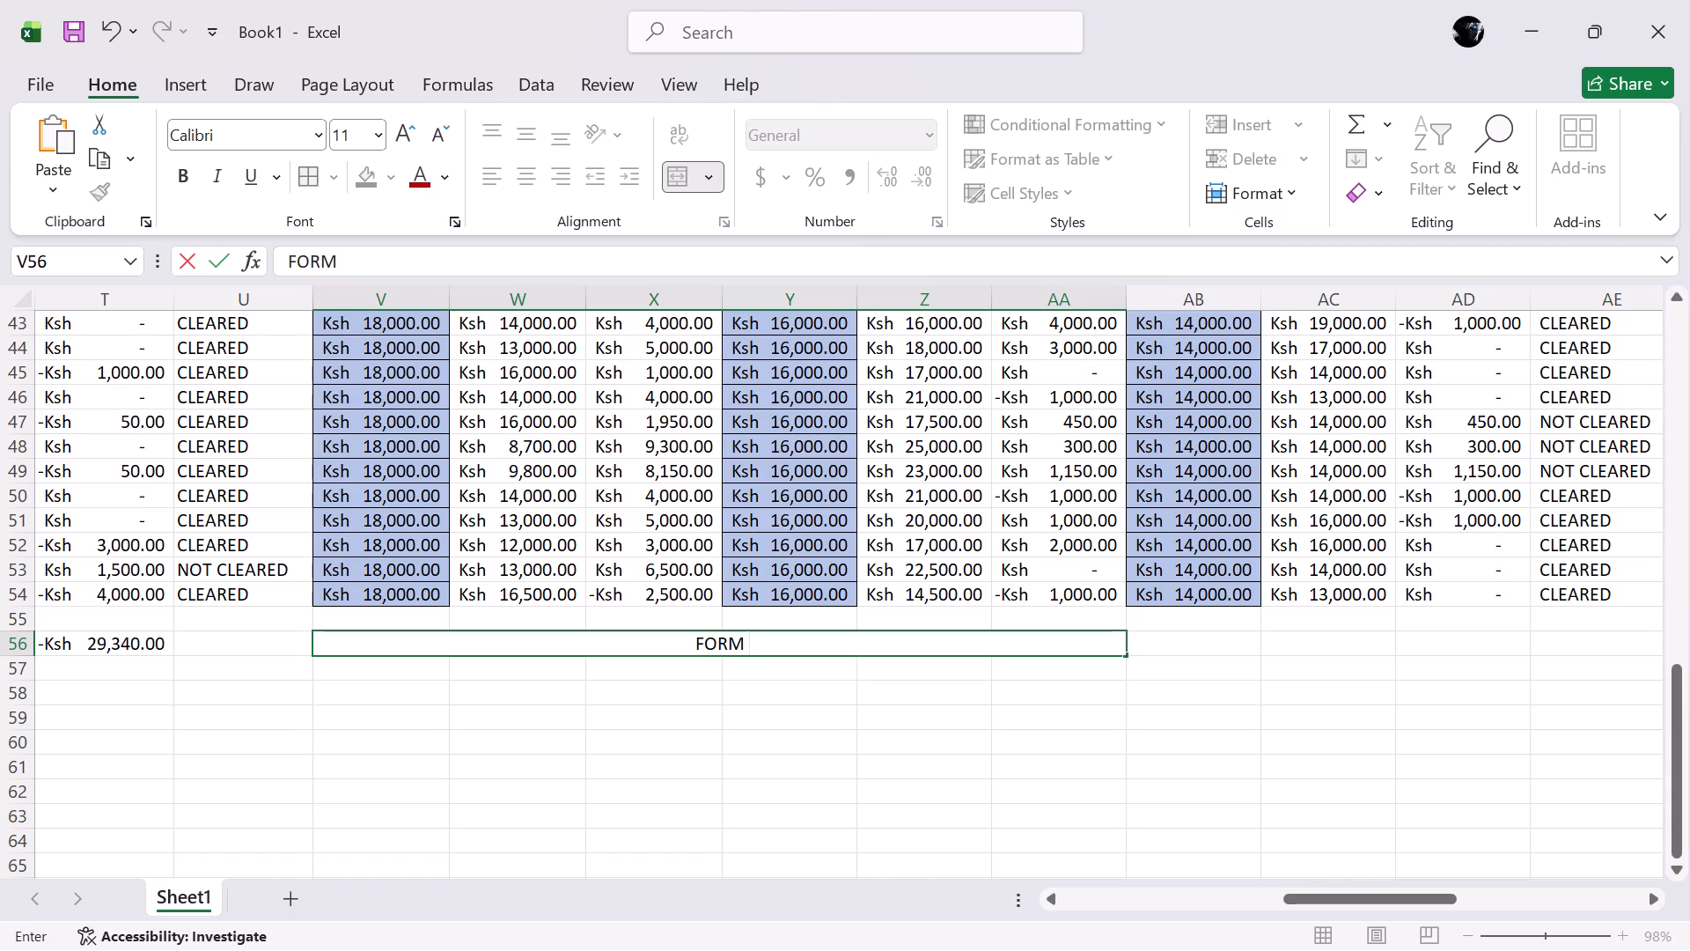
type("3")
key("space")
type("BALA")
type("NCE")
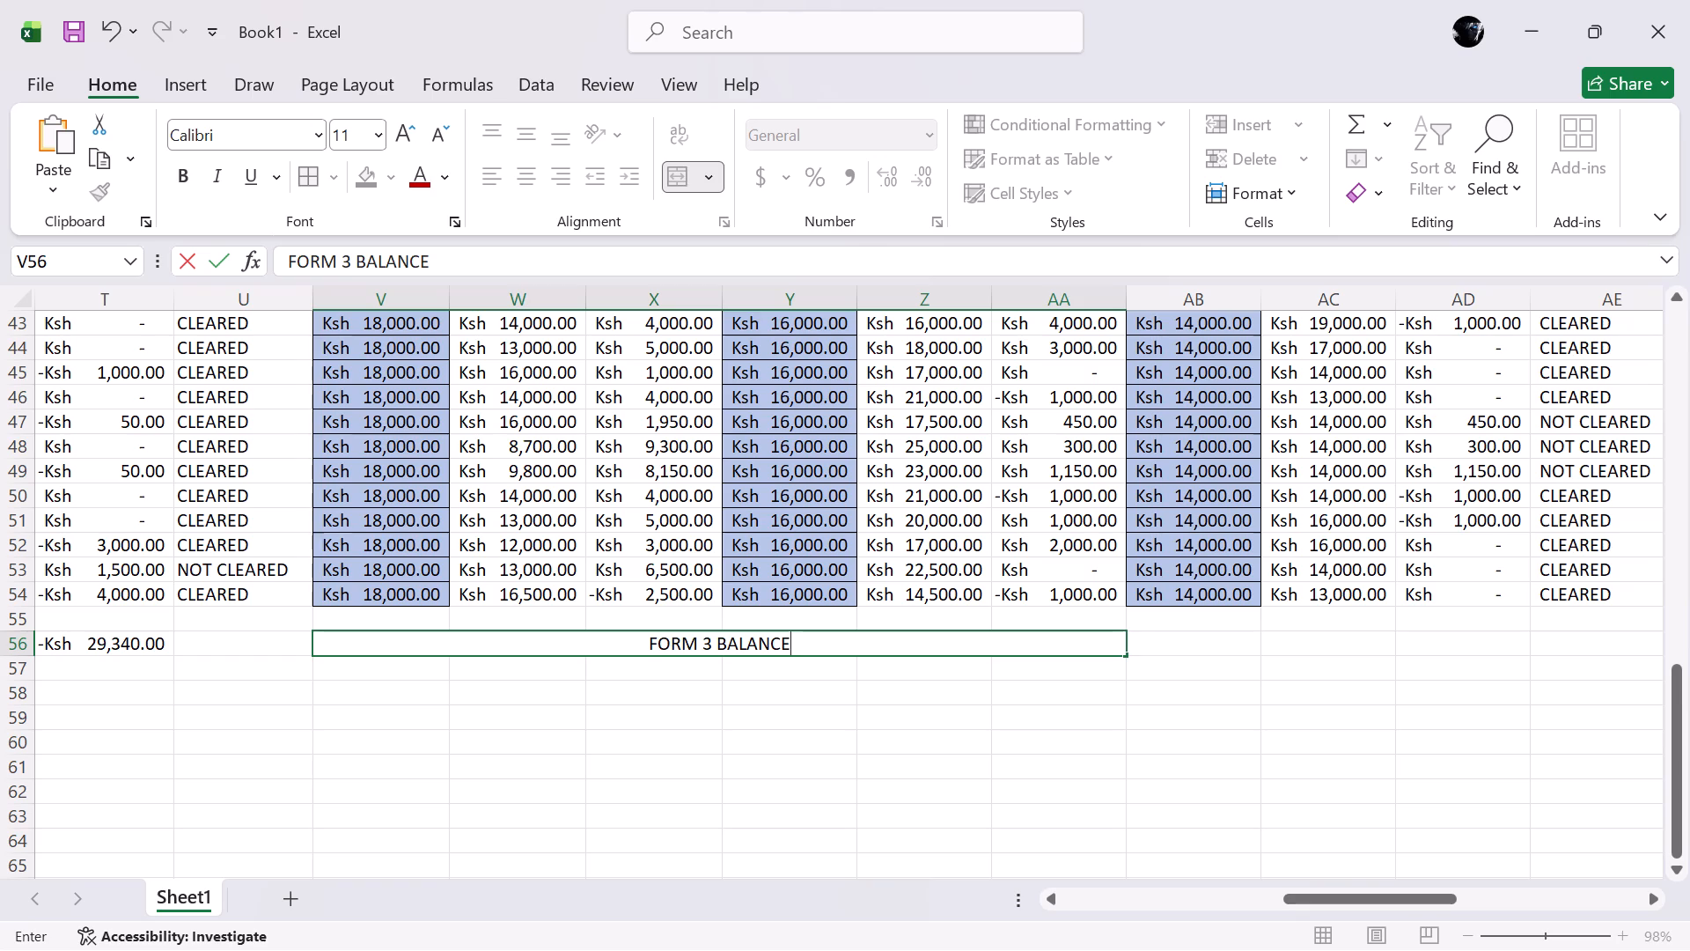
Total the Form 3 Term 3 balances in cell AD56 with the formula =SUM(AD5:AD54).
left_click(1451, 642)
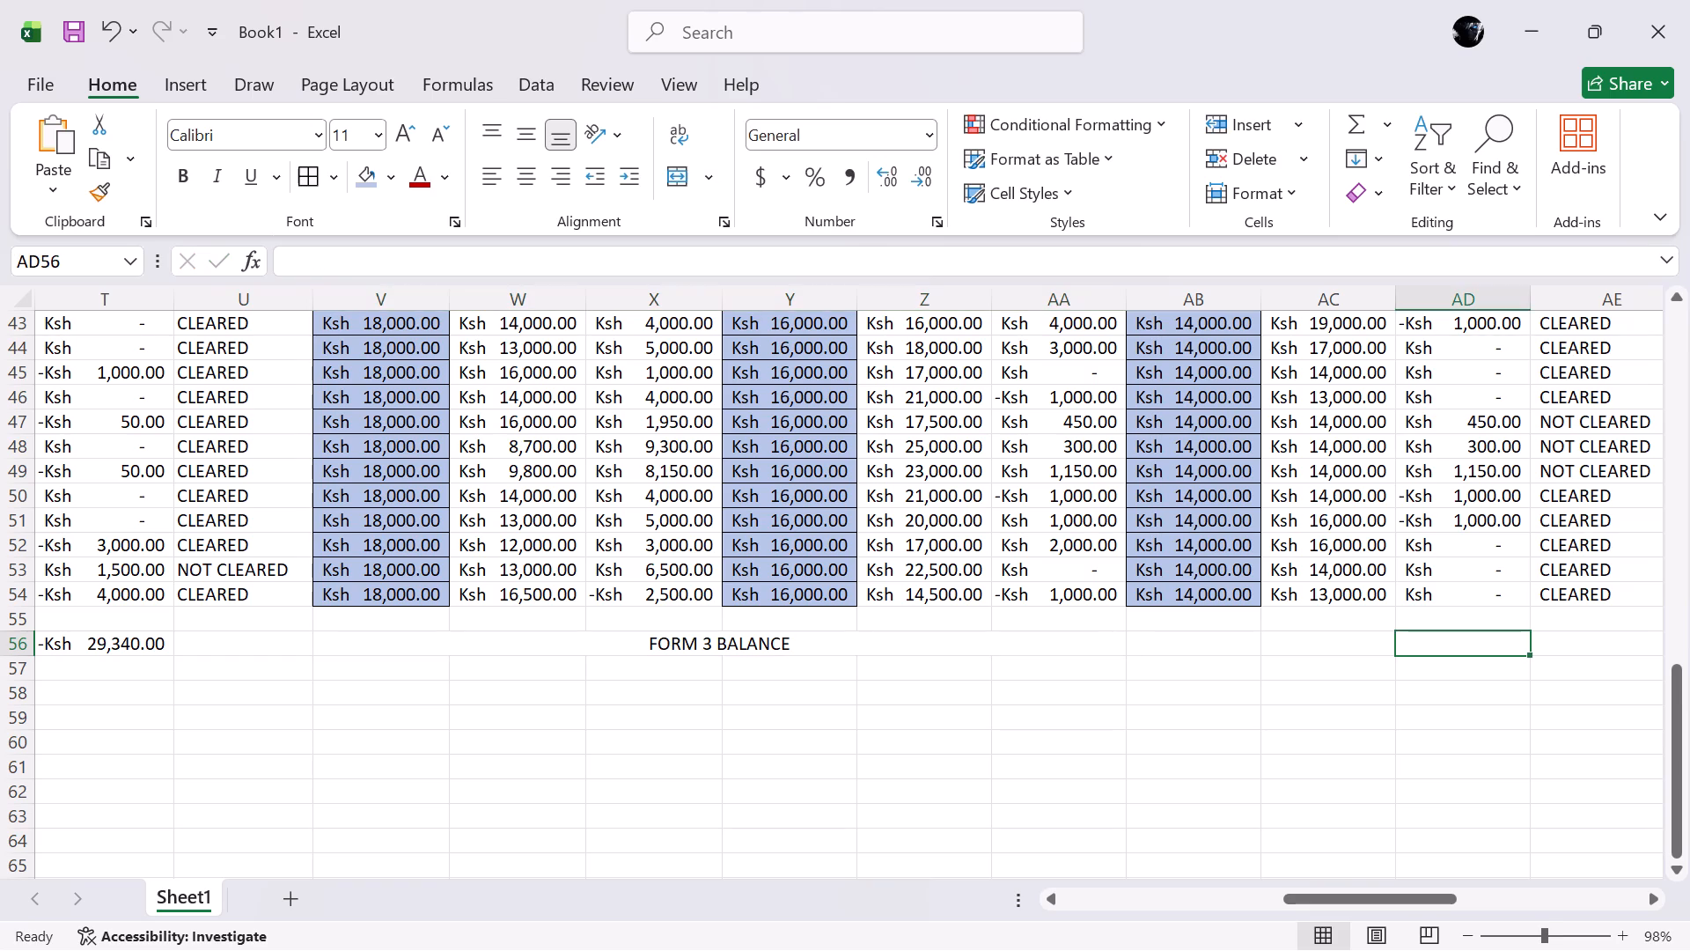
key("equal")
type("SUM")
key("shift+parenleft")
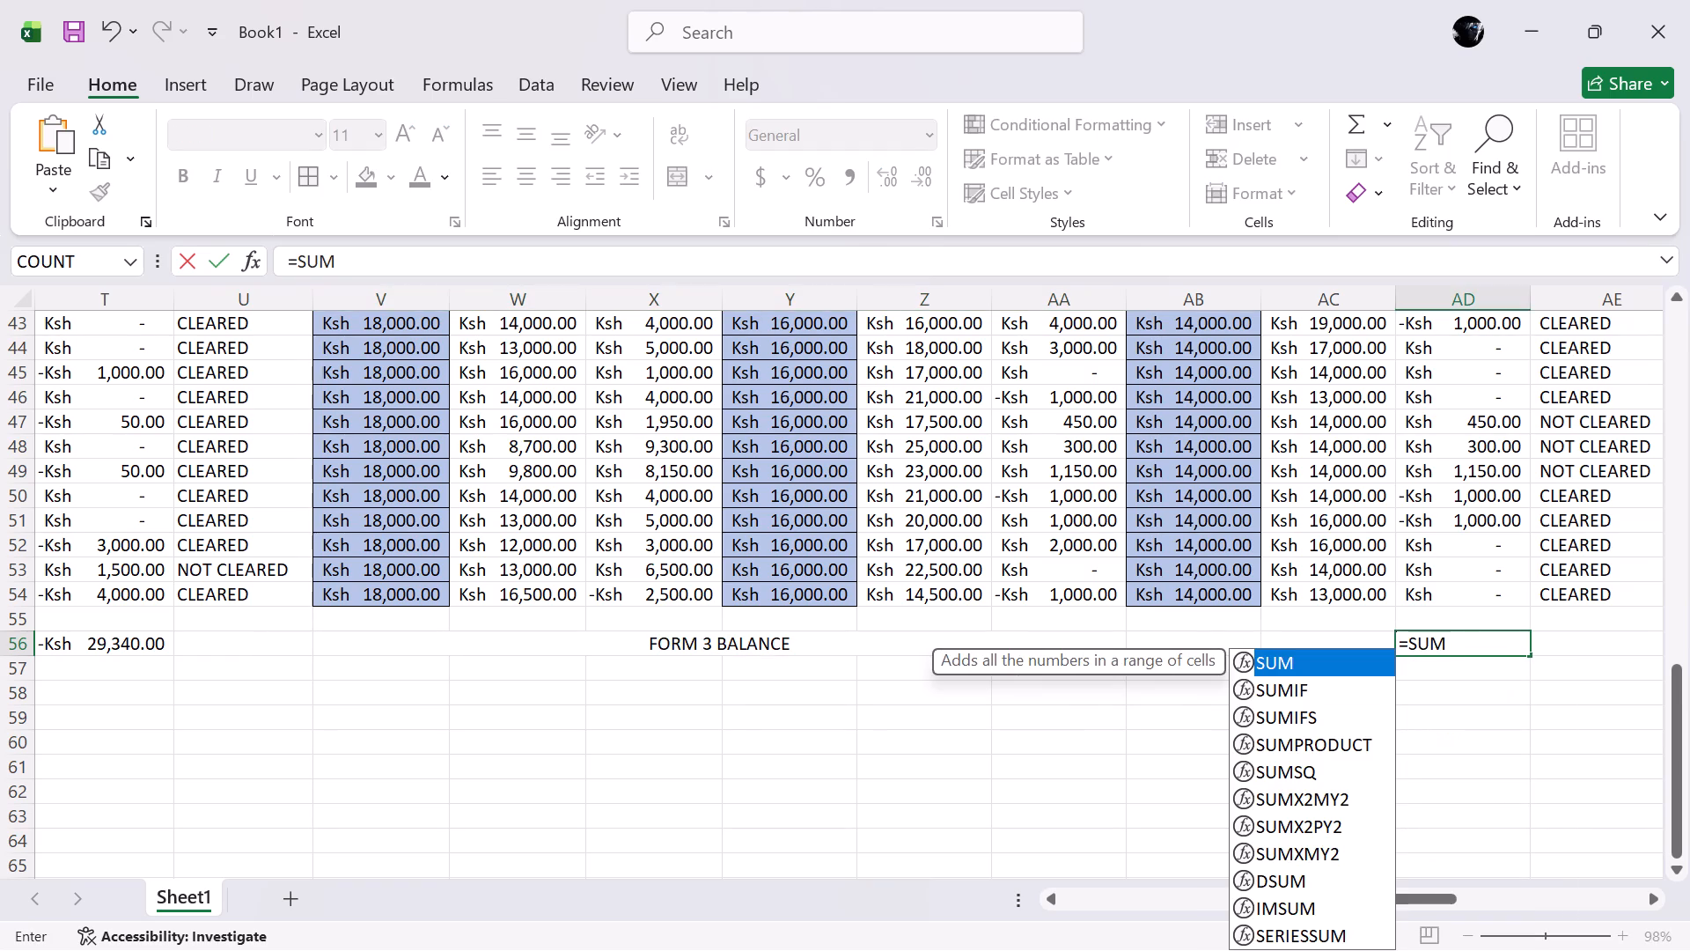
type("AD")
key("5")
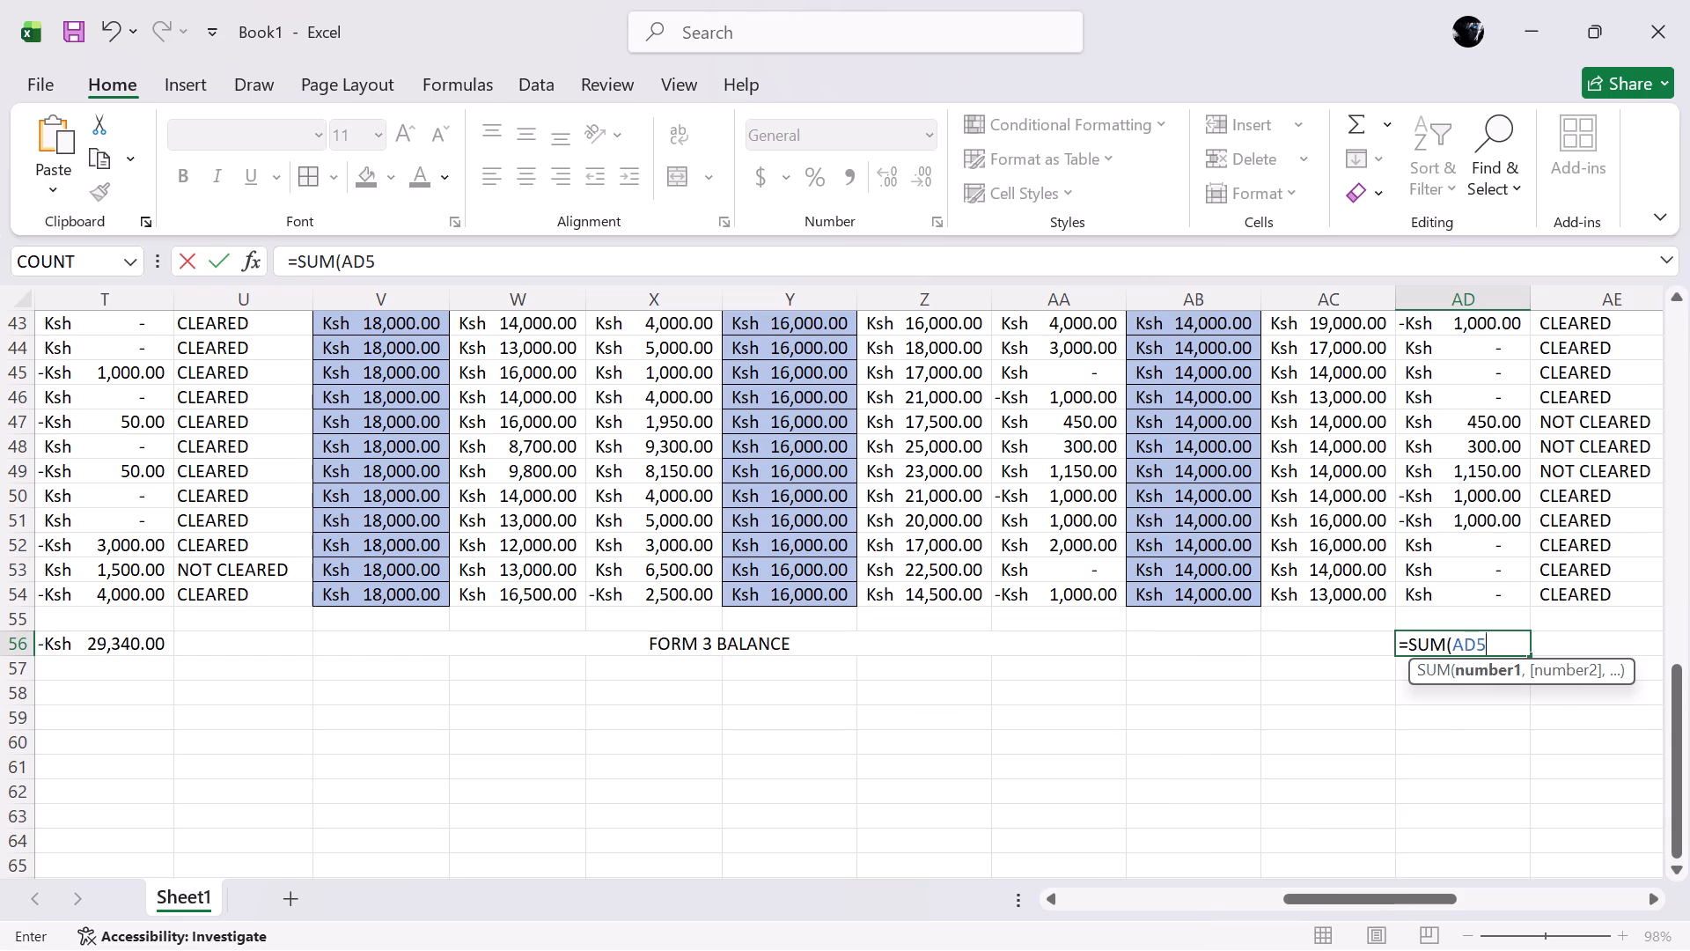
key("shift+colon")
key("a")
key("d")
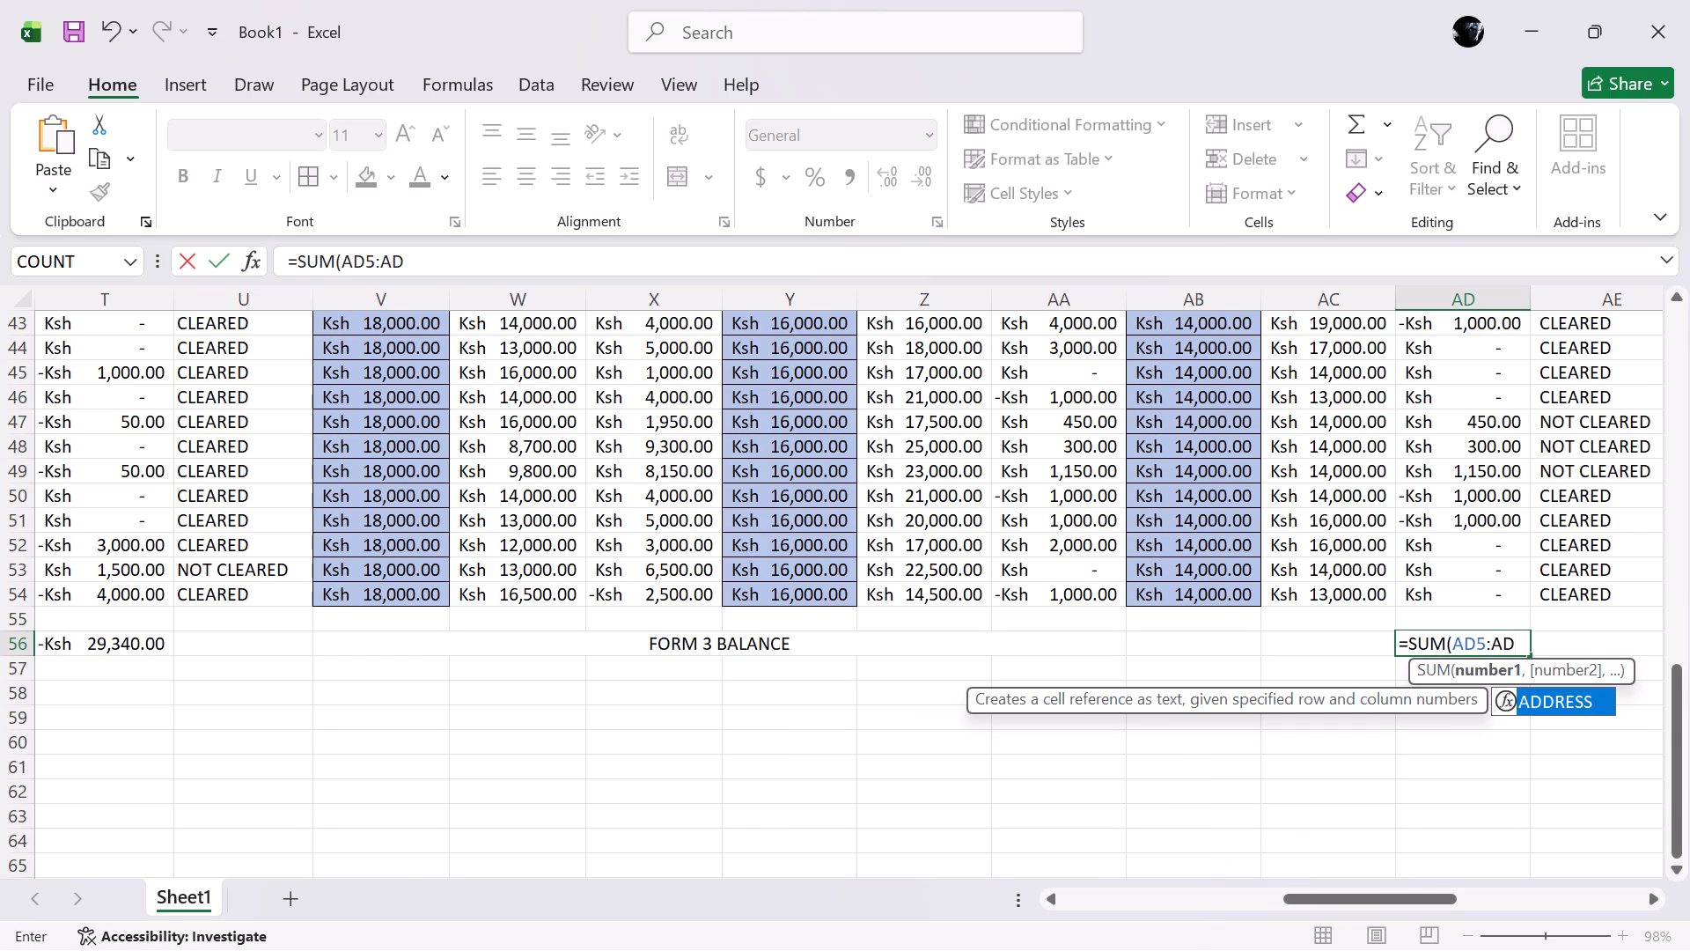
type("54")
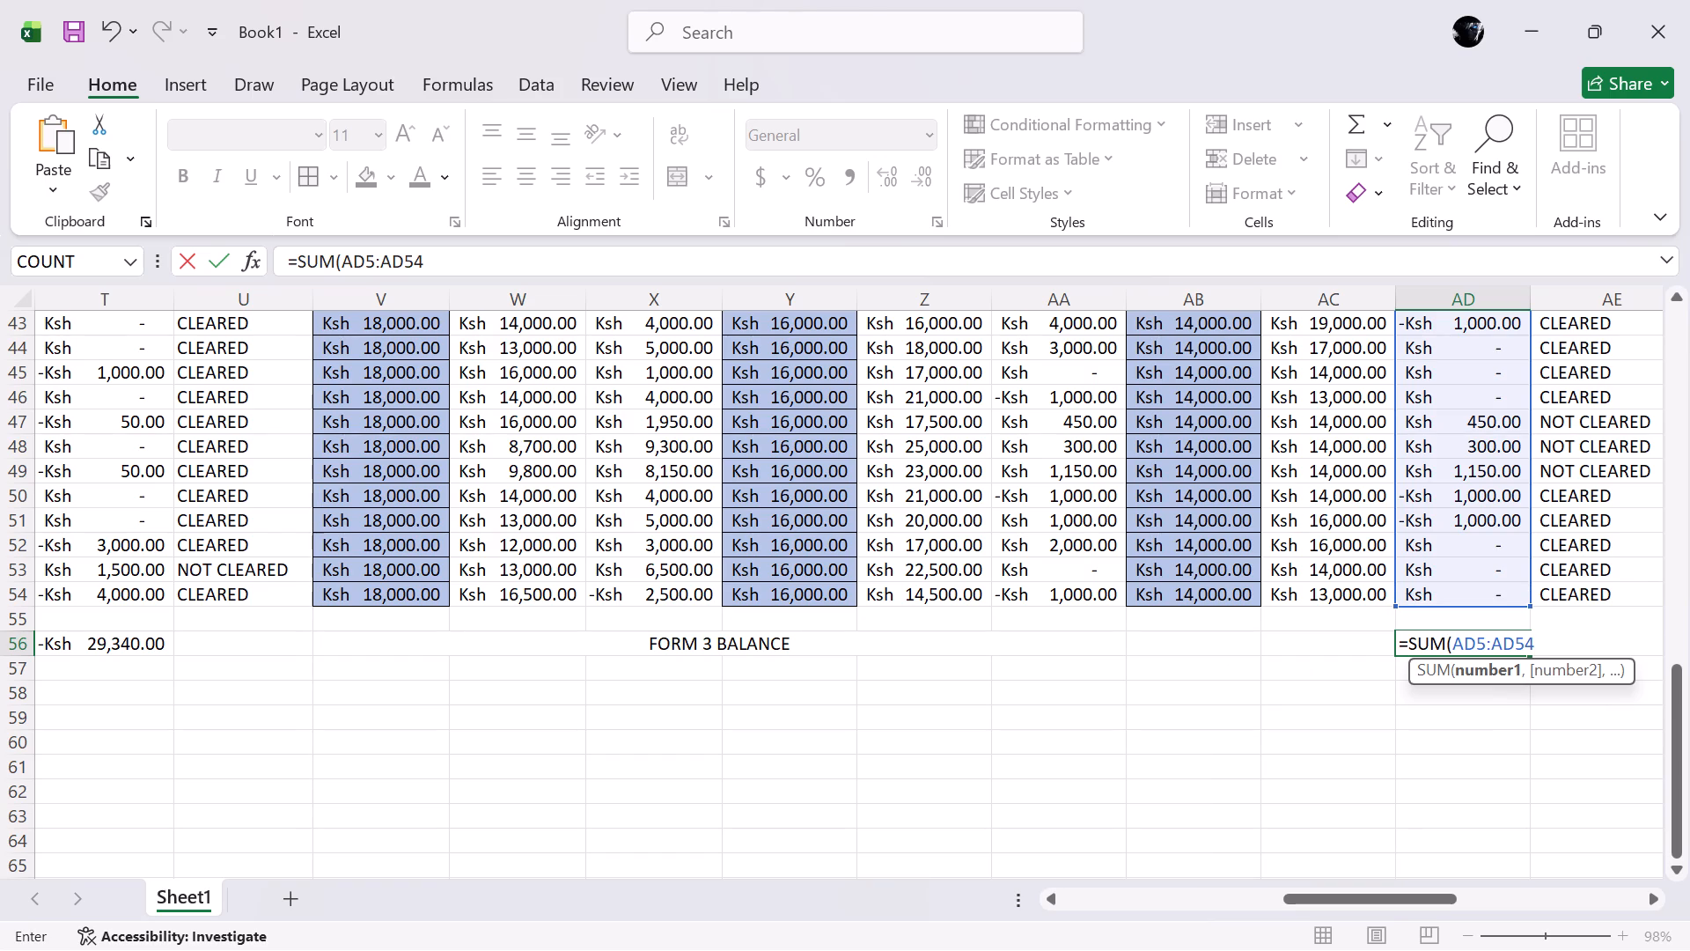
key("shift+parenright")
key("Return")
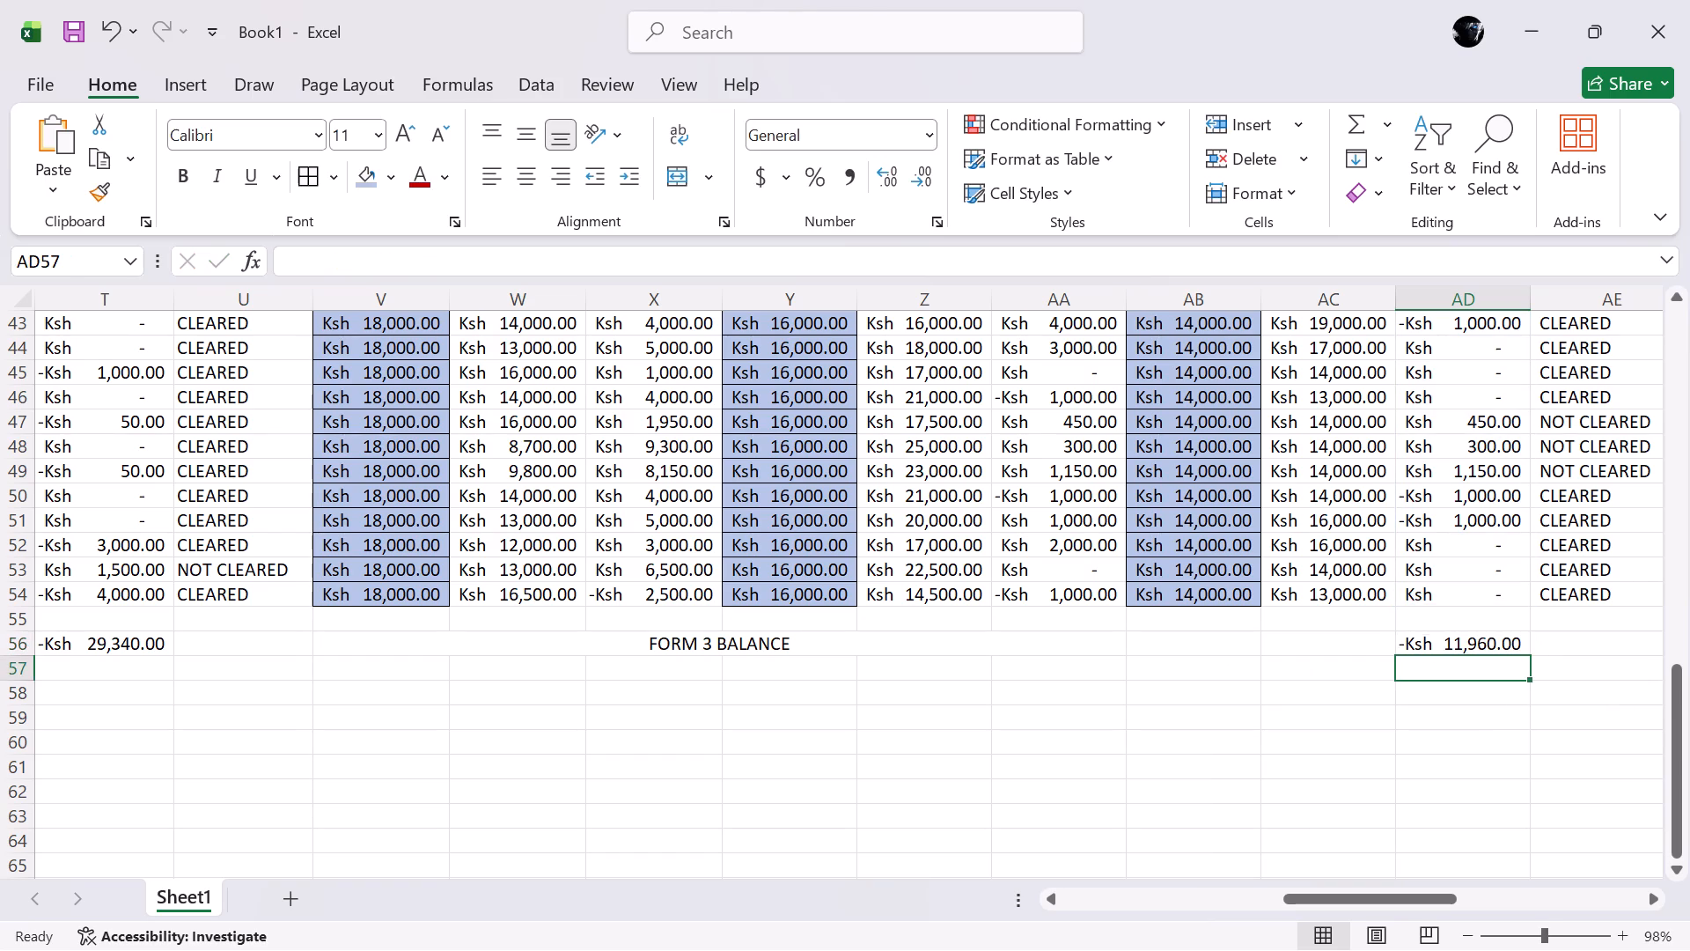
Merge and centre cells AF56 to AK56 below the Form 4 records.
scroll(1534, 669, "left", 1)
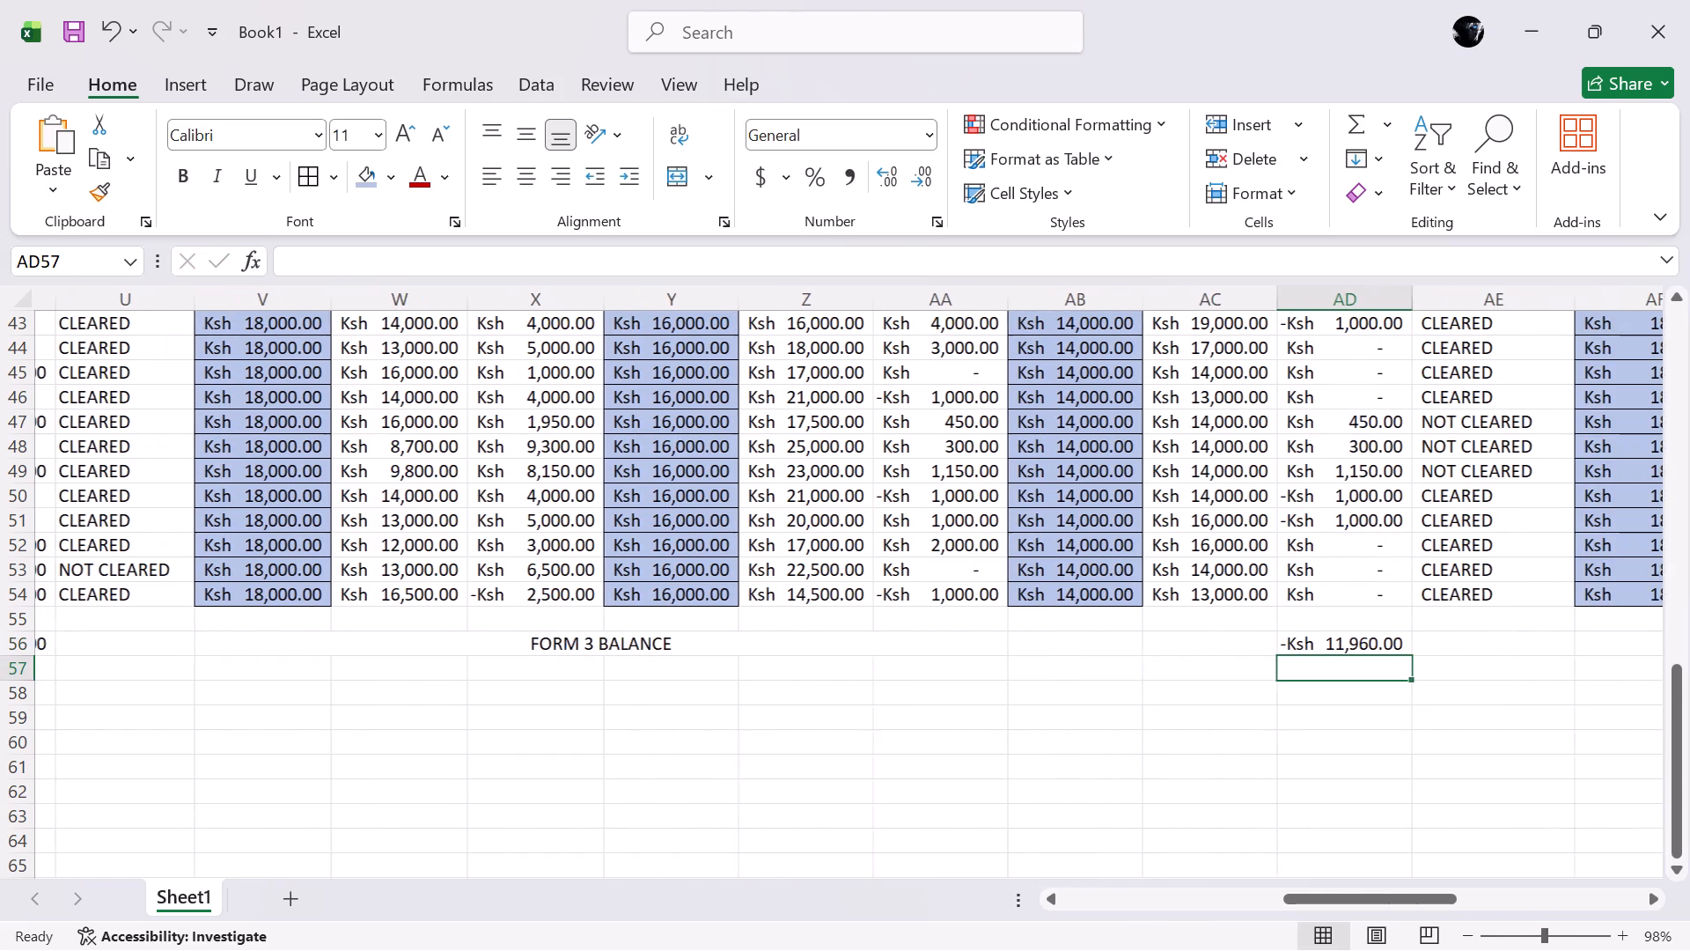
scroll(1534, 669, "left", 2)
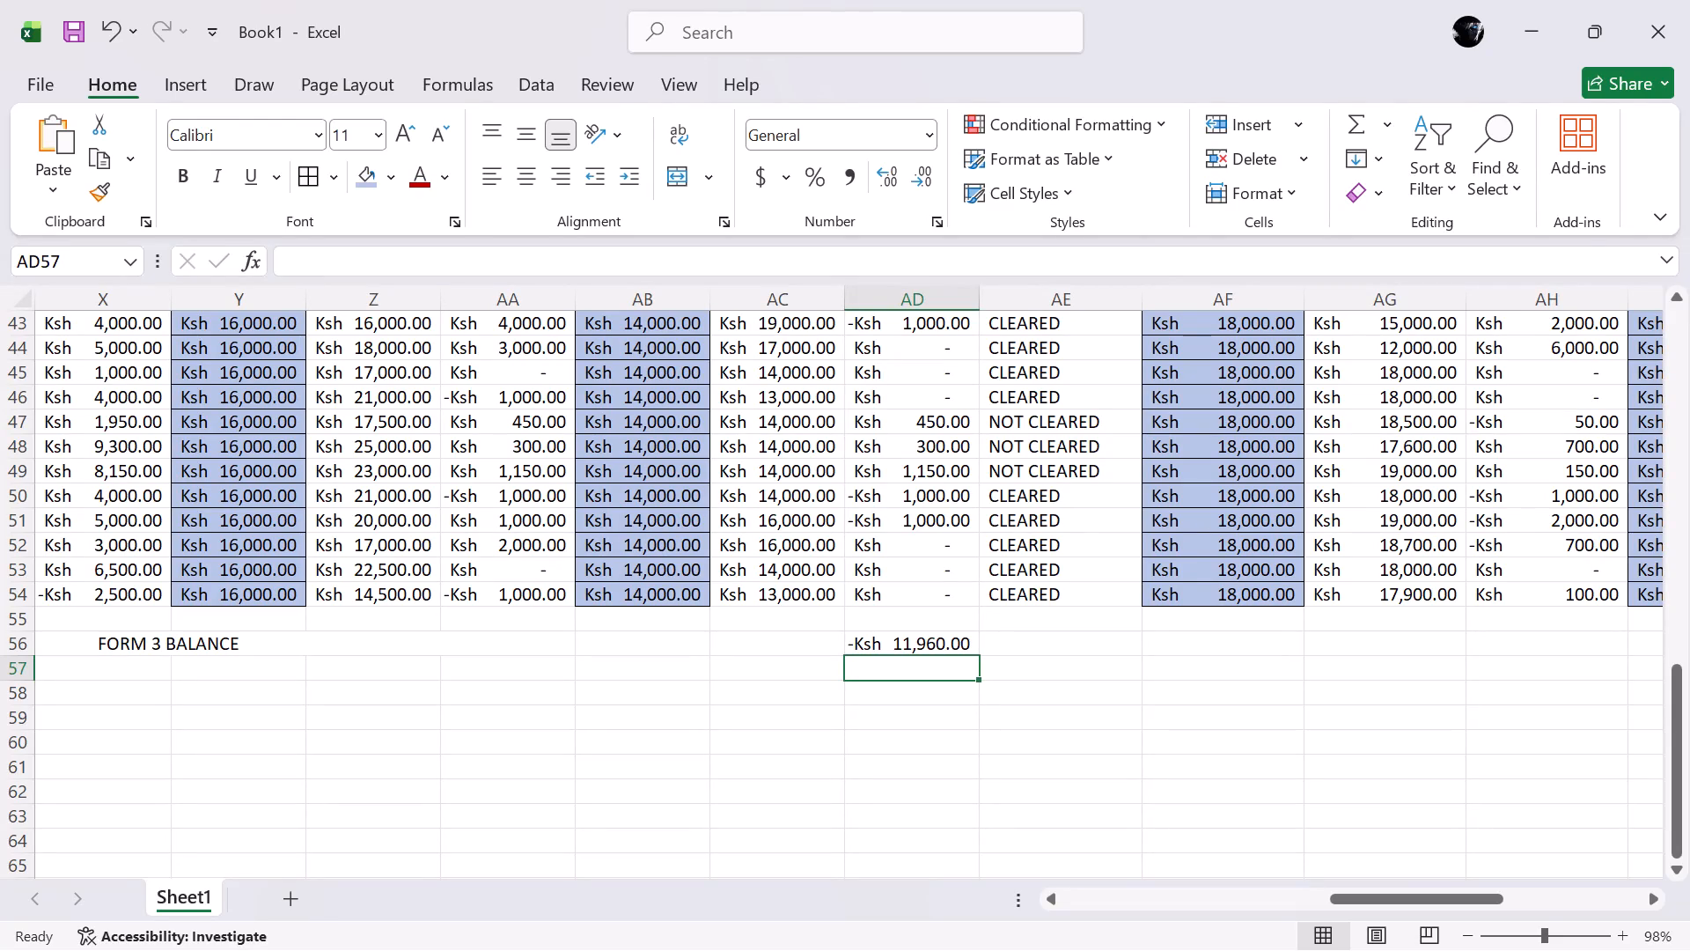
left_click(1226, 648)
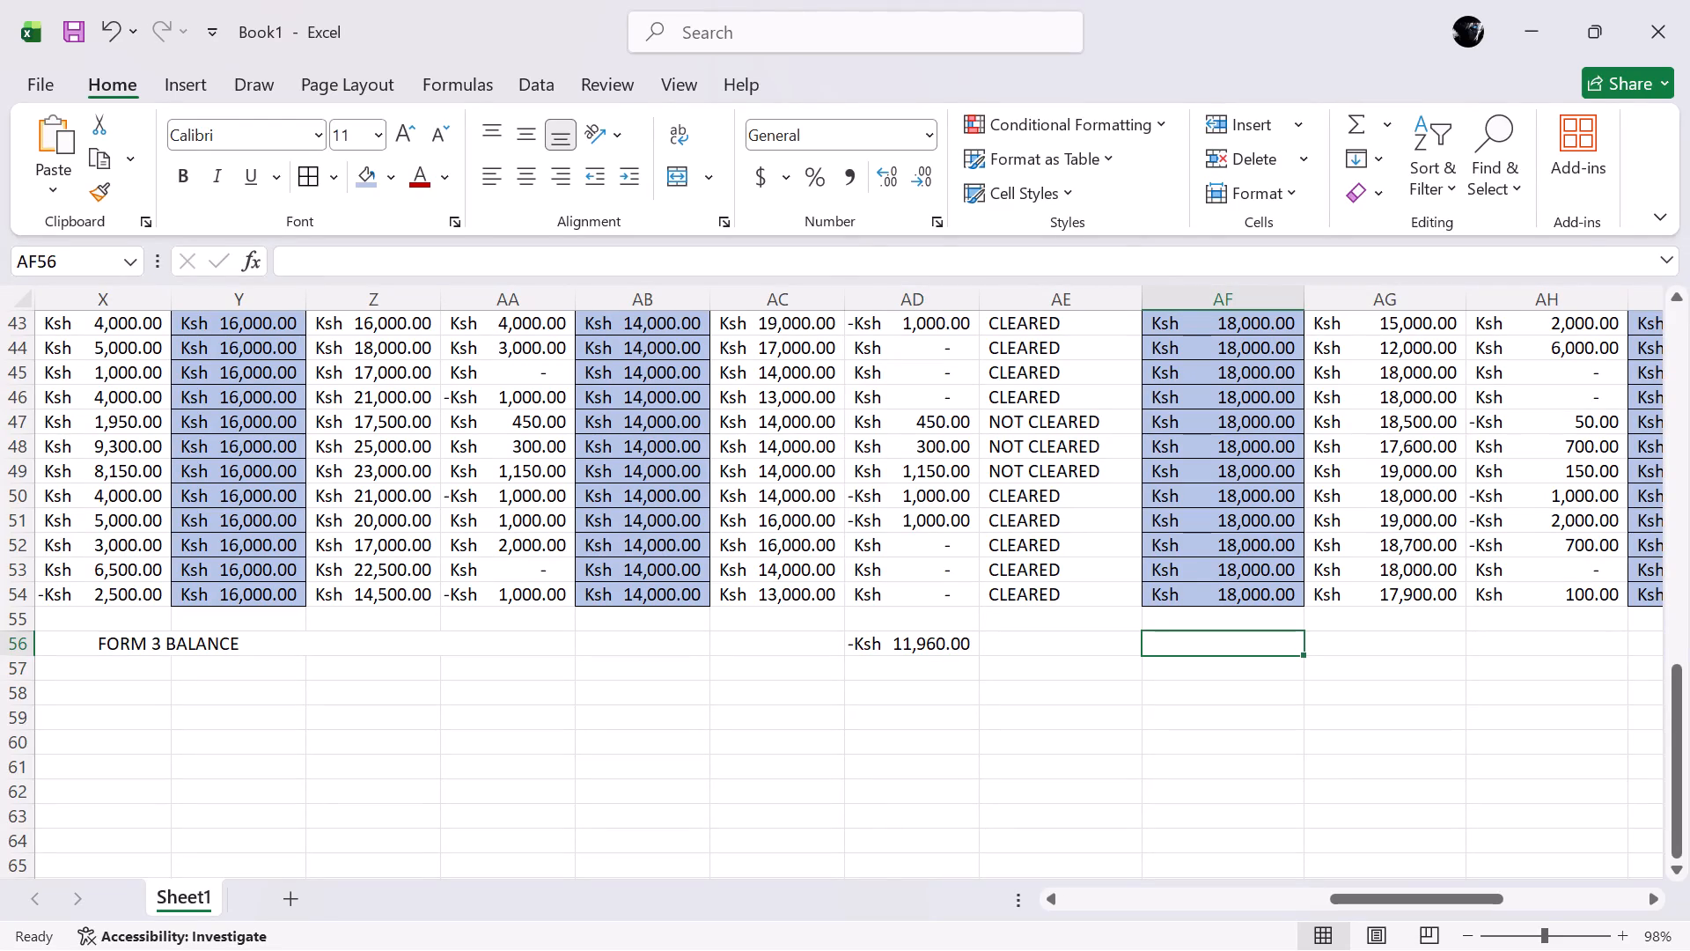
left_click_drag(1304, 653, 1585, 655)
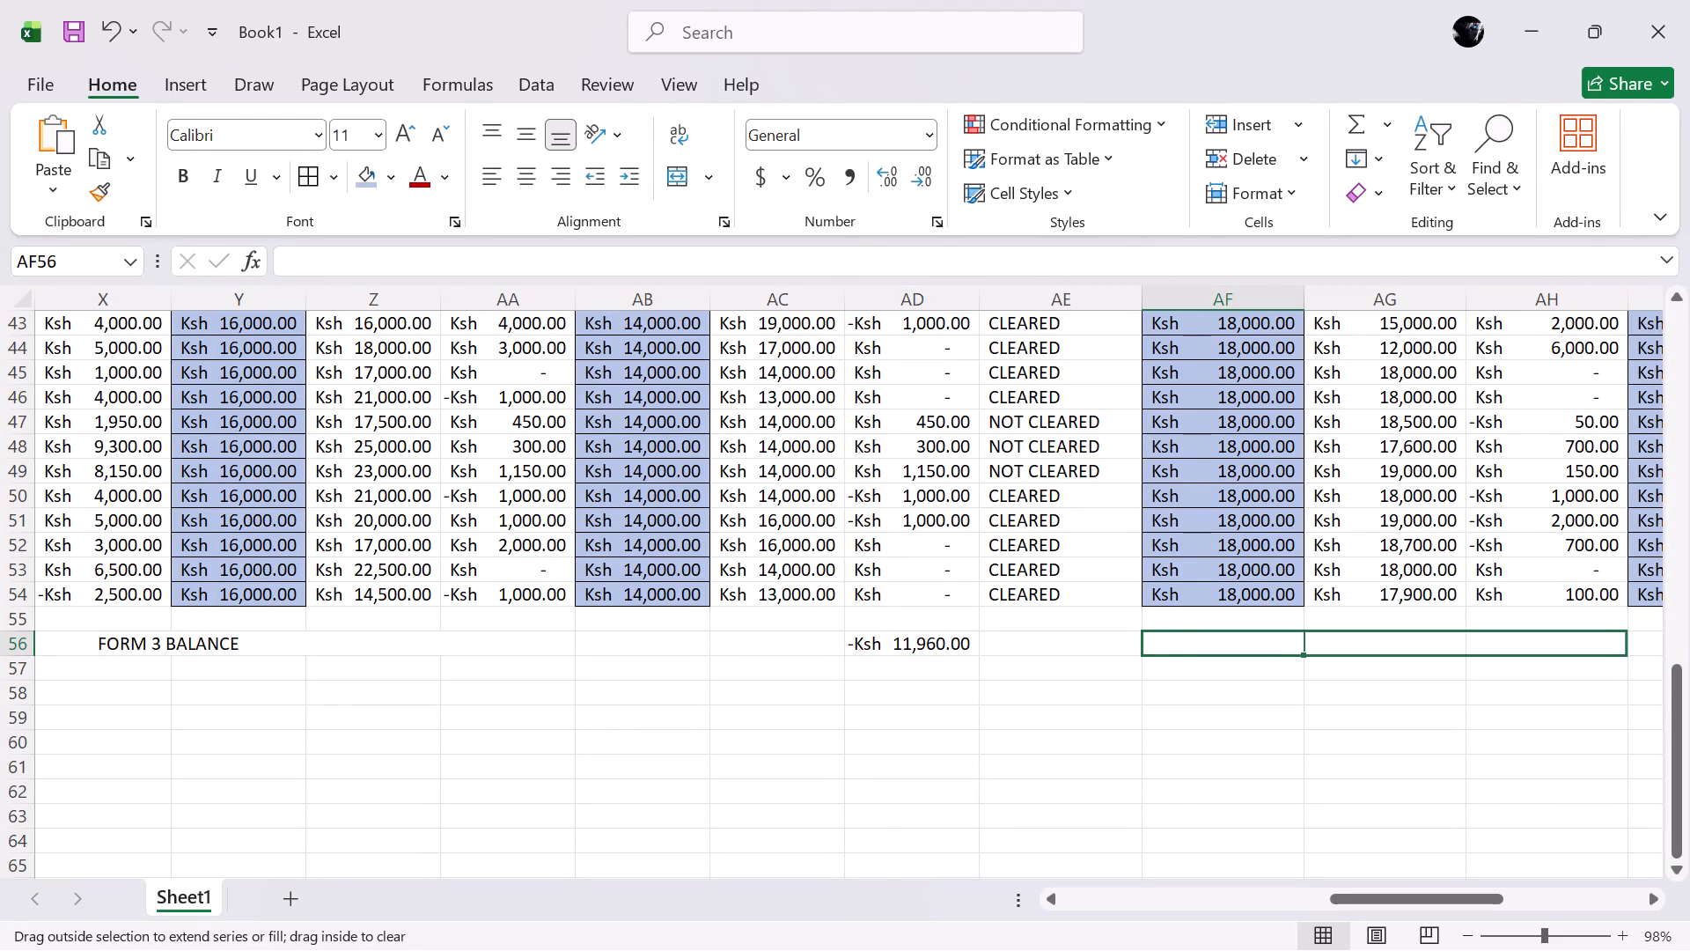
left_click_drag(1585, 655, 1468, 655)
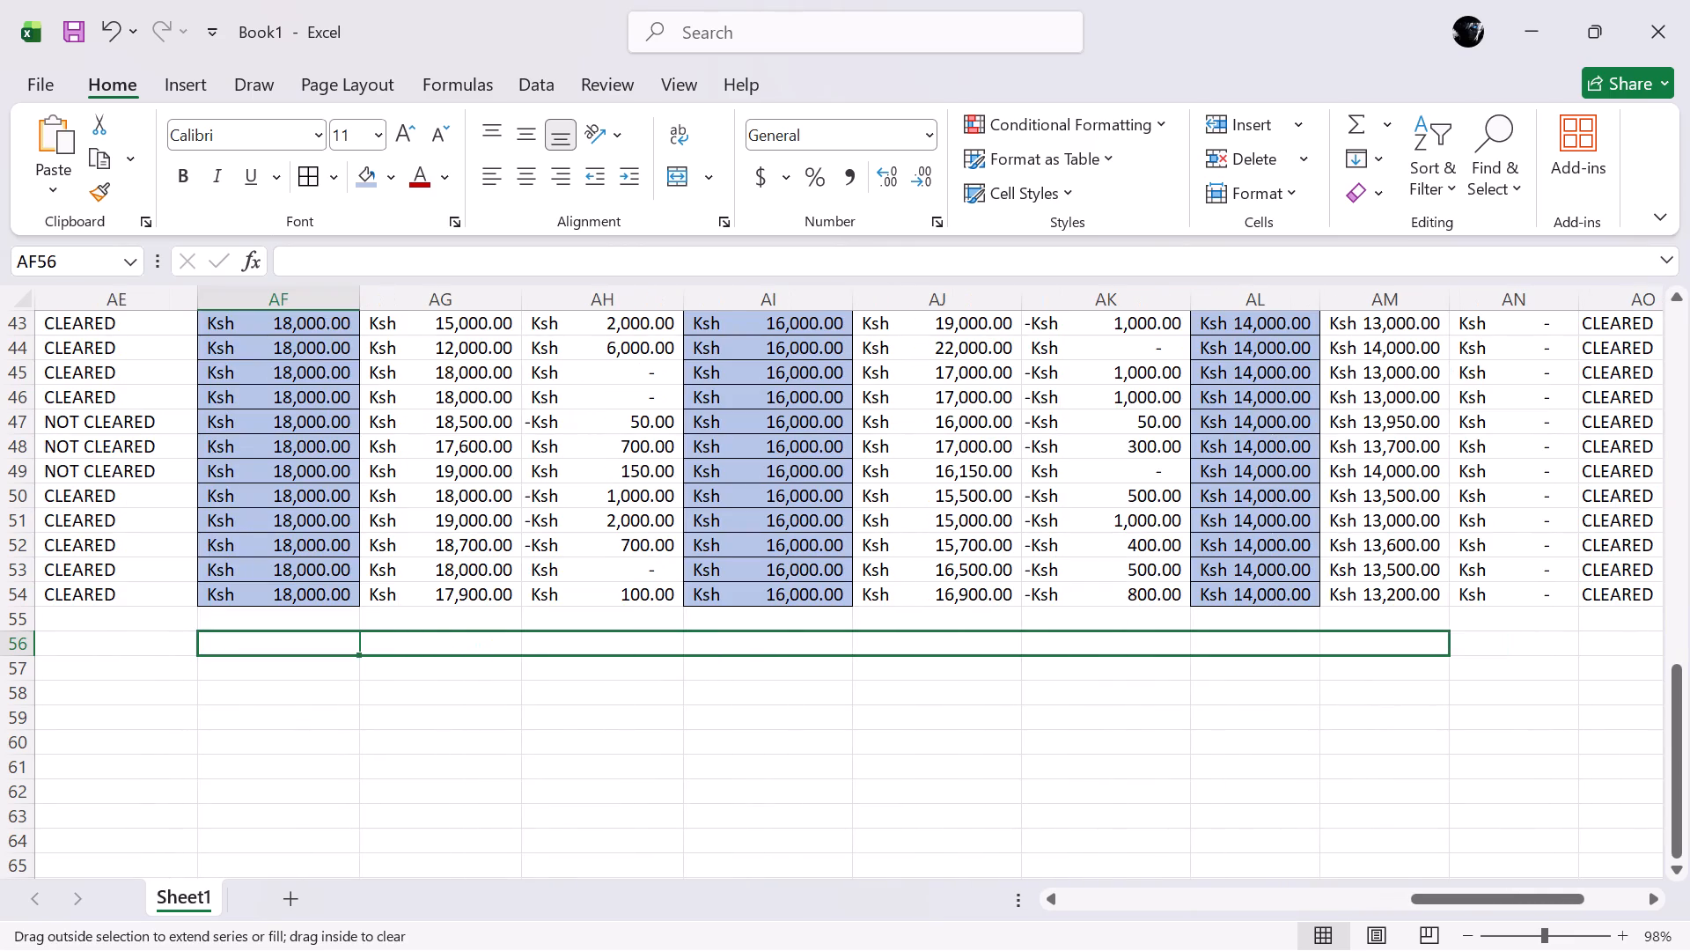
left_click_drag(1468, 655, 1334, 657)
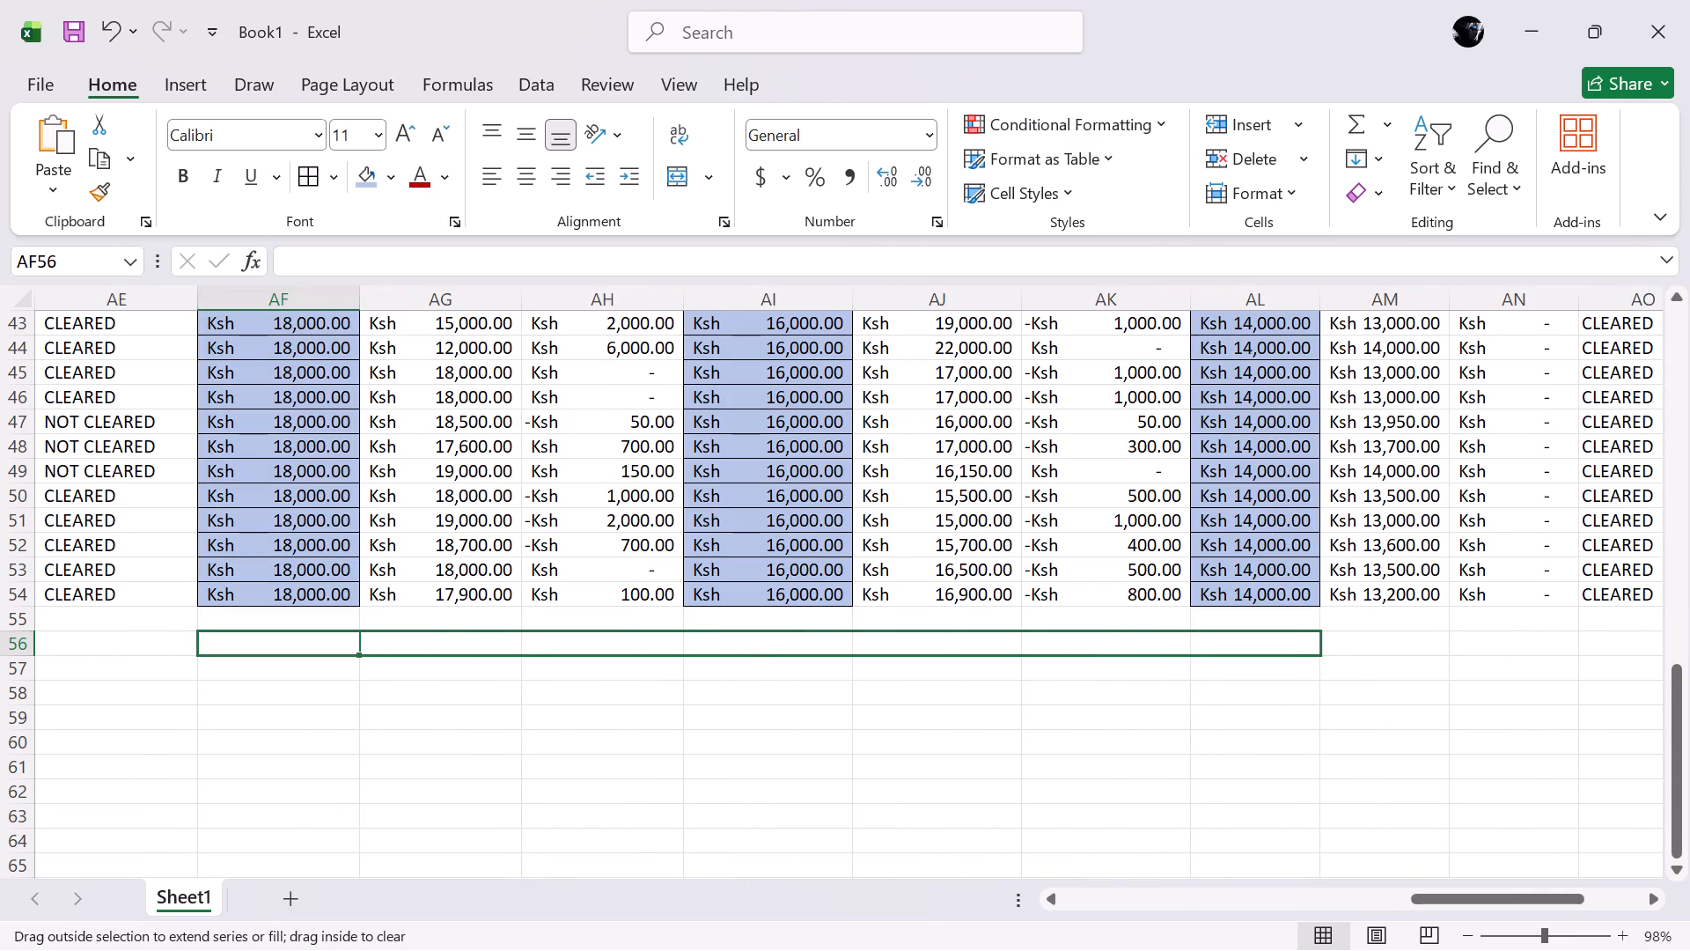
left_click_drag(1334, 657, 1220, 657)
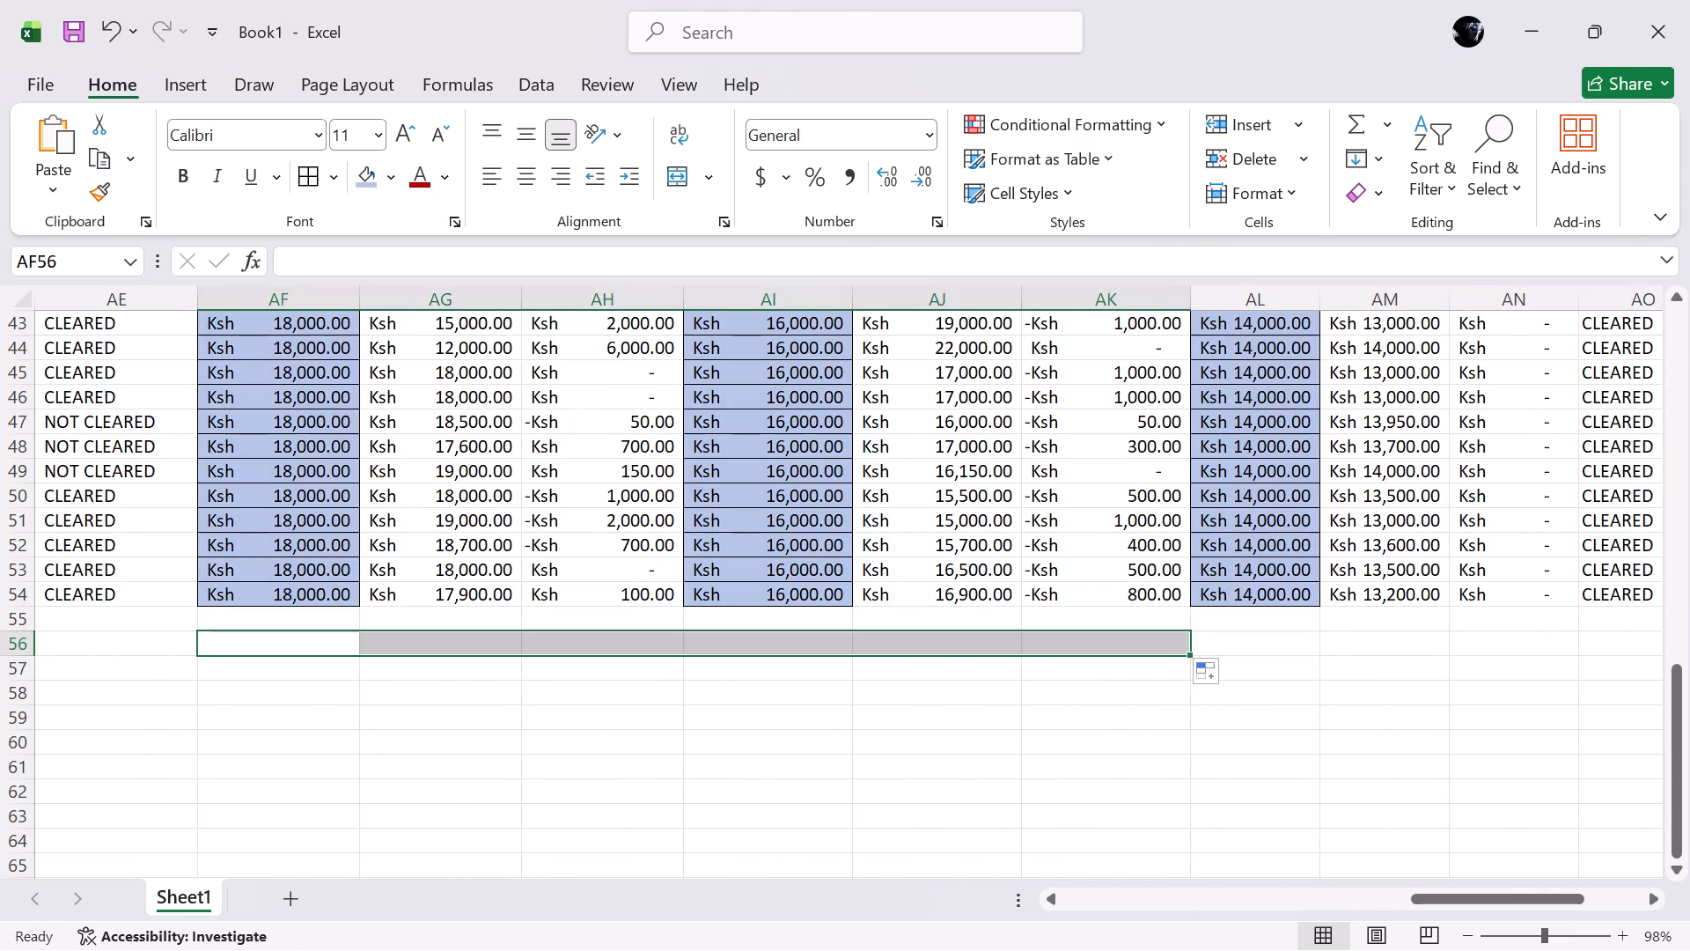
left_click(669, 184)
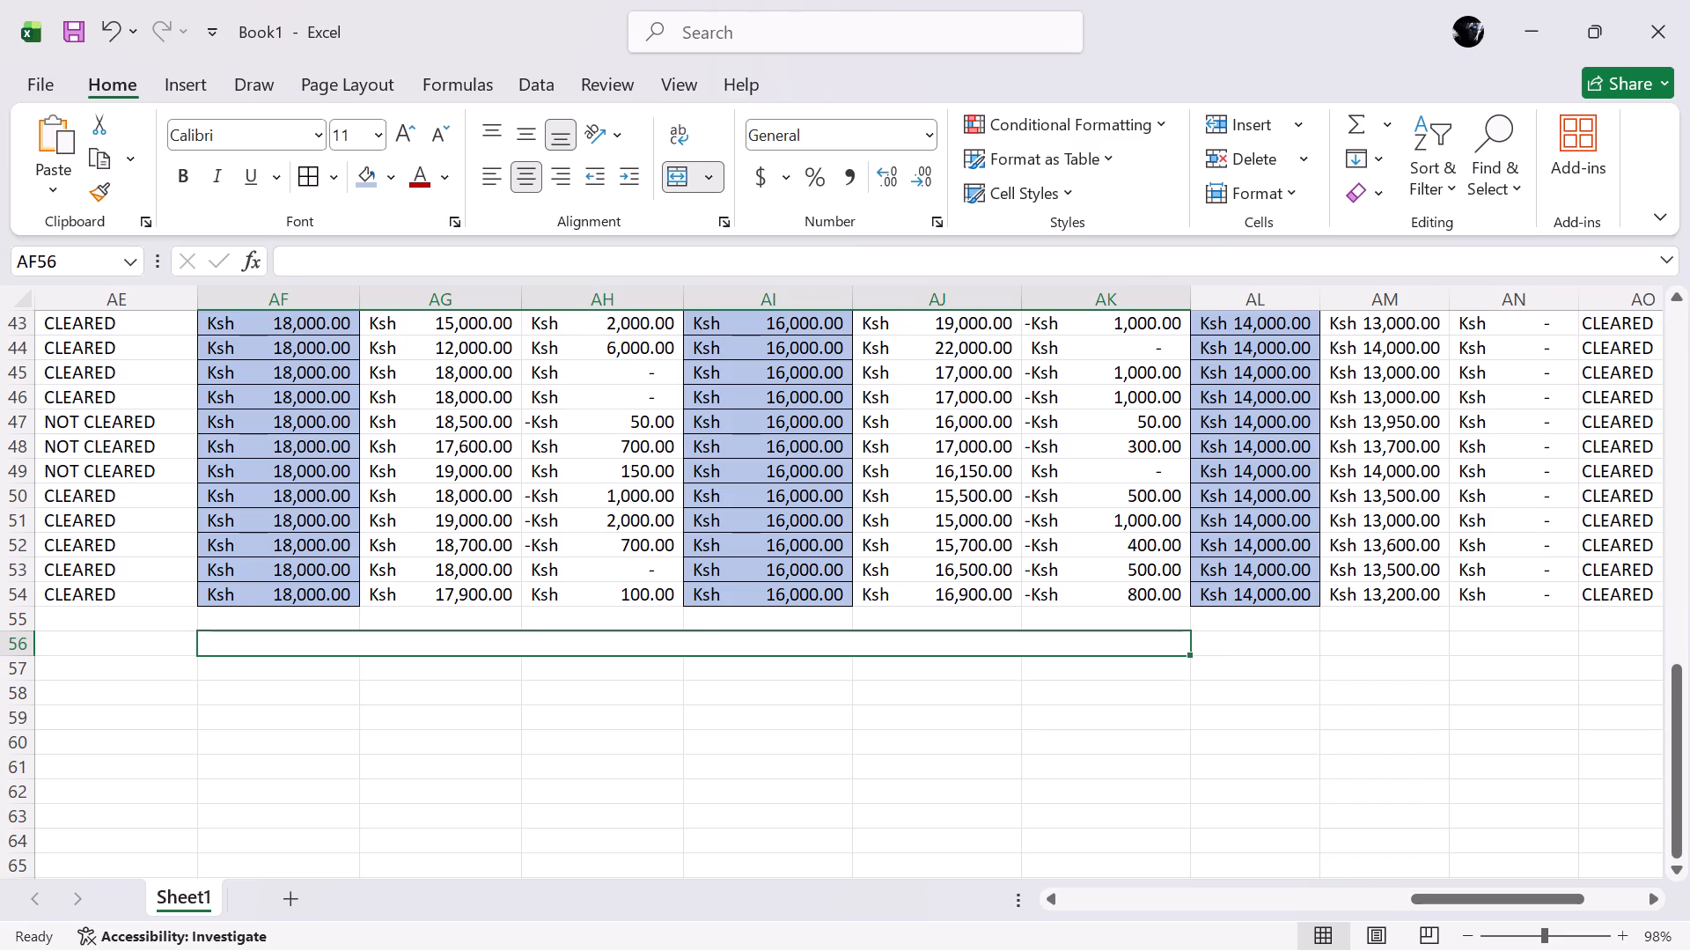
Enter the label FORM 4 BALANCE: in the merged cell AF56.
type("FO")
type("RM")
key("space")
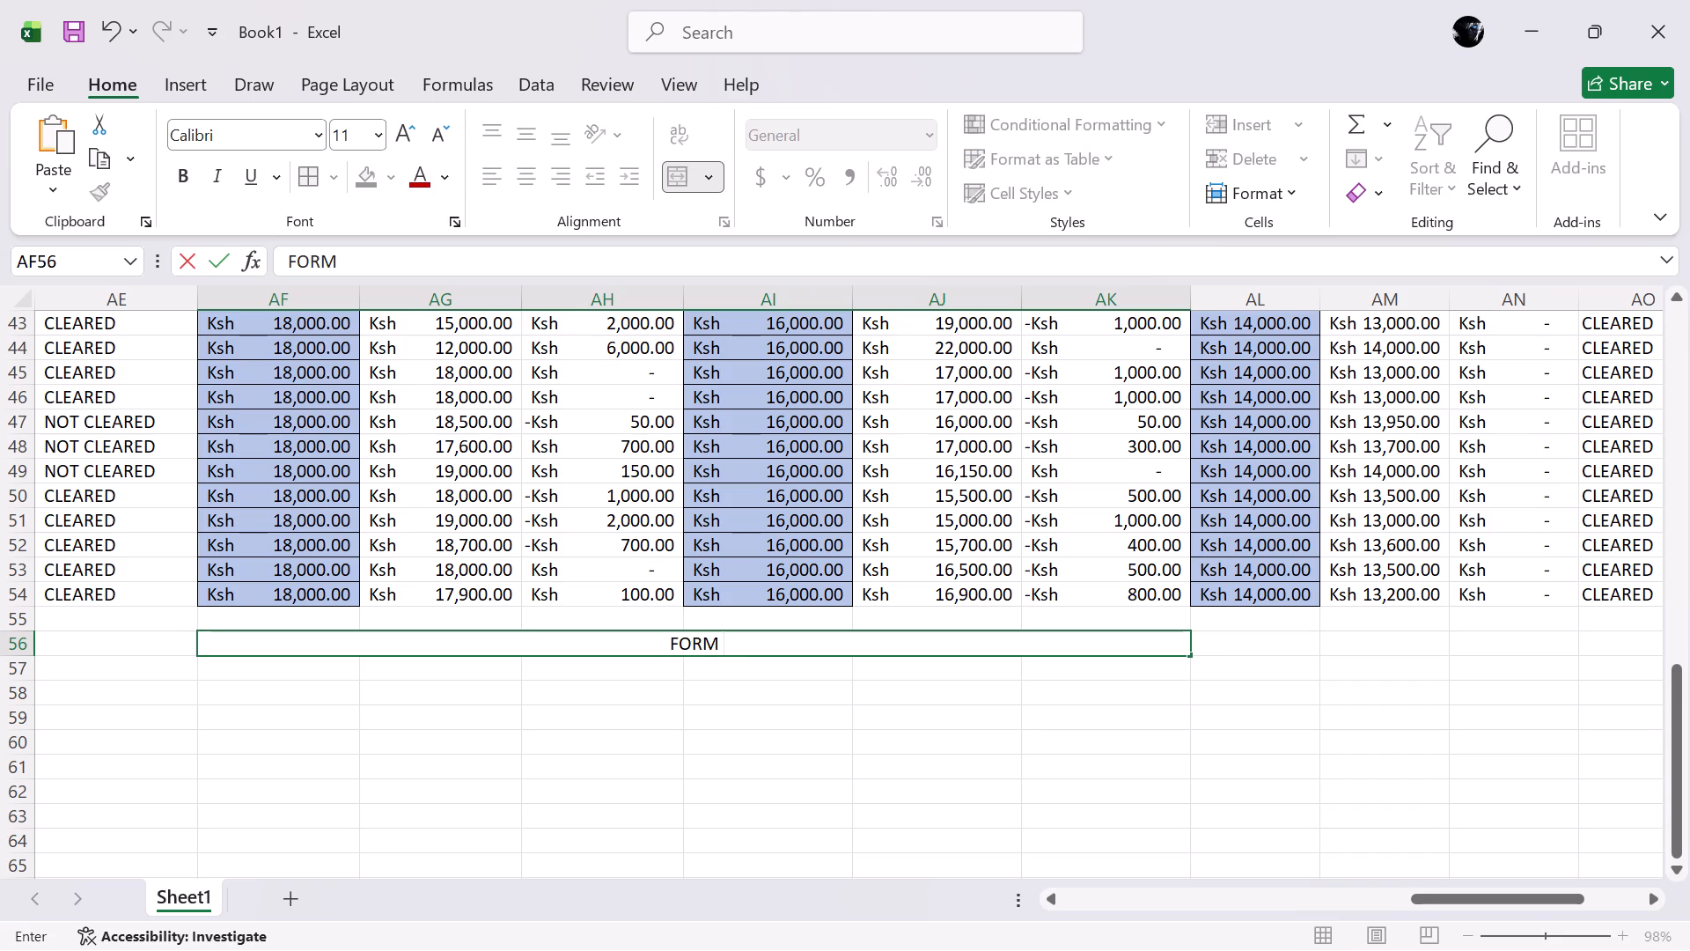
type("4")
key("space")
type("BAL")
key("a")
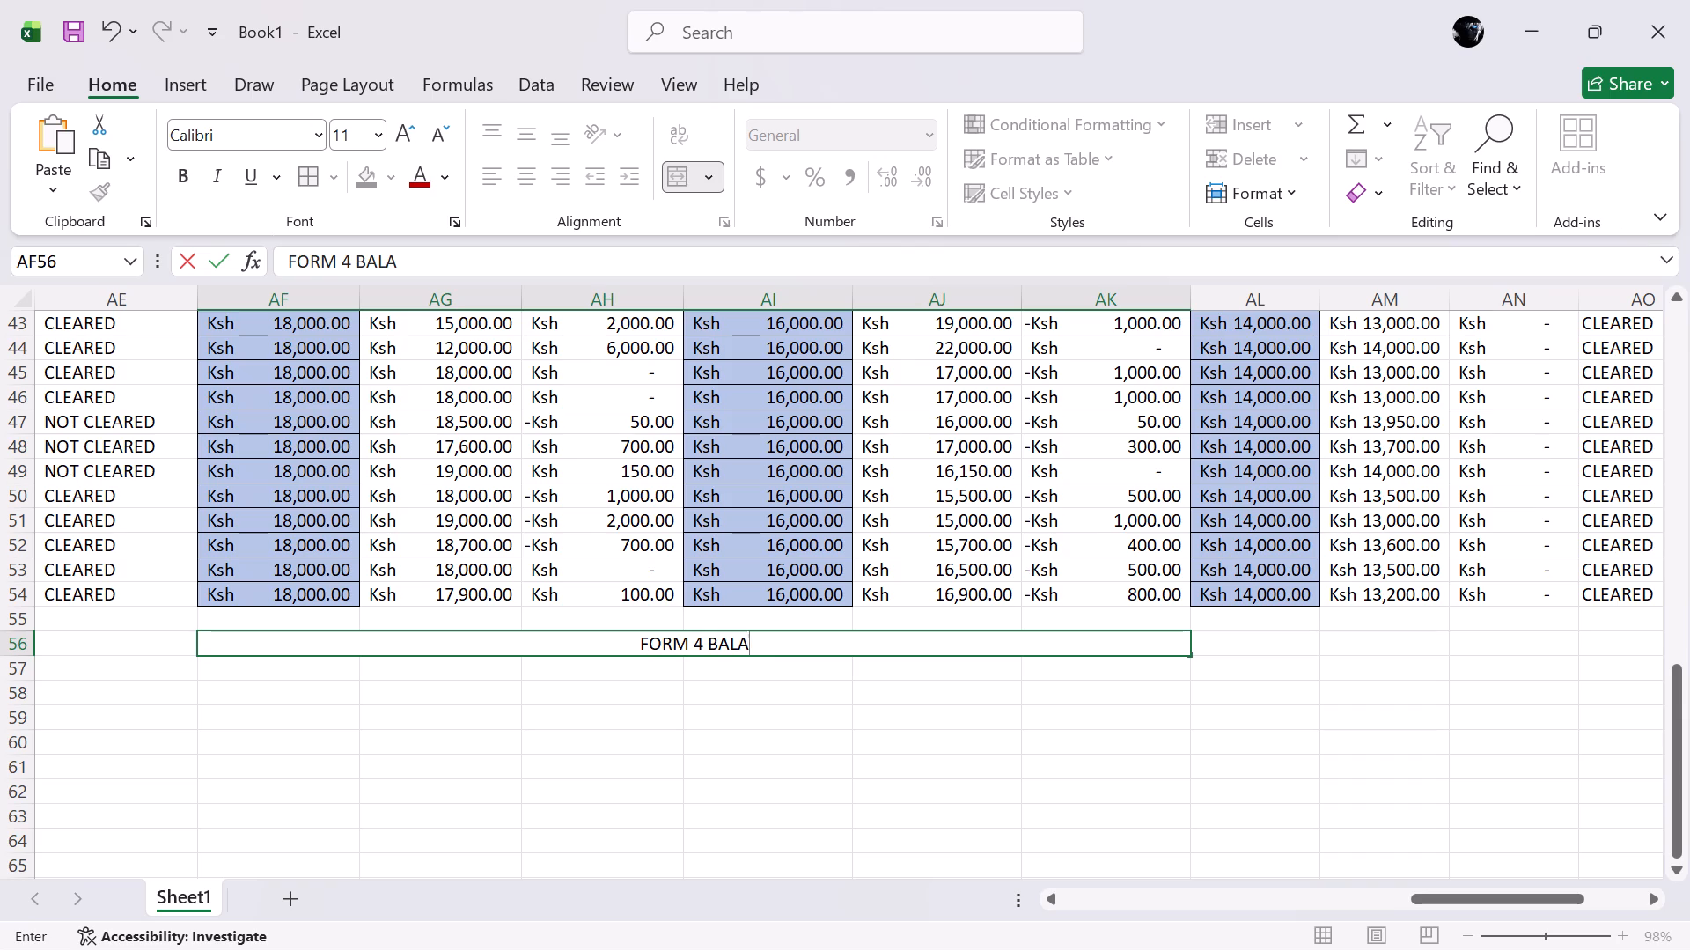
type("NCE")
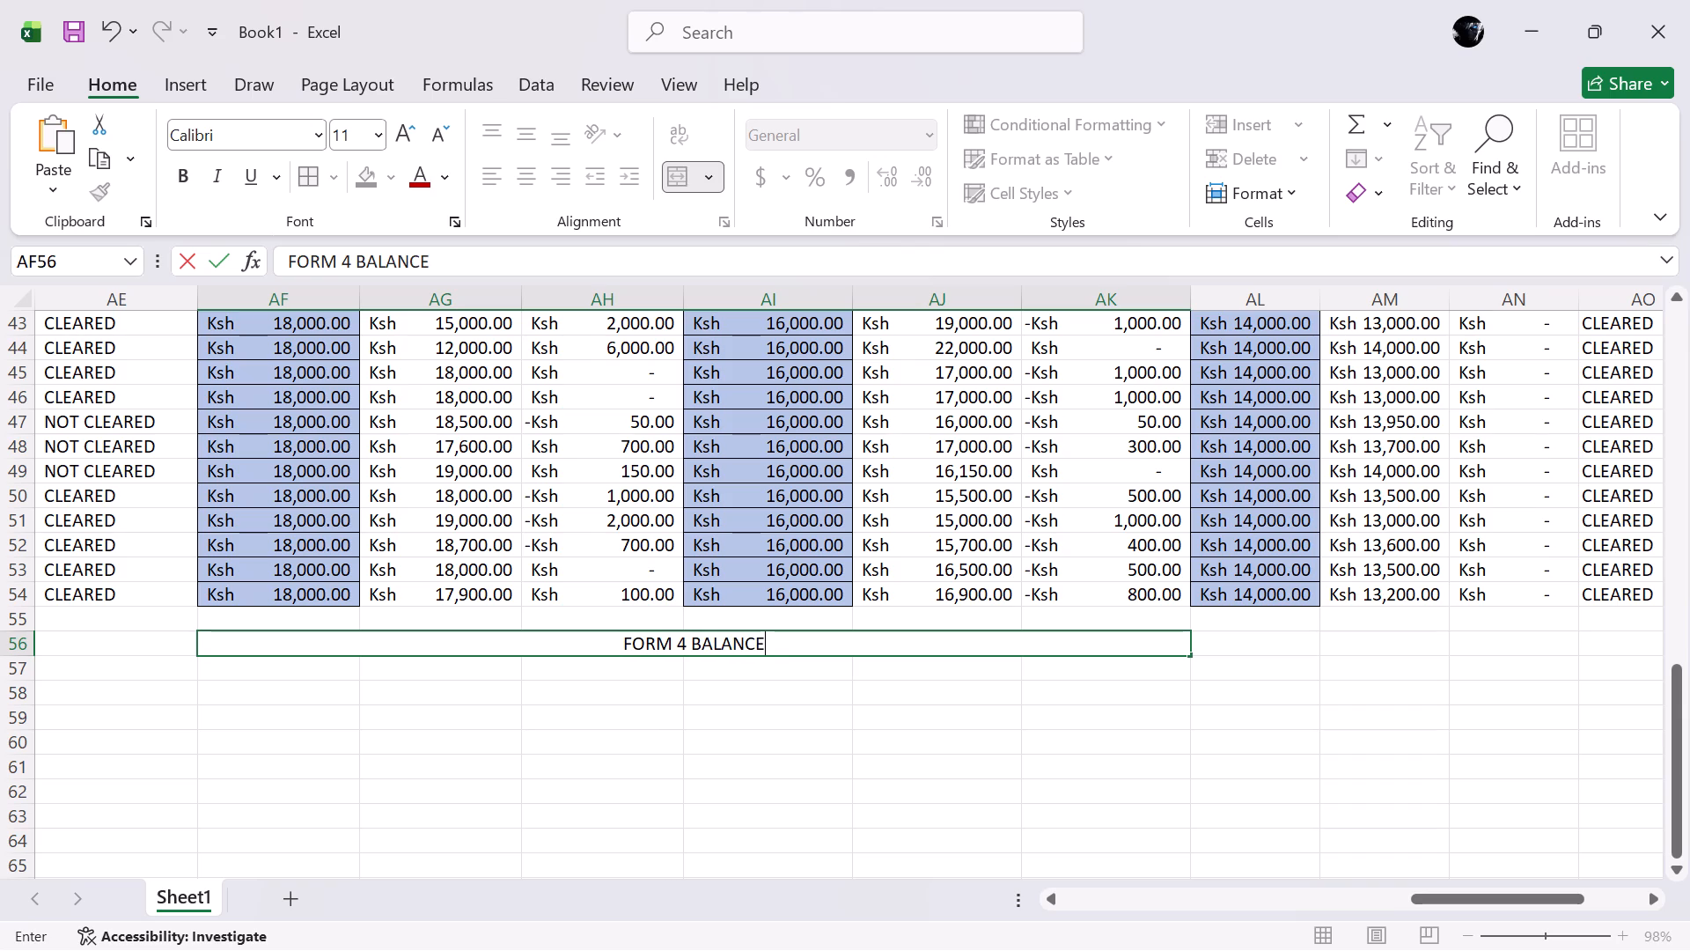
key("shift+colon")
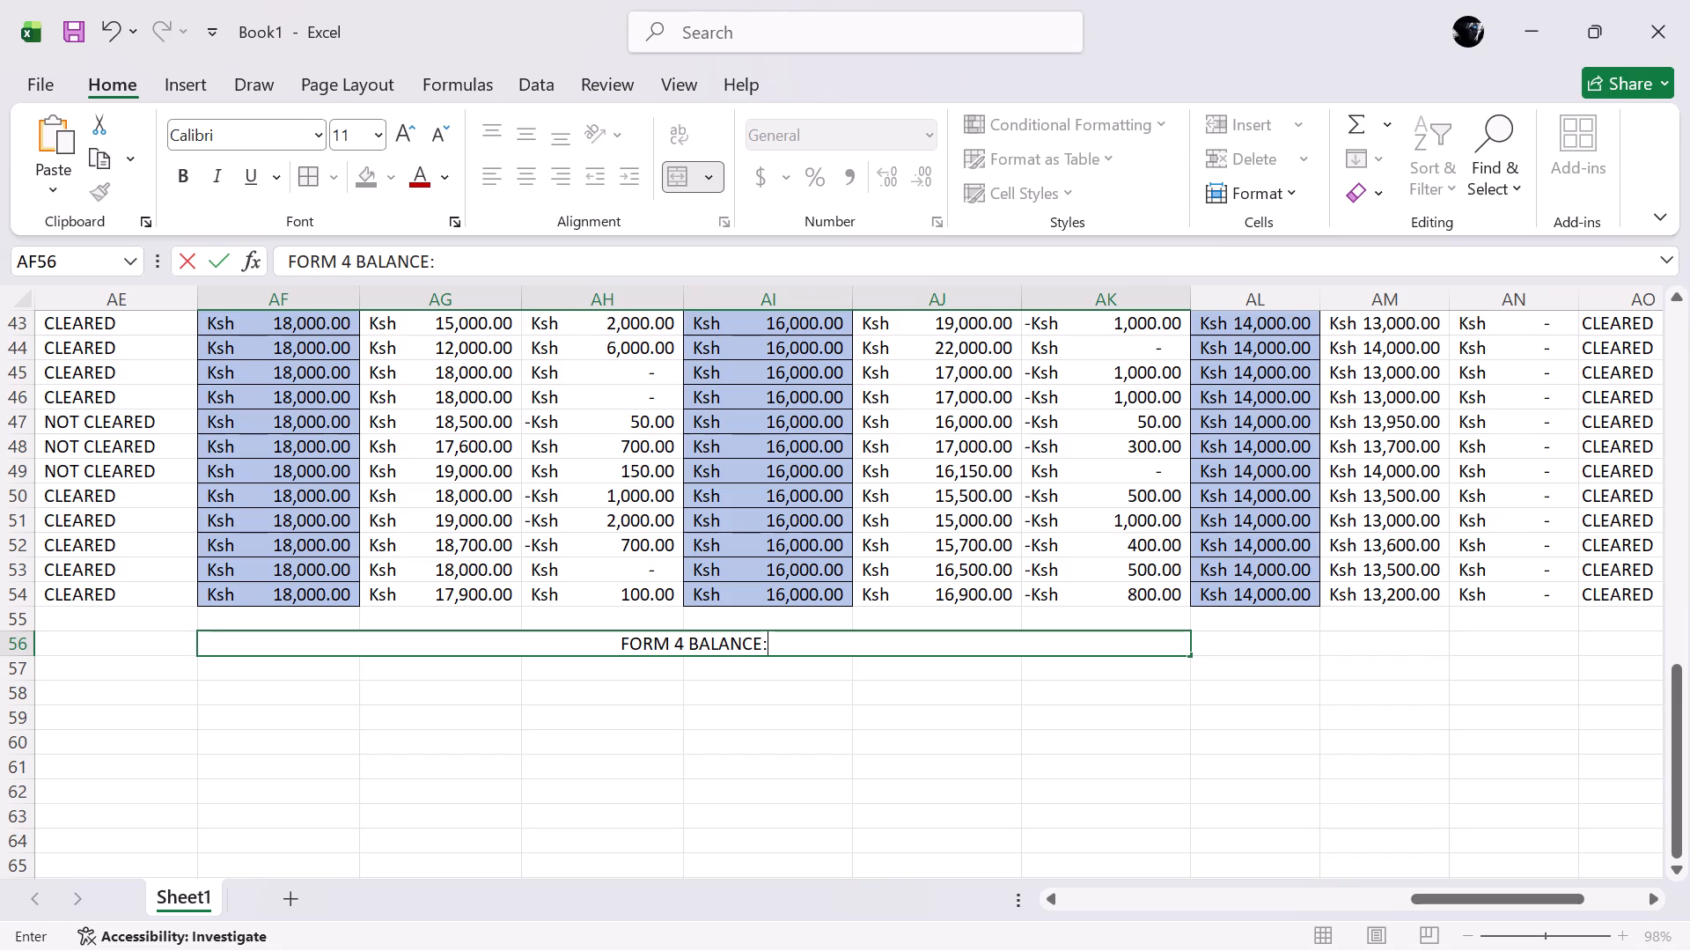
Total the Form 4 Term 3 balances in cell AN56 with the formula =SUM(AN5:AN54).
left_click(1498, 647)
key("equal")
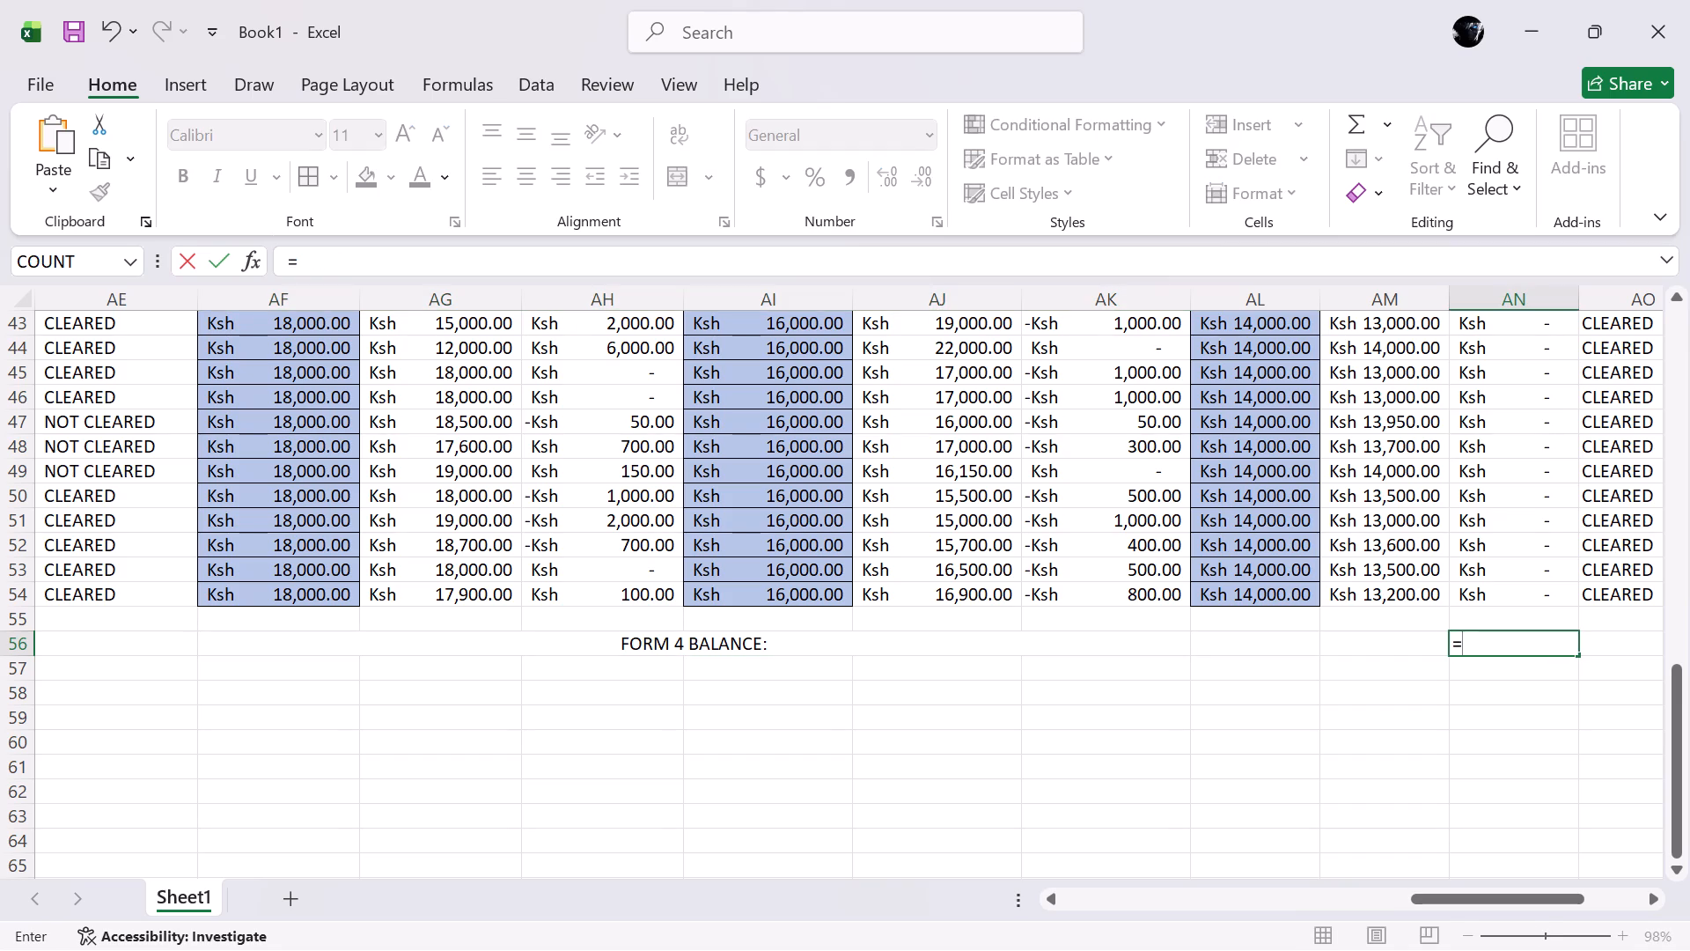
type("SUM")
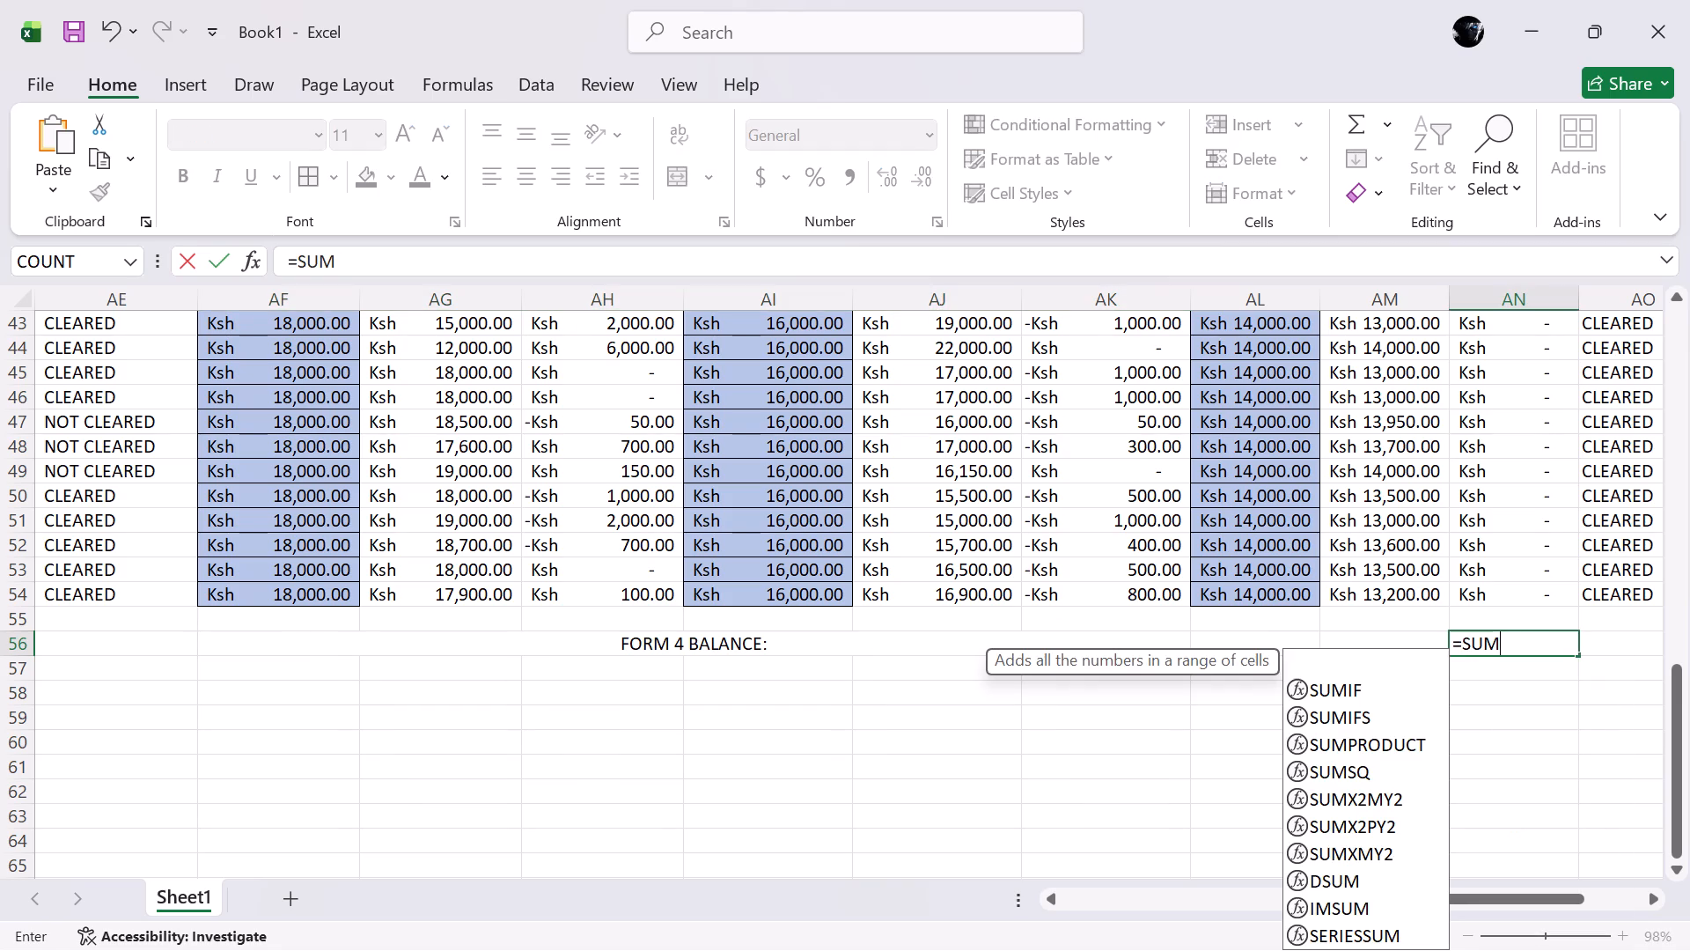
key("shift+parenleft")
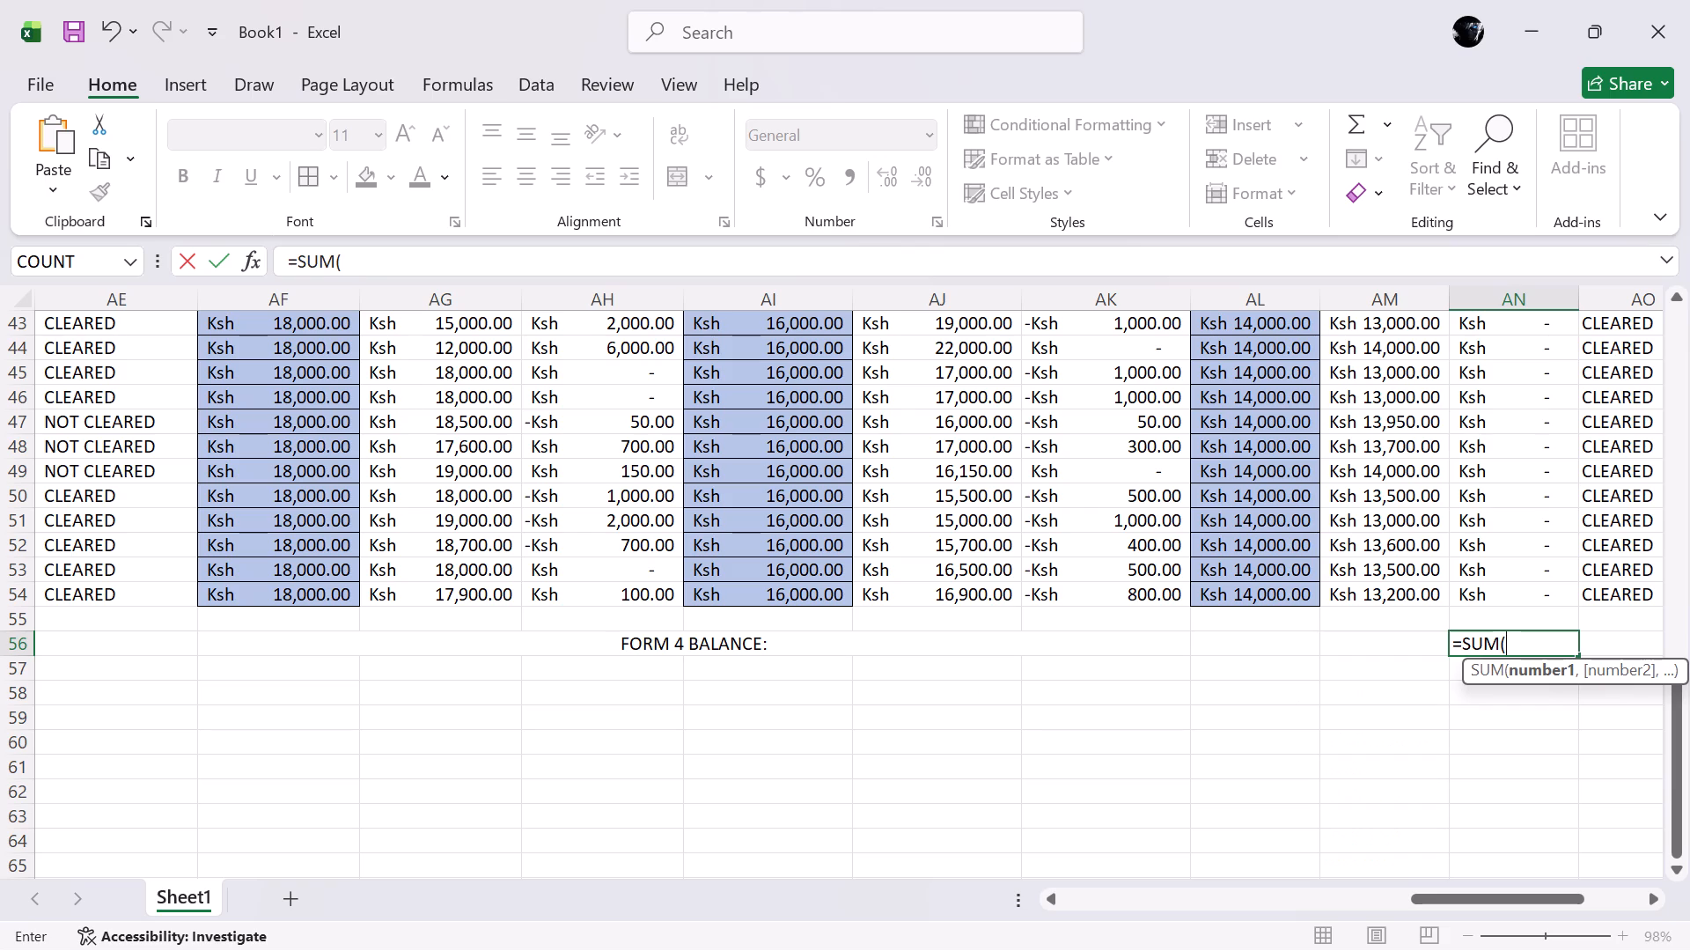
type("AN")
key("5")
key("shift+colon")
type("AN")
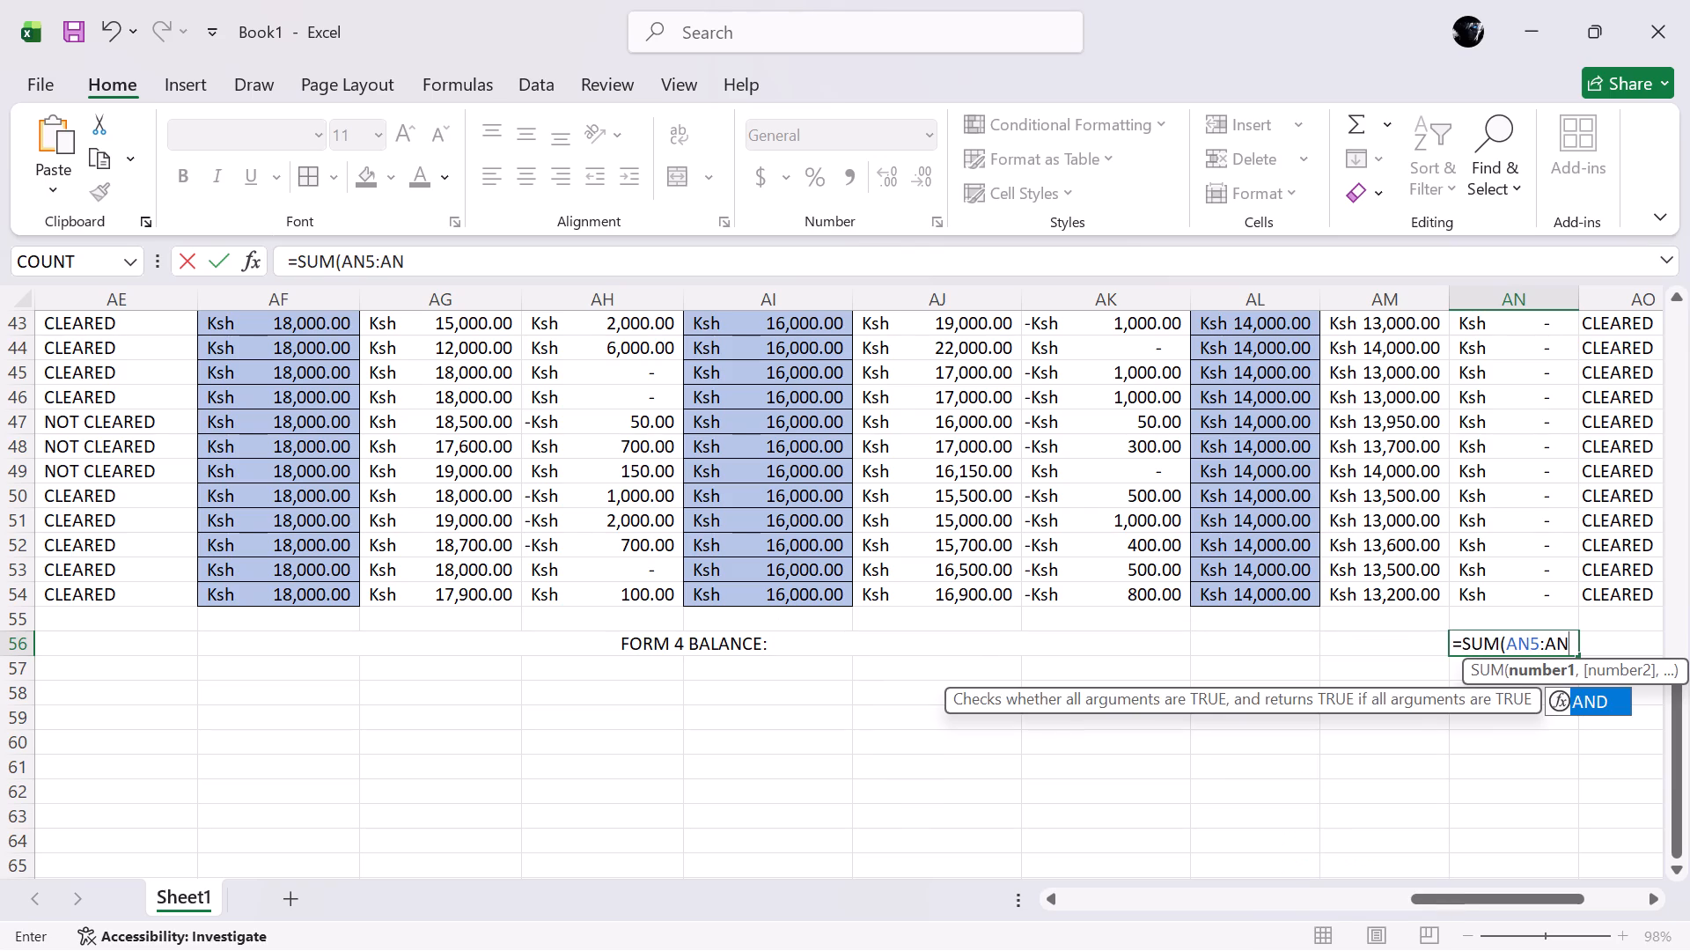
type("54")
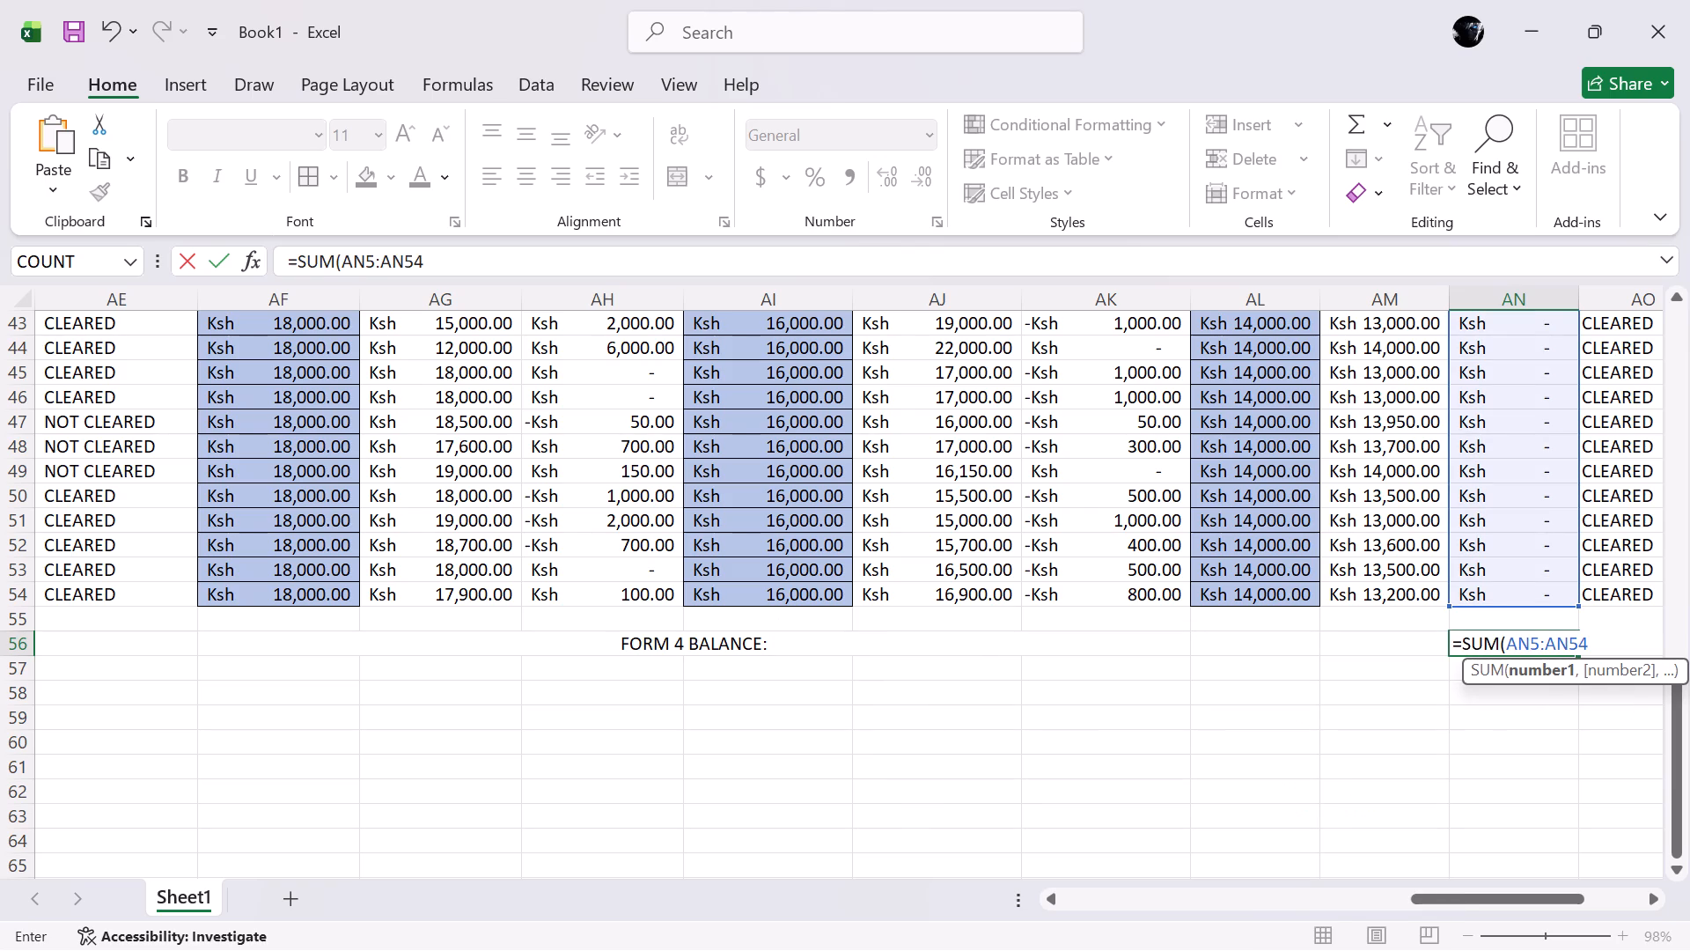
key("shift+parenright")
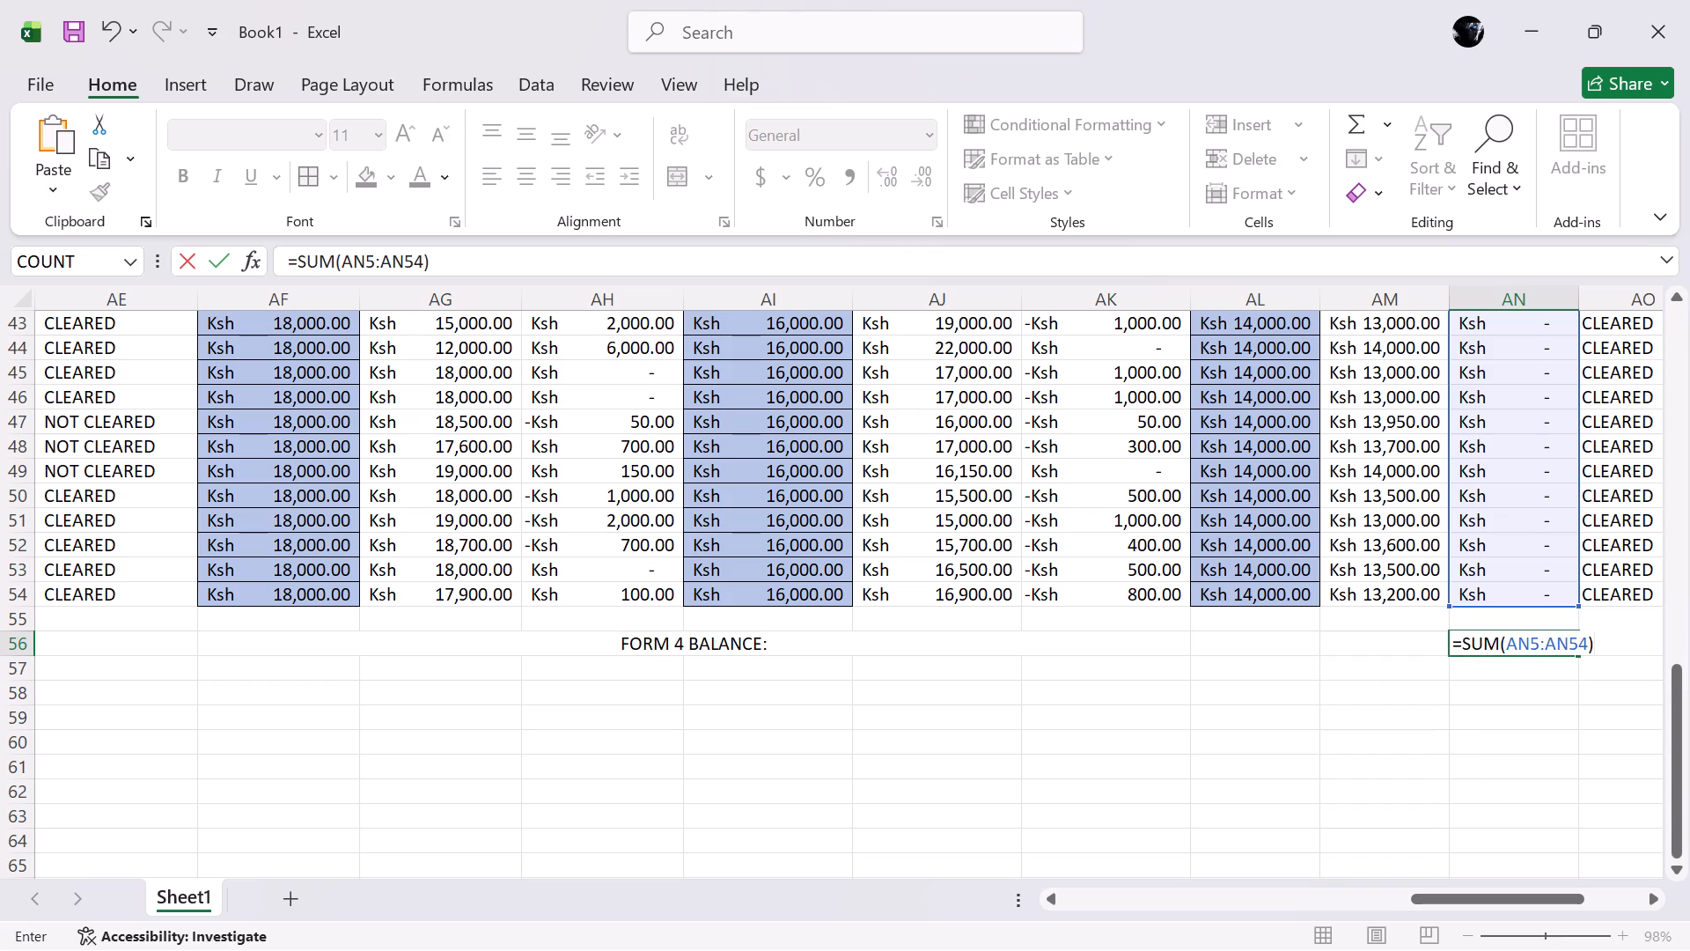
key("Return")
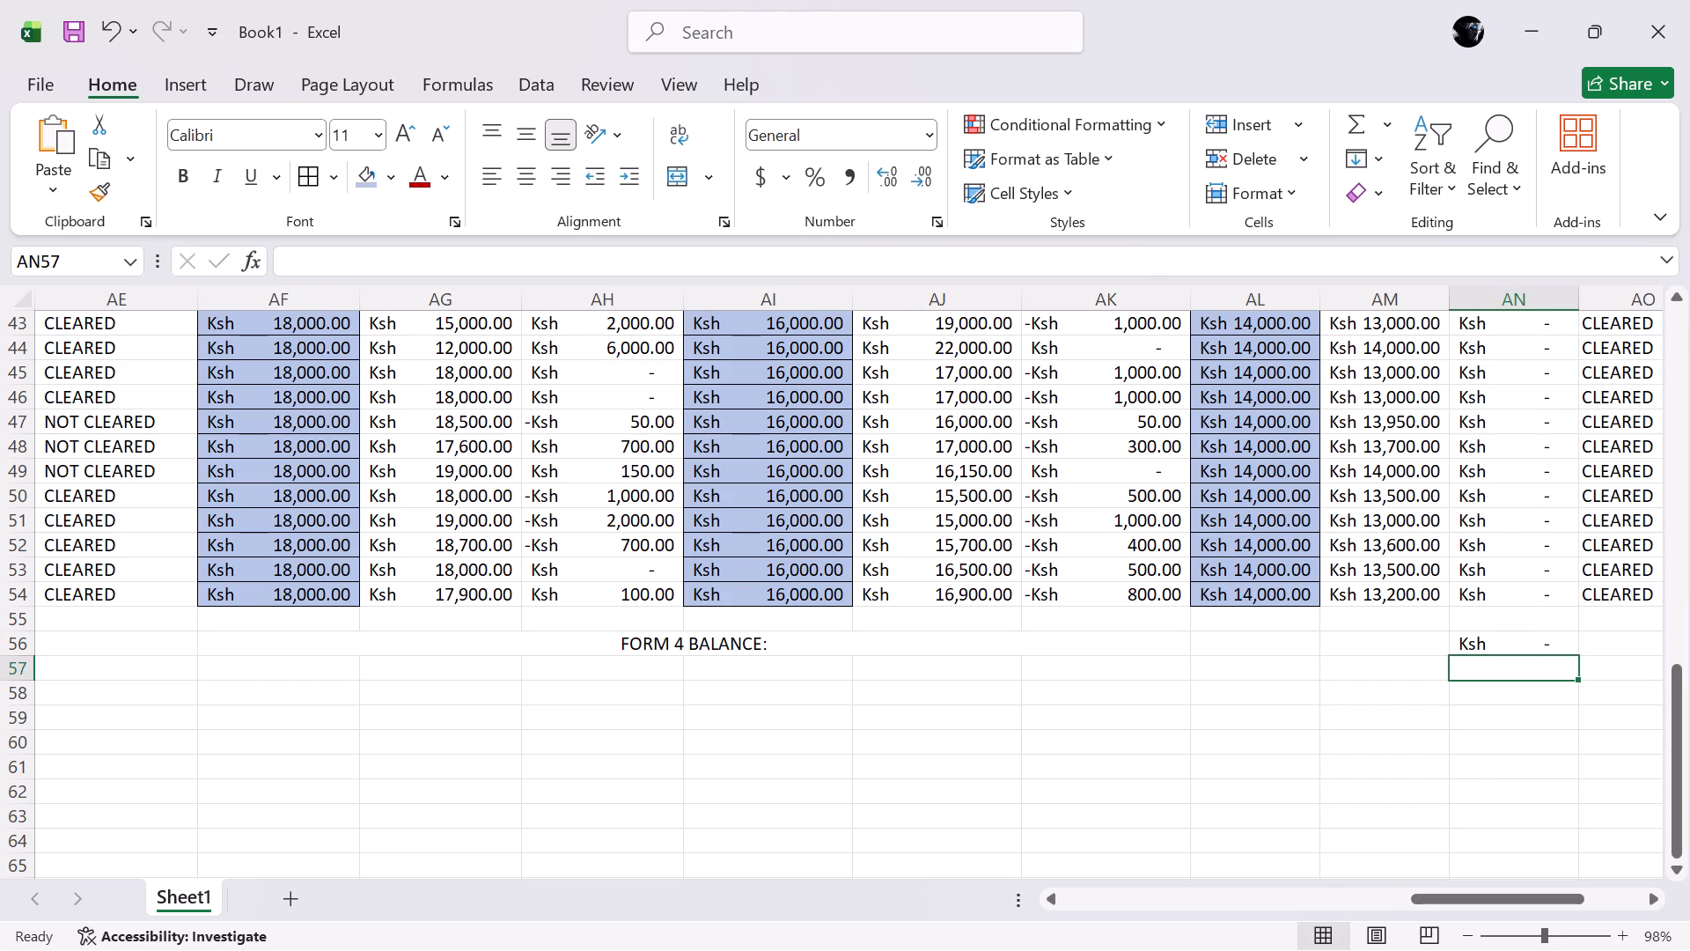
Review the fee records from the Form 4 section back across Form 3 to the earlier forms.
scroll(1527, 659, "left", 2)
scroll(1527, 659, "up", 2)
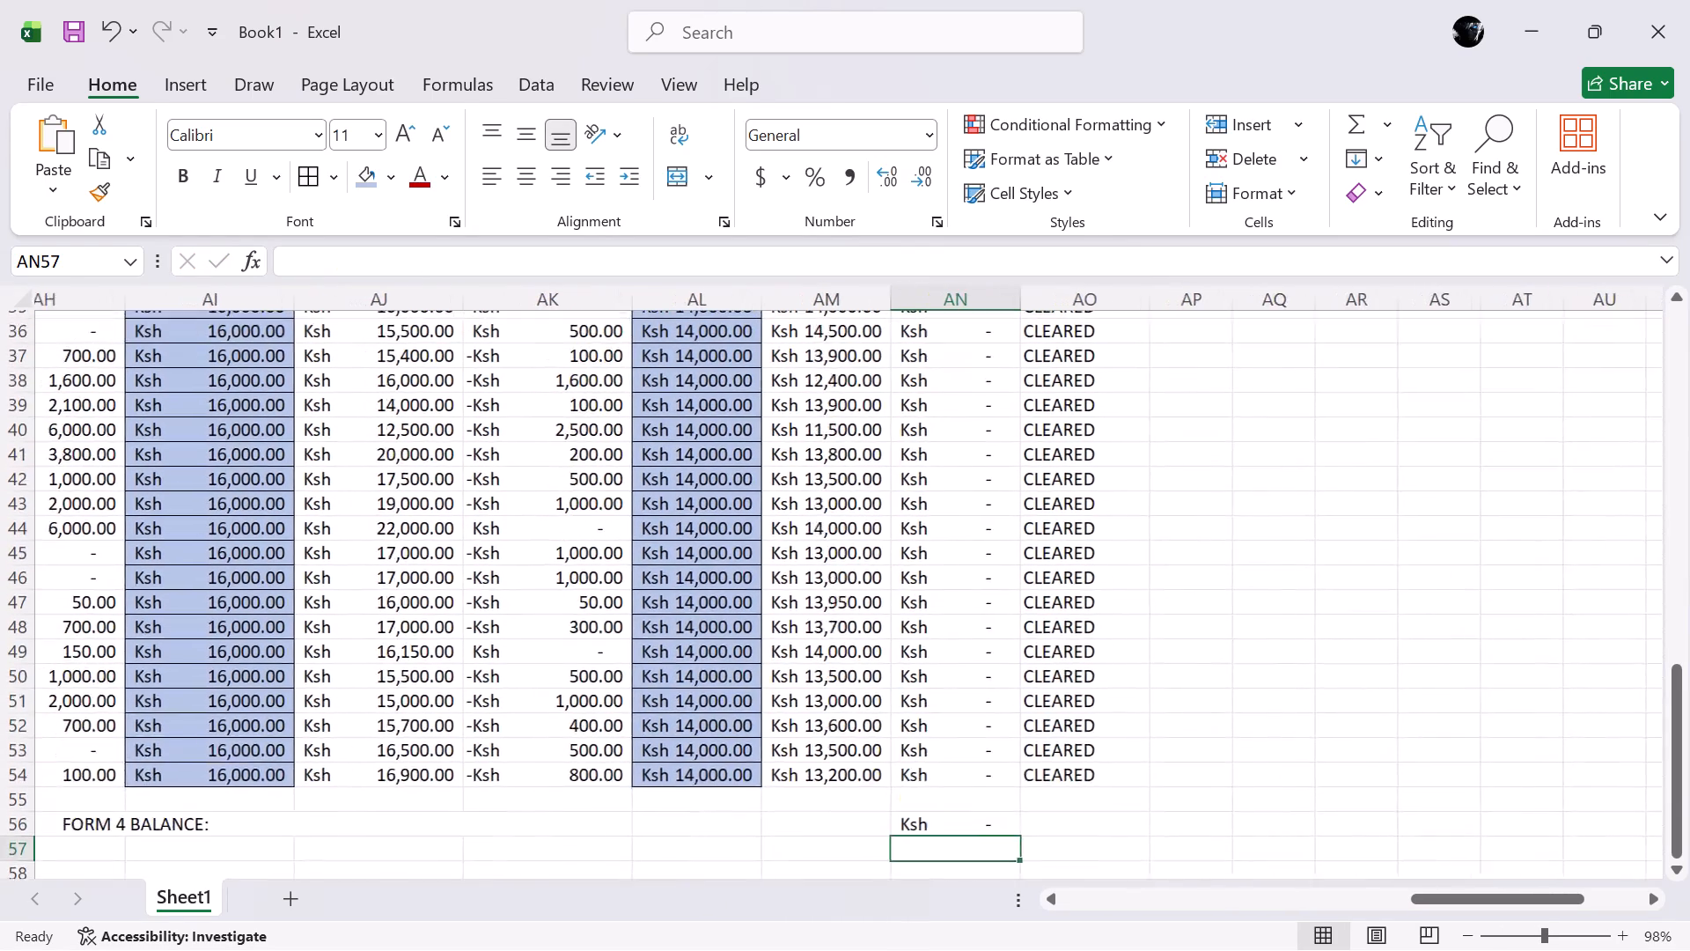
scroll(1527, 659, "up", 4)
scroll(1527, 659, "right", 2)
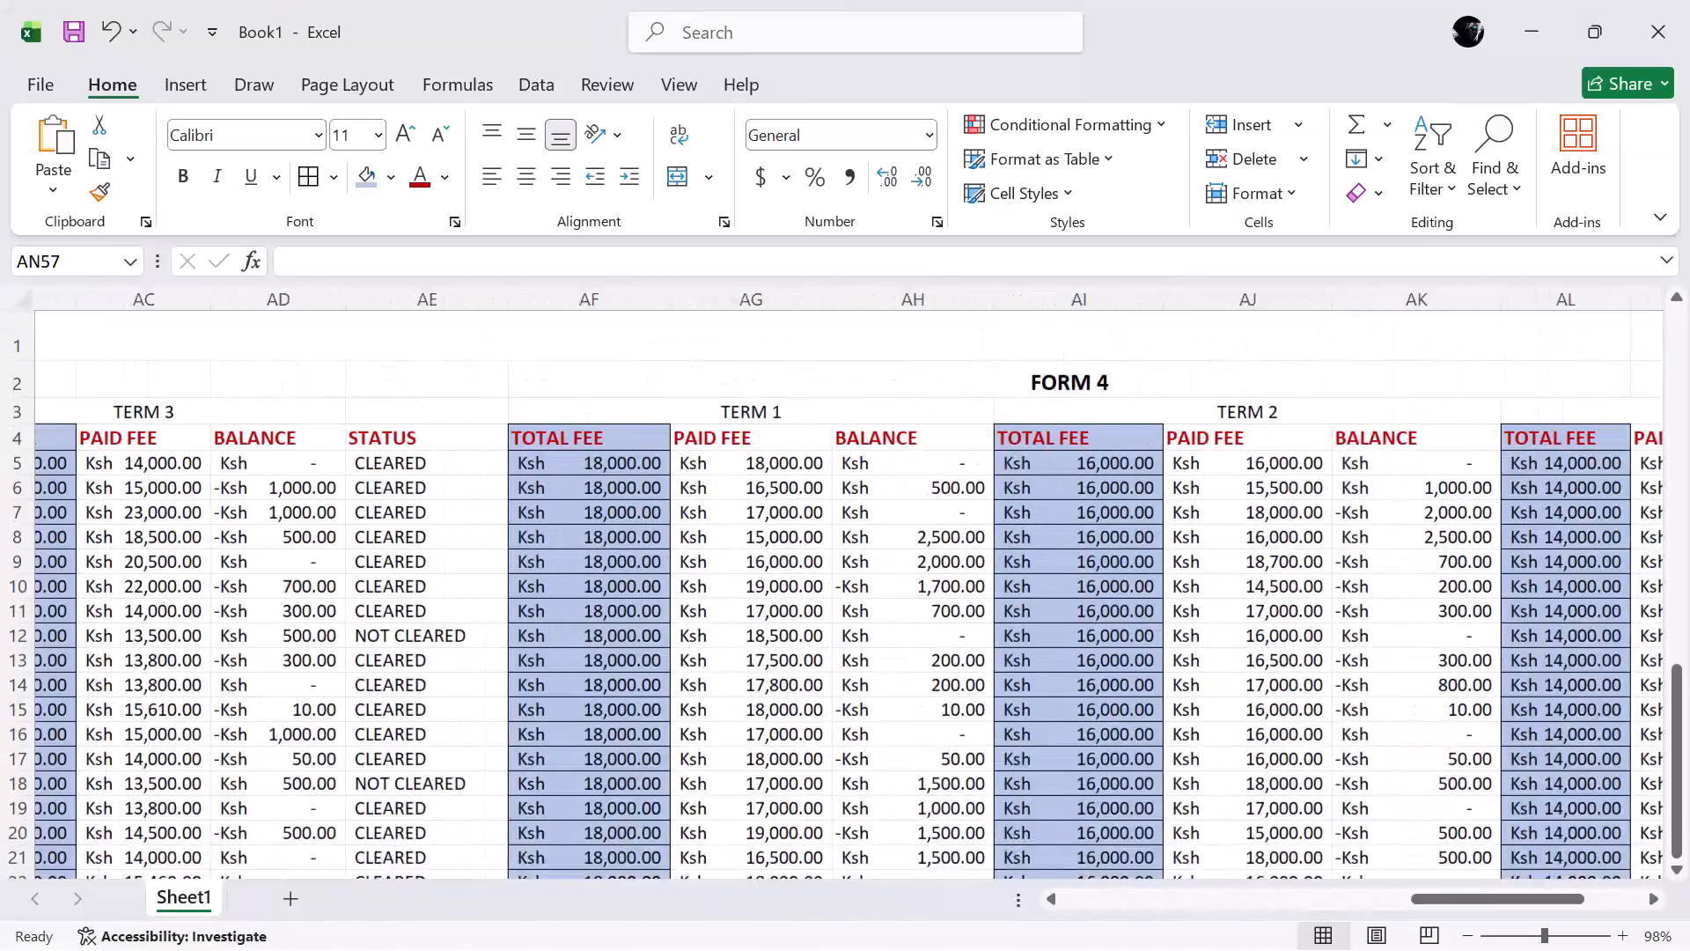
scroll(1527, 659, "right", 2)
scroll(1527, 659, "left", 4)
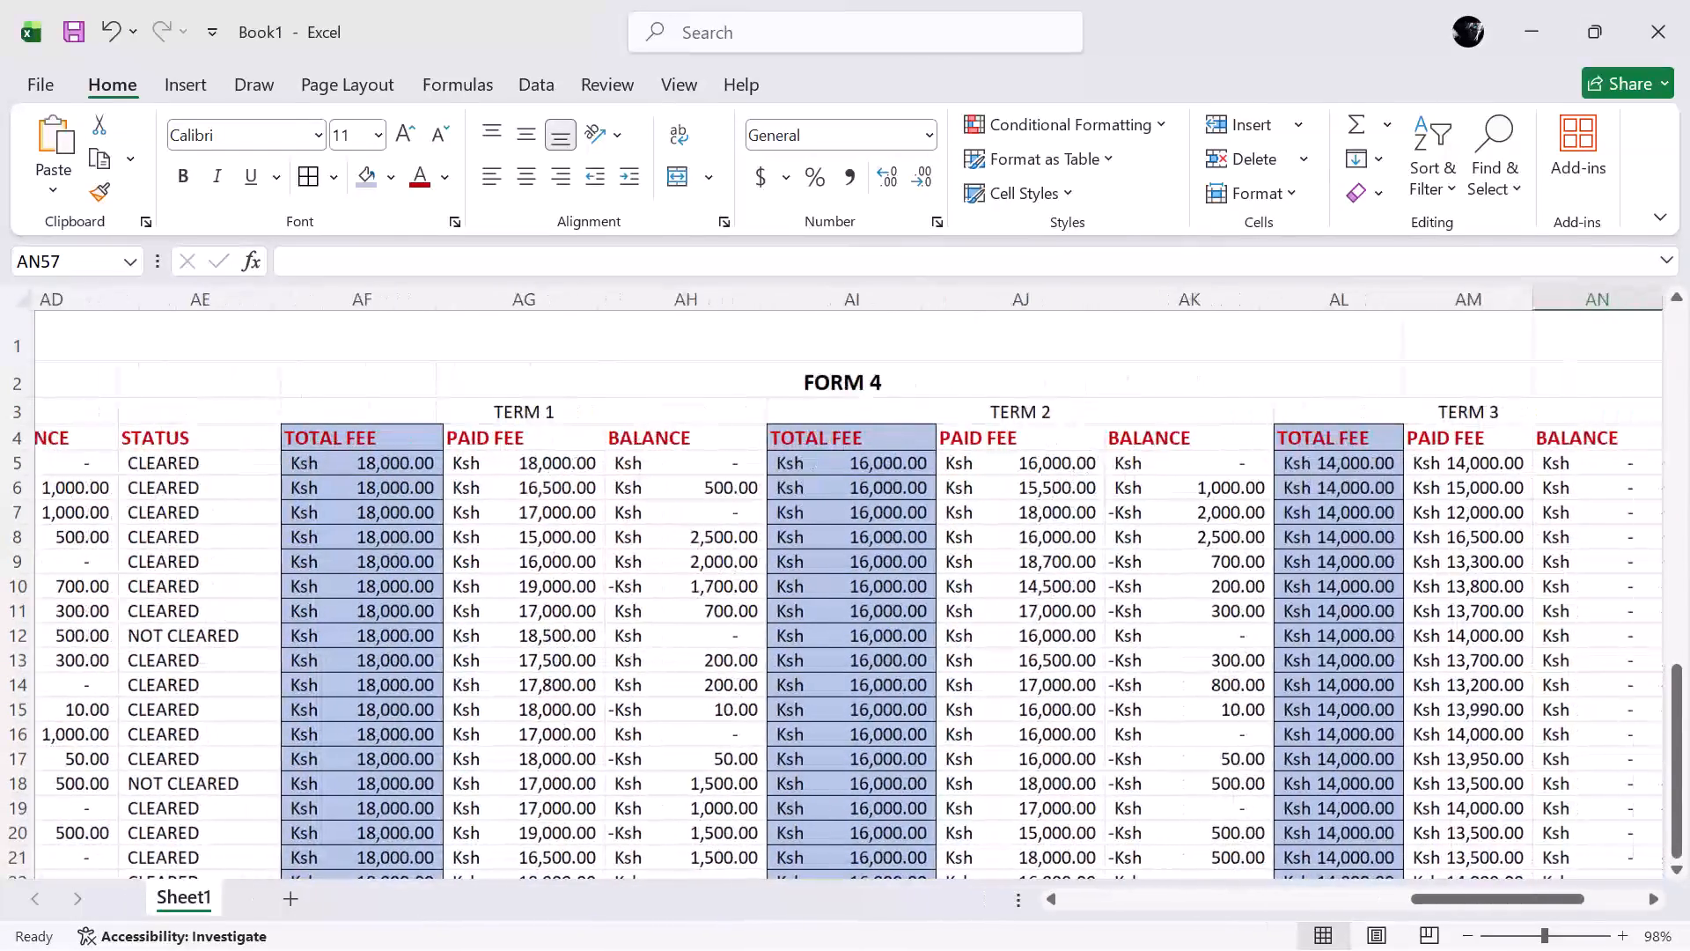
scroll(1527, 659, "right", 4)
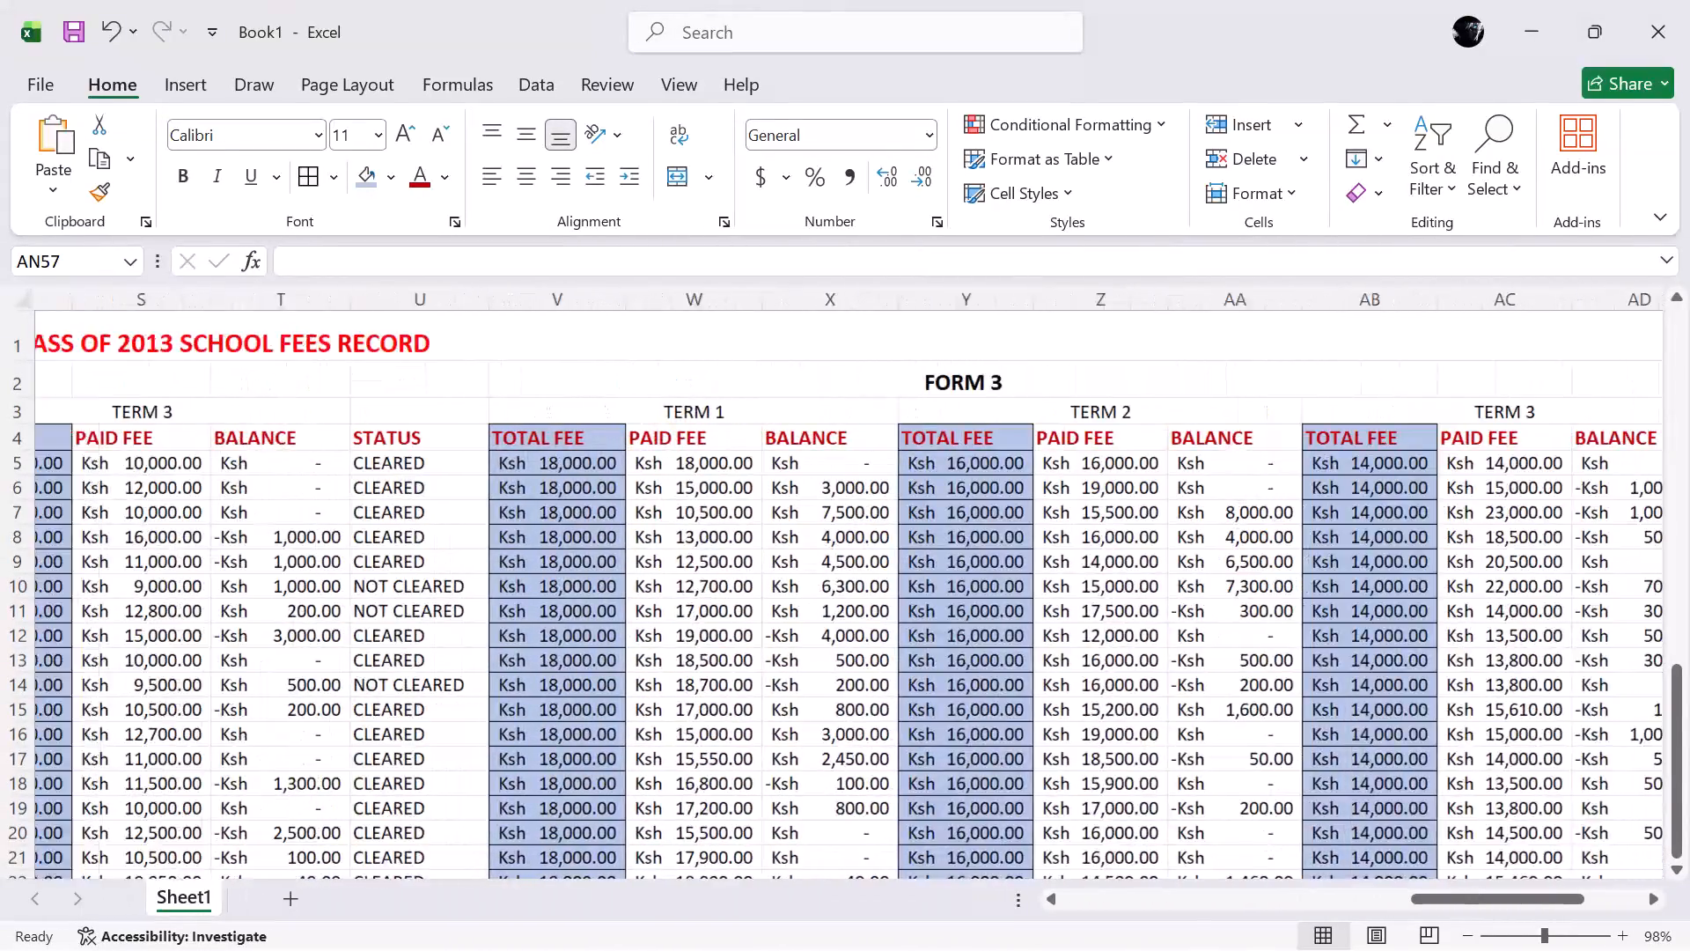
scroll(1527, 659, "right", 5)
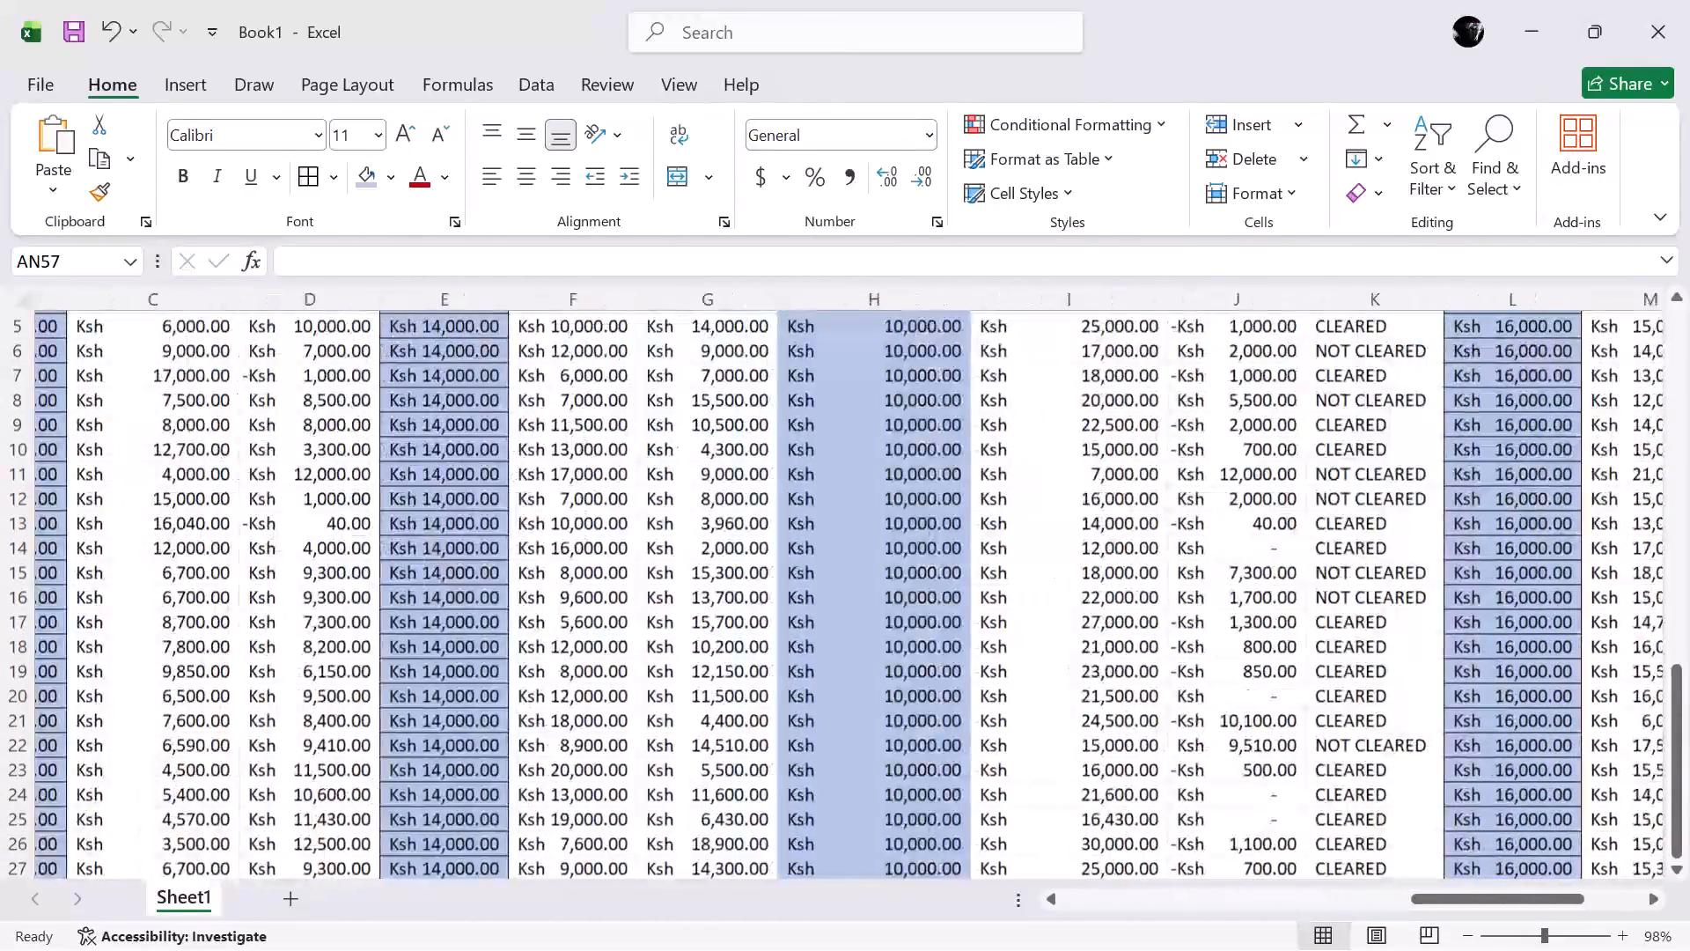